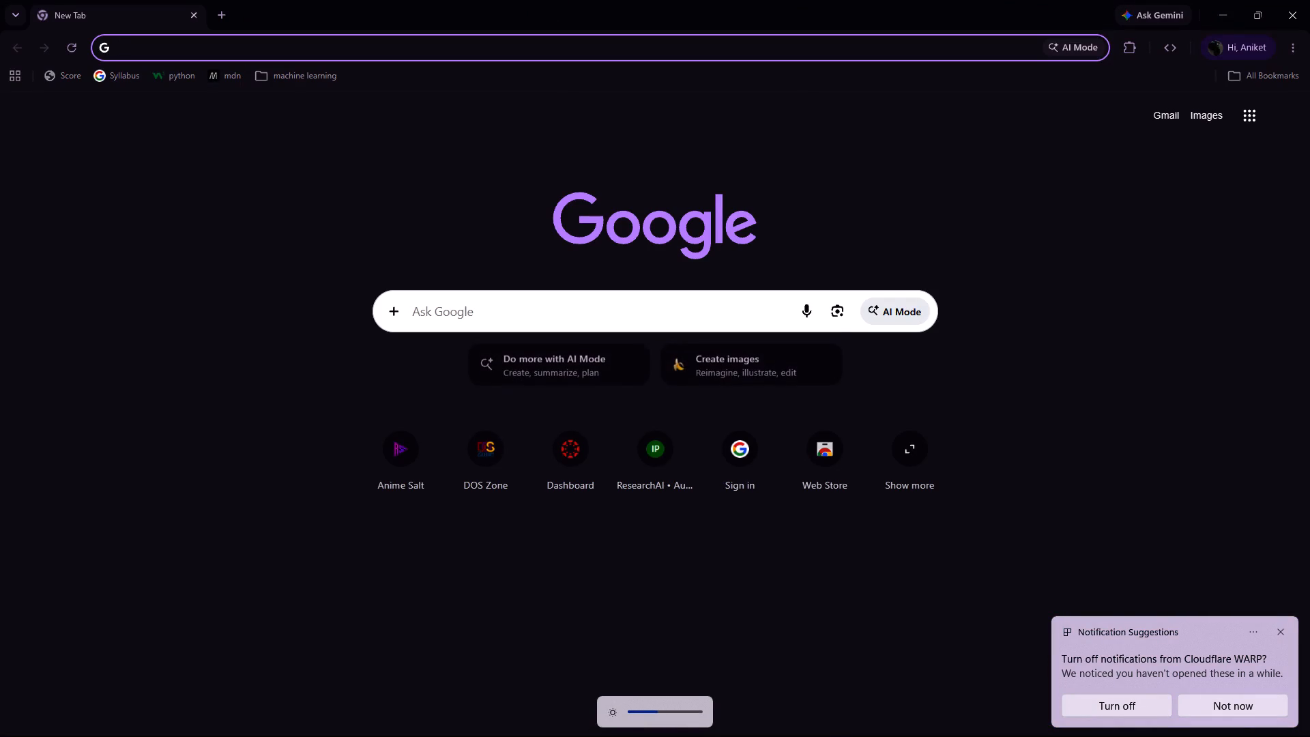
Search Google for "desigining".
click(502, 311)
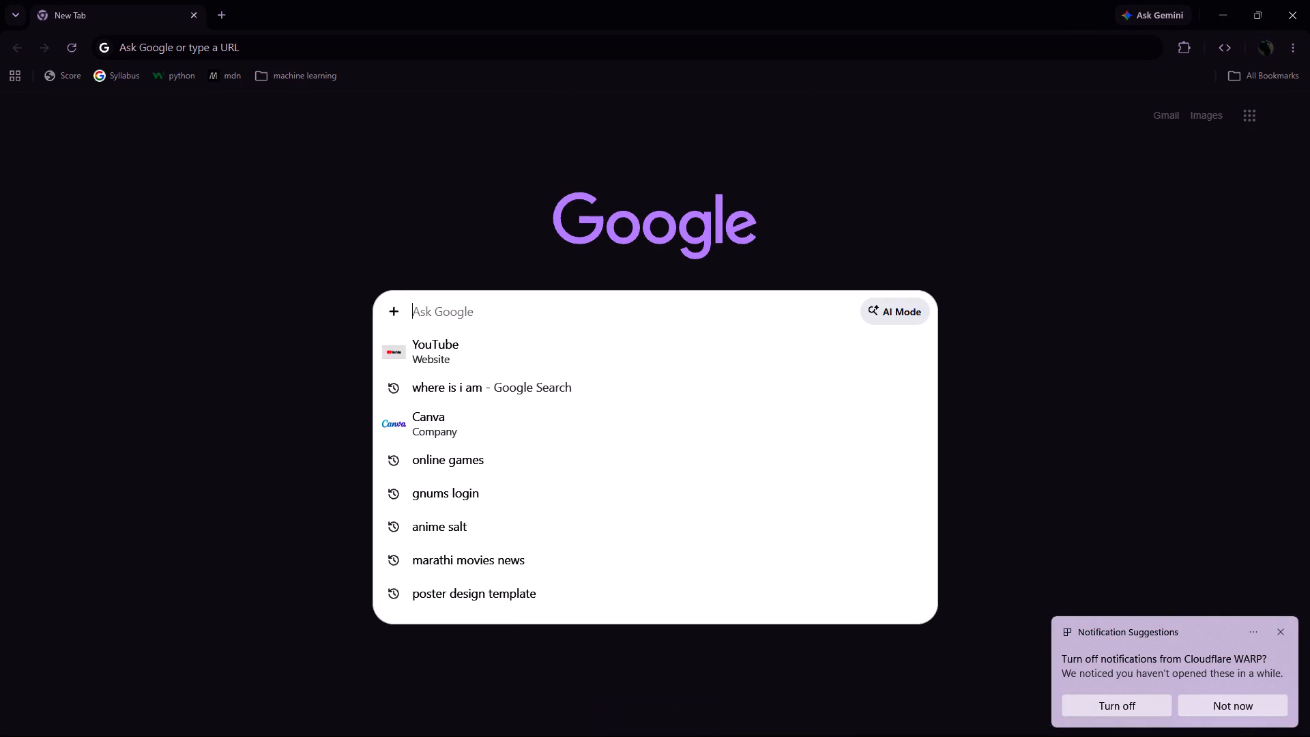
text(desigining)
key(space)
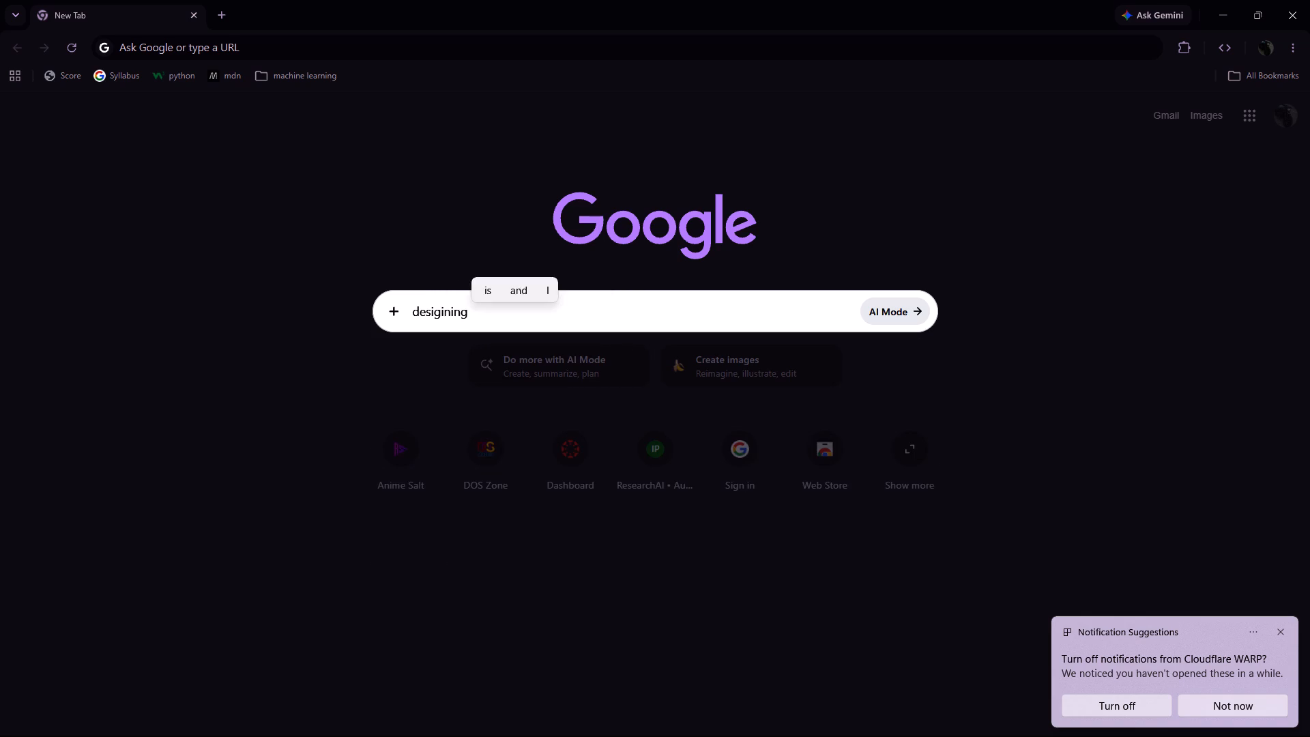
key(Return)
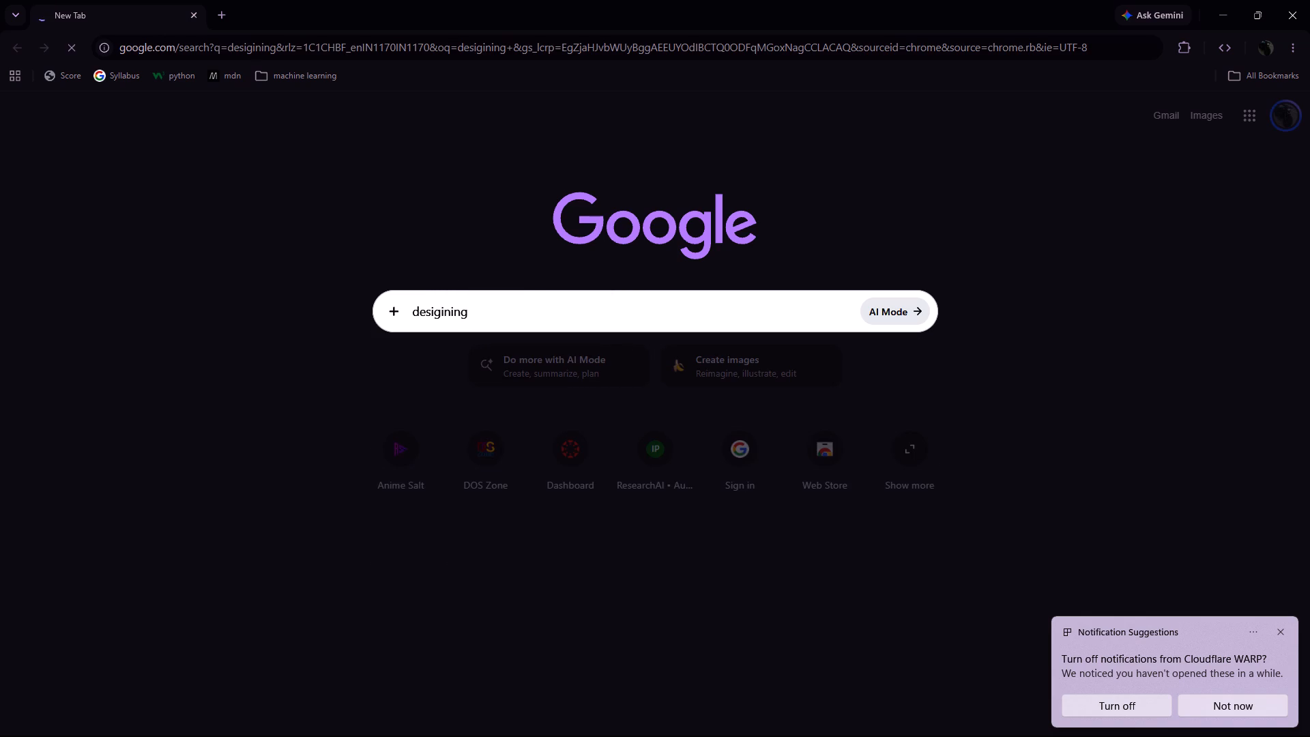
Browse the search results and open the Design.com site, "Design anything with AI".
scroll(387, 141, down, 2)
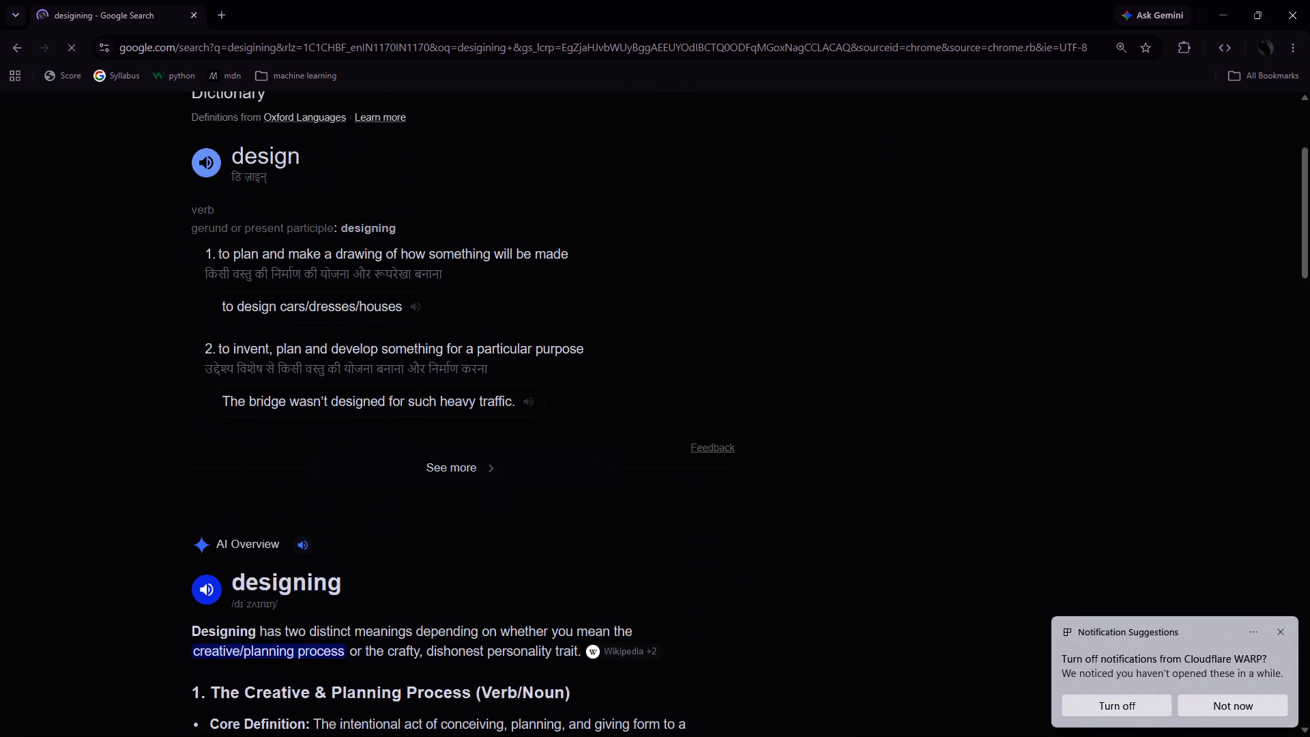
scroll(387, 141, down, 7)
scroll(387, 141, up, 1)
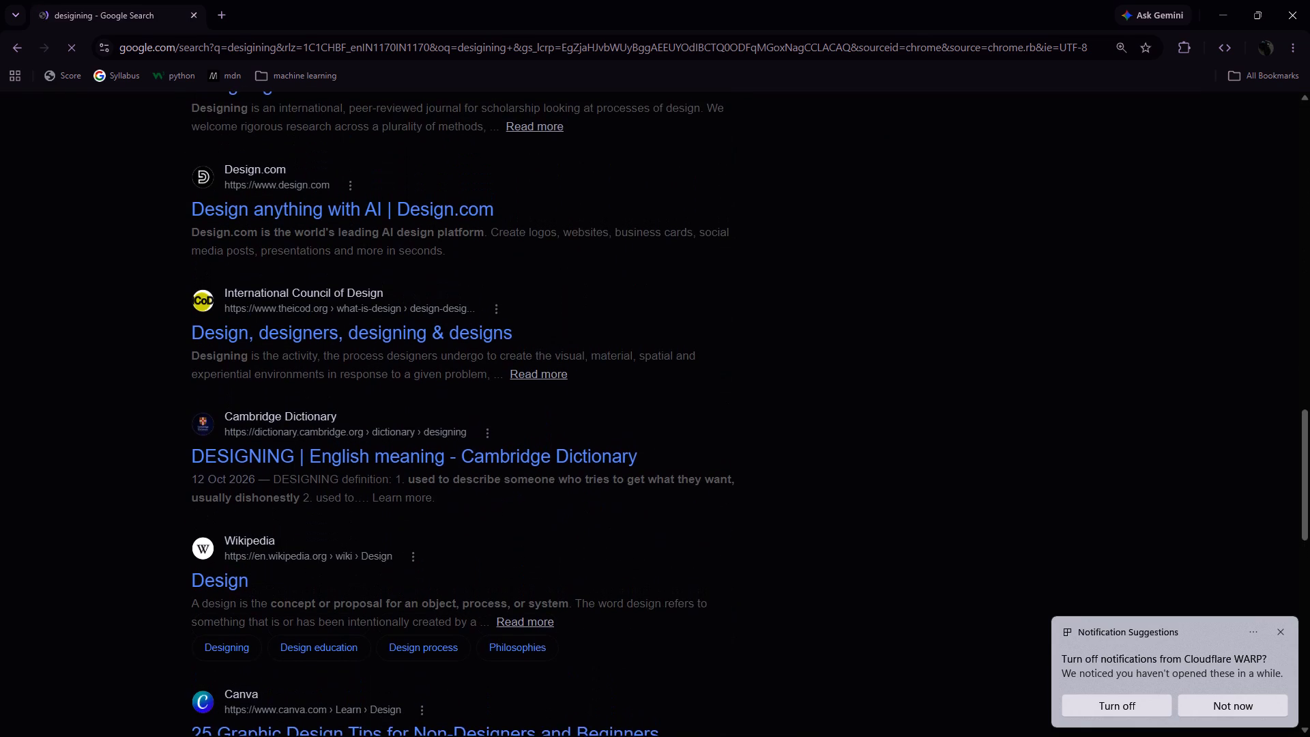
scroll(387, 141, up, 1)
click(385, 221)
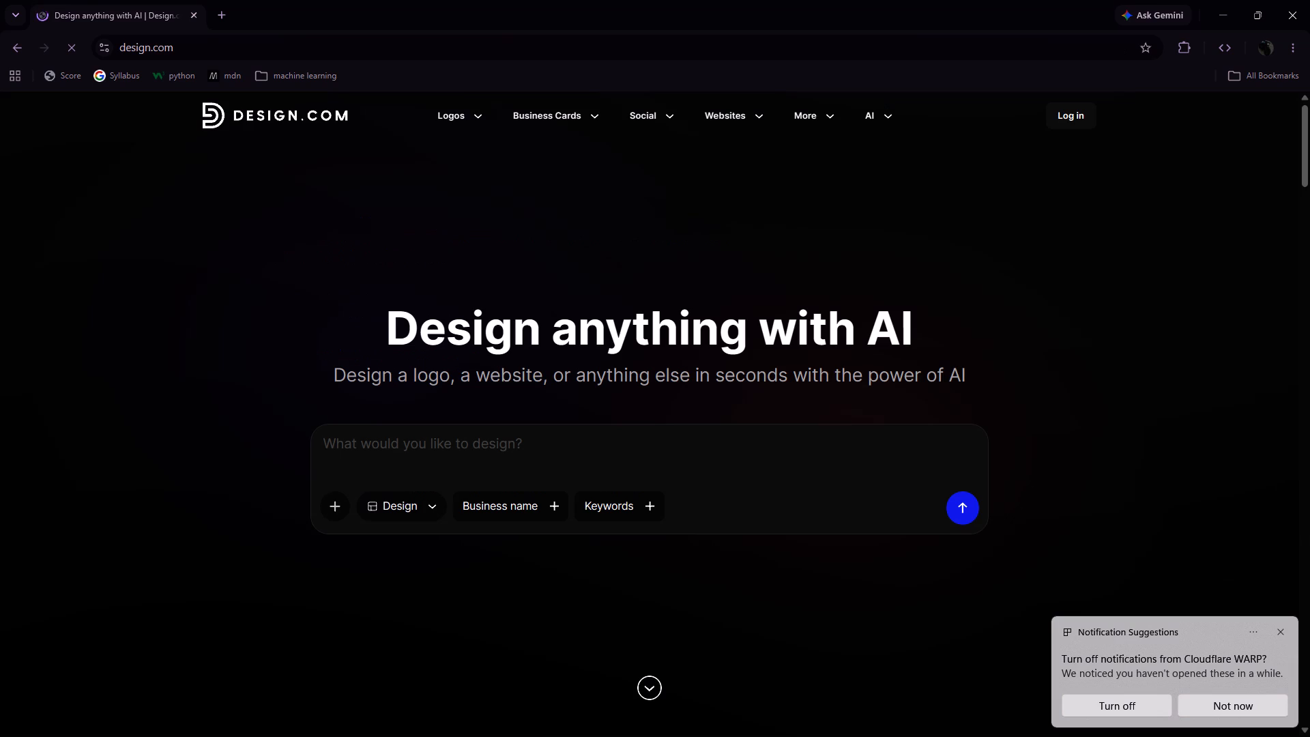
Look through the design categories and tools on the Design.com home page, and return to the search results.
scroll(385, 221, down, 3)
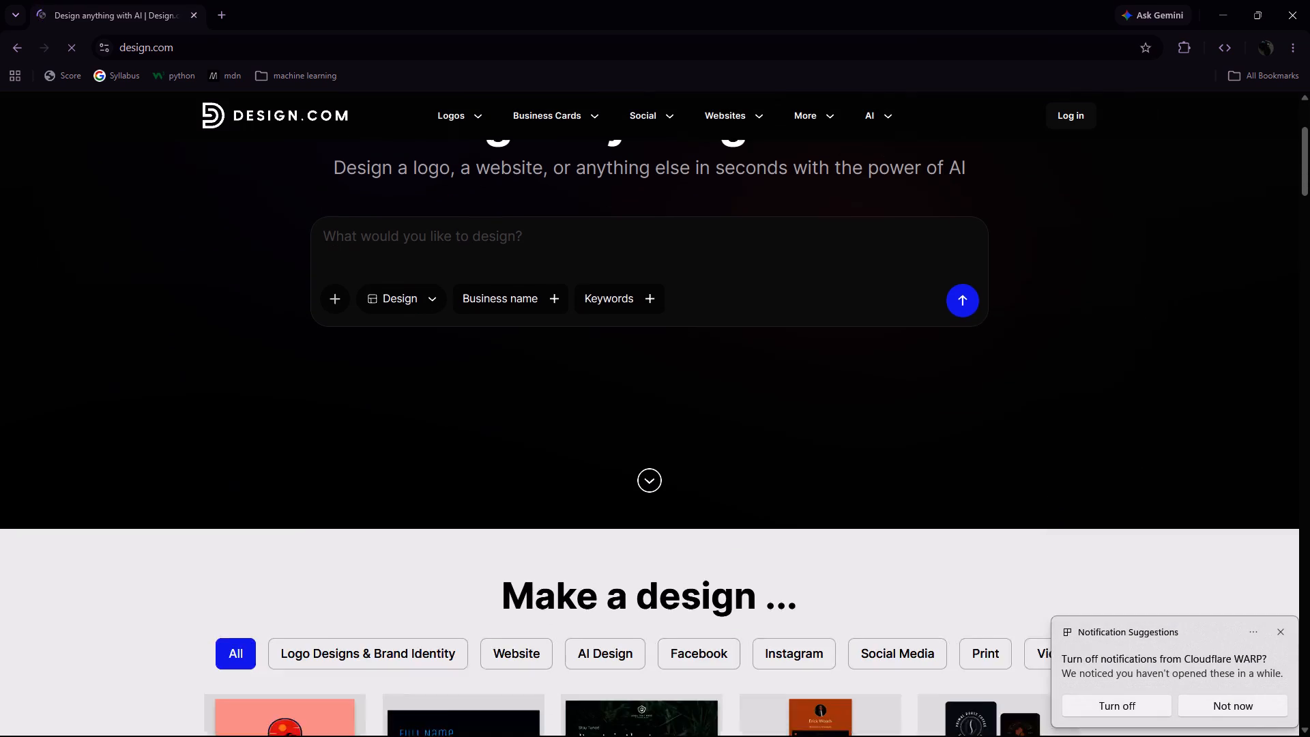
scroll(385, 221, down, 3)
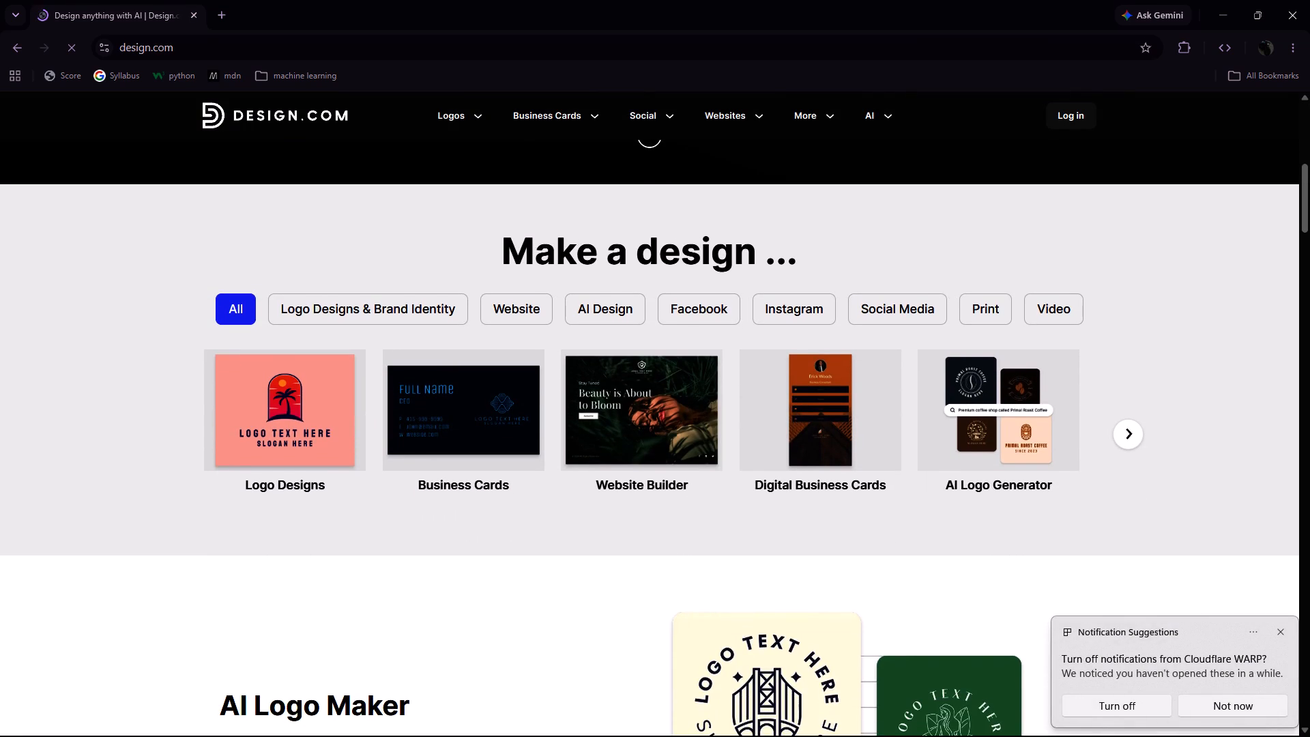
scroll(385, 221, down, 4)
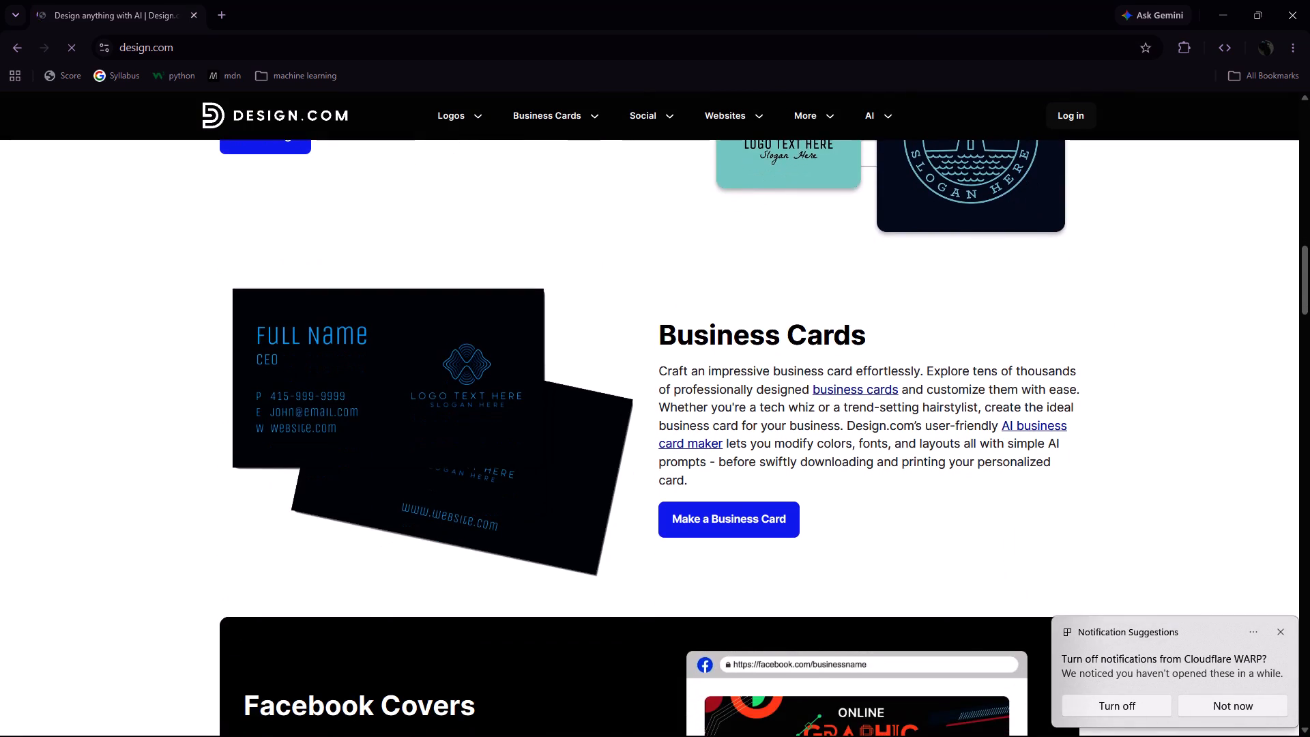
scroll(385, 221, down, 1)
scroll(385, 221, up, 10)
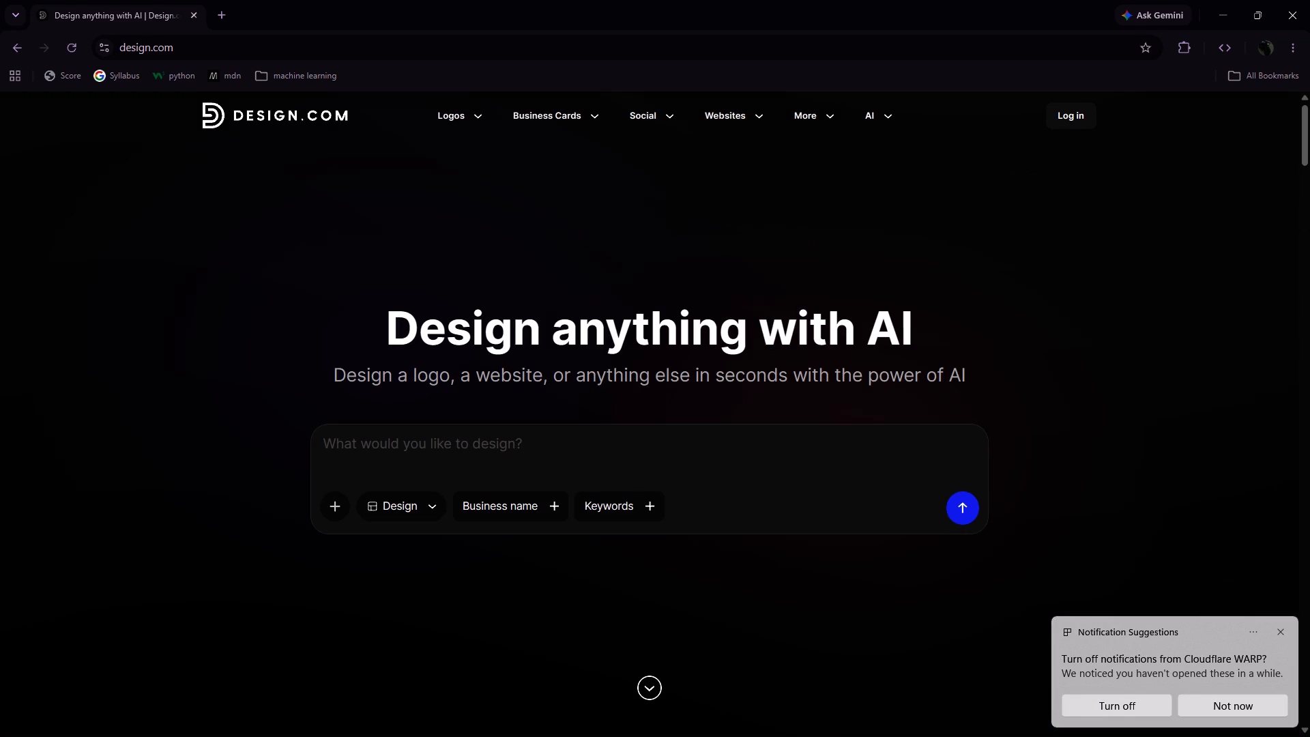
click(10, 49)
Replace the Google search query with the suggested term "canva".
scroll(346, 379, up, 9)
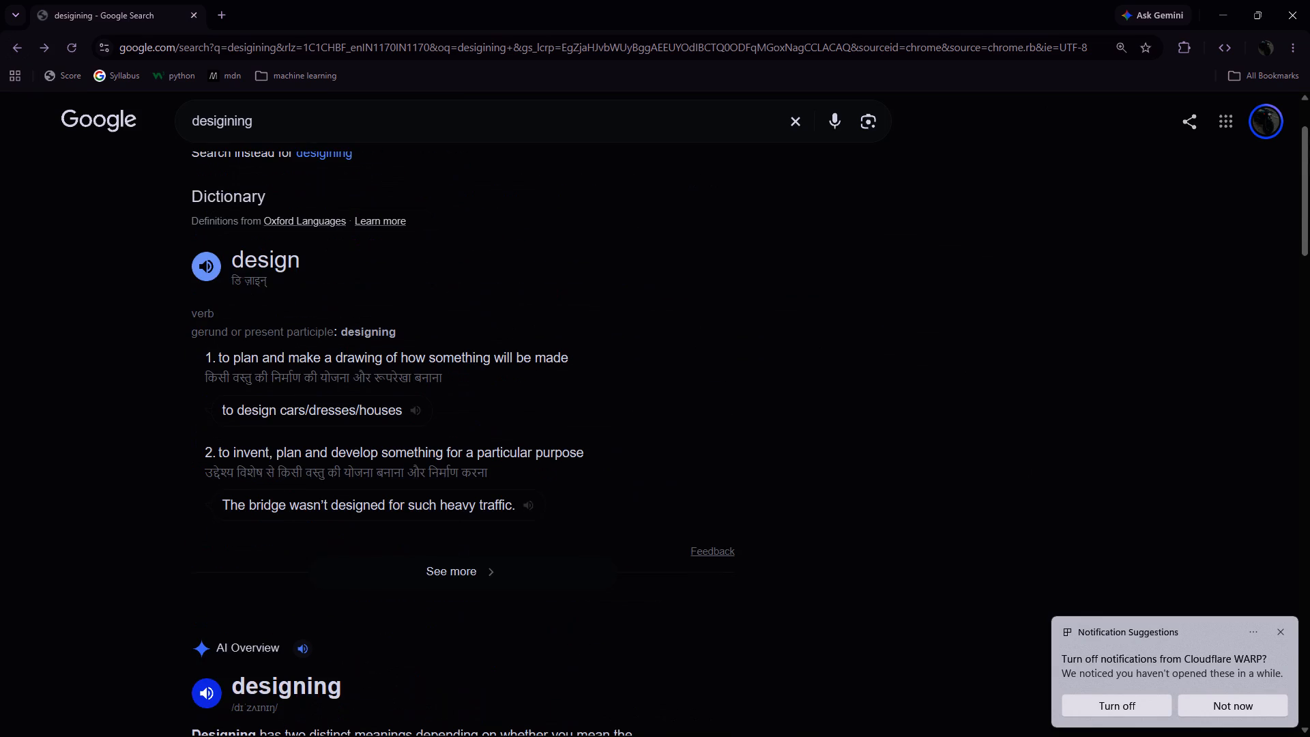
triple_click(353, 119)
click(353, 119)
key(BackSpace)
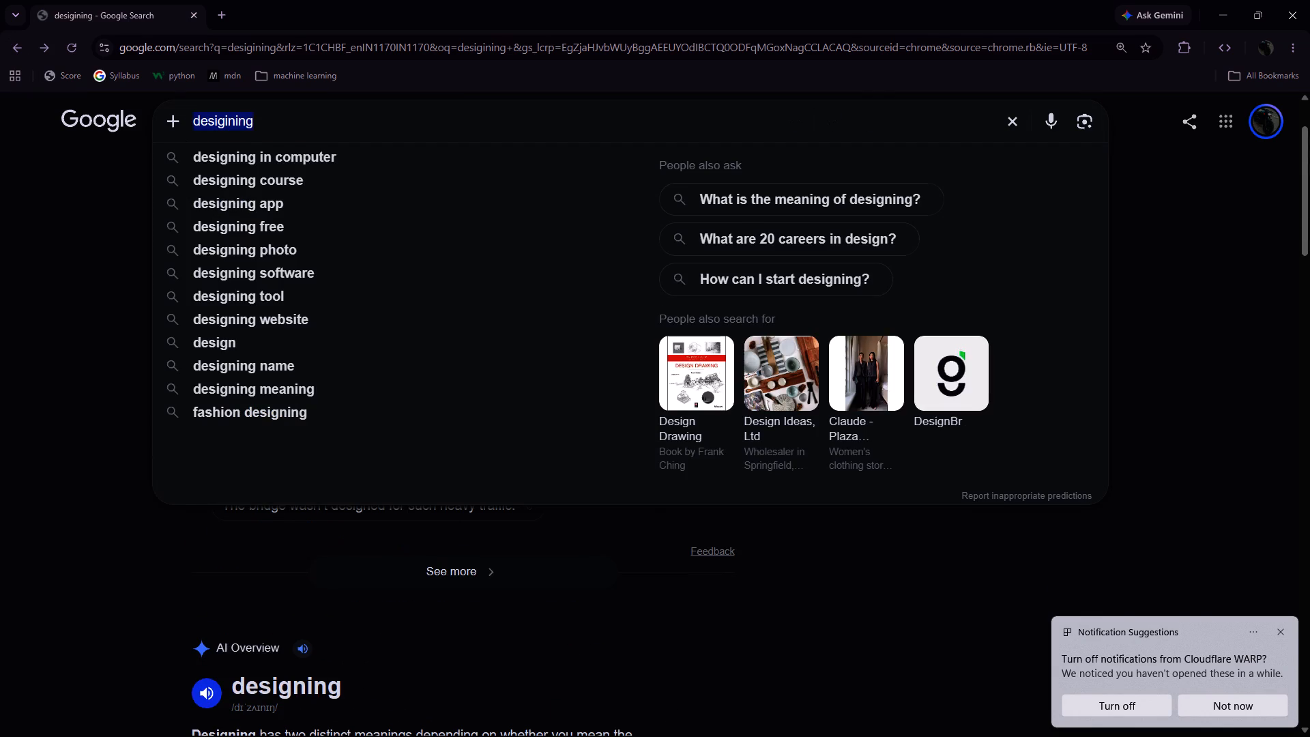
text(ca)
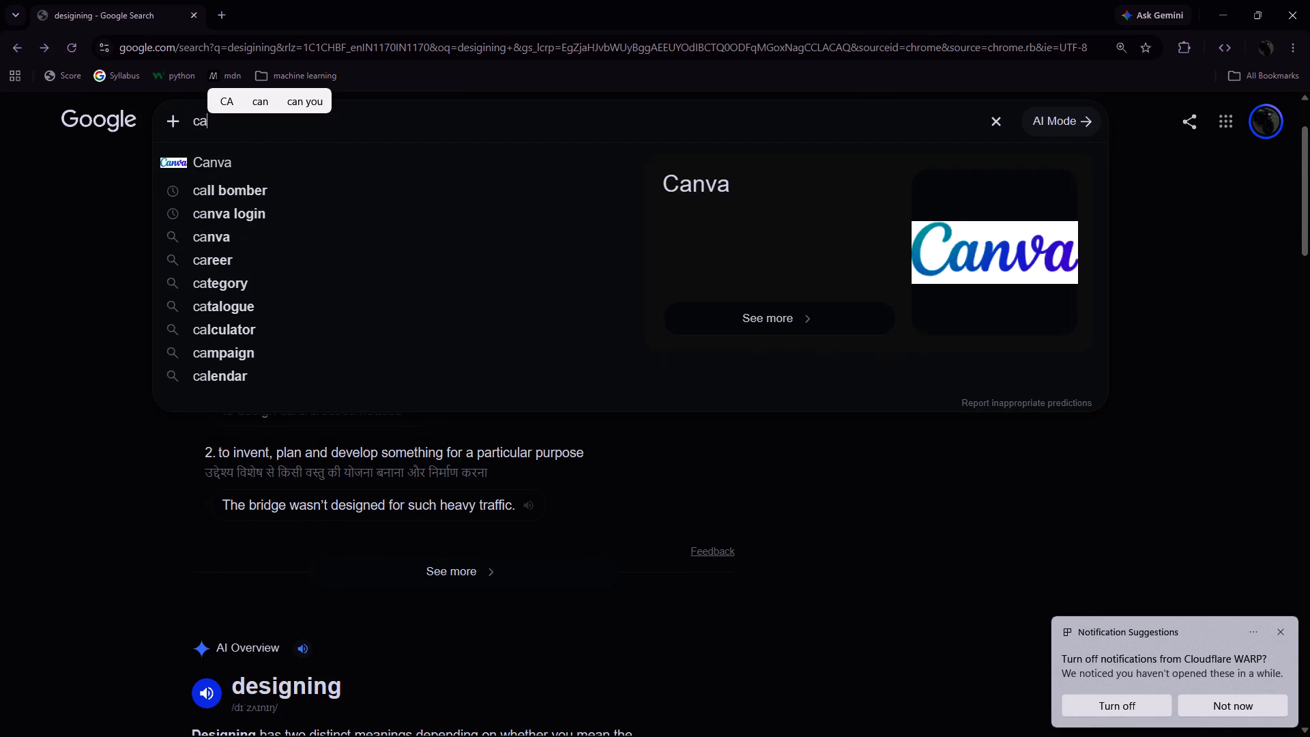
key(Down)
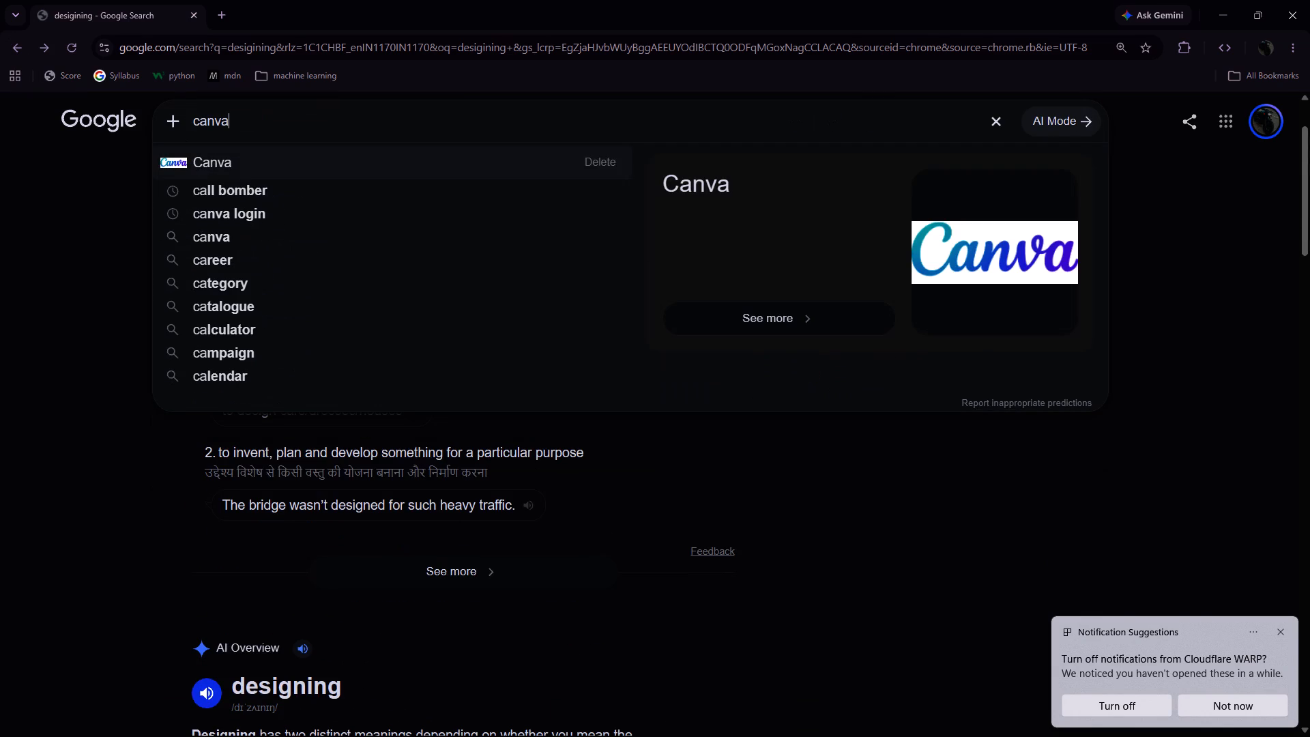
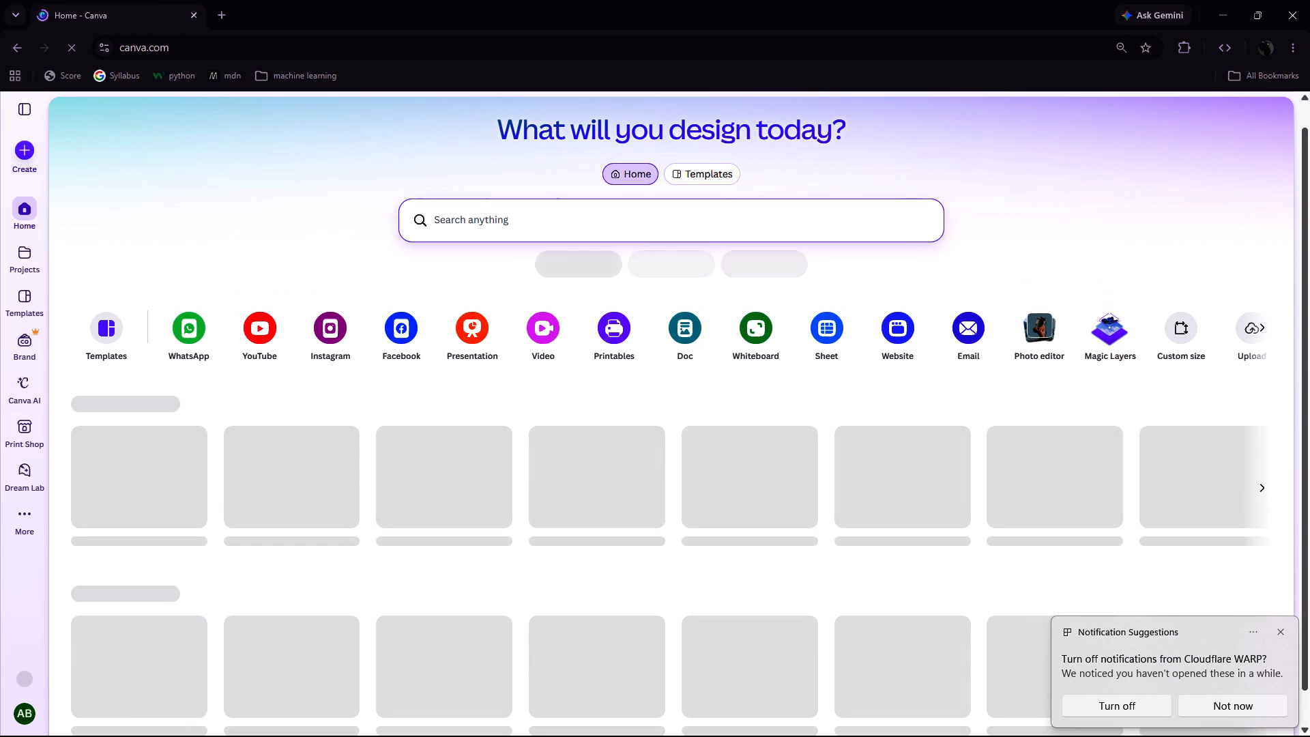
Search Canva for "logo".
text(o)
text(go)
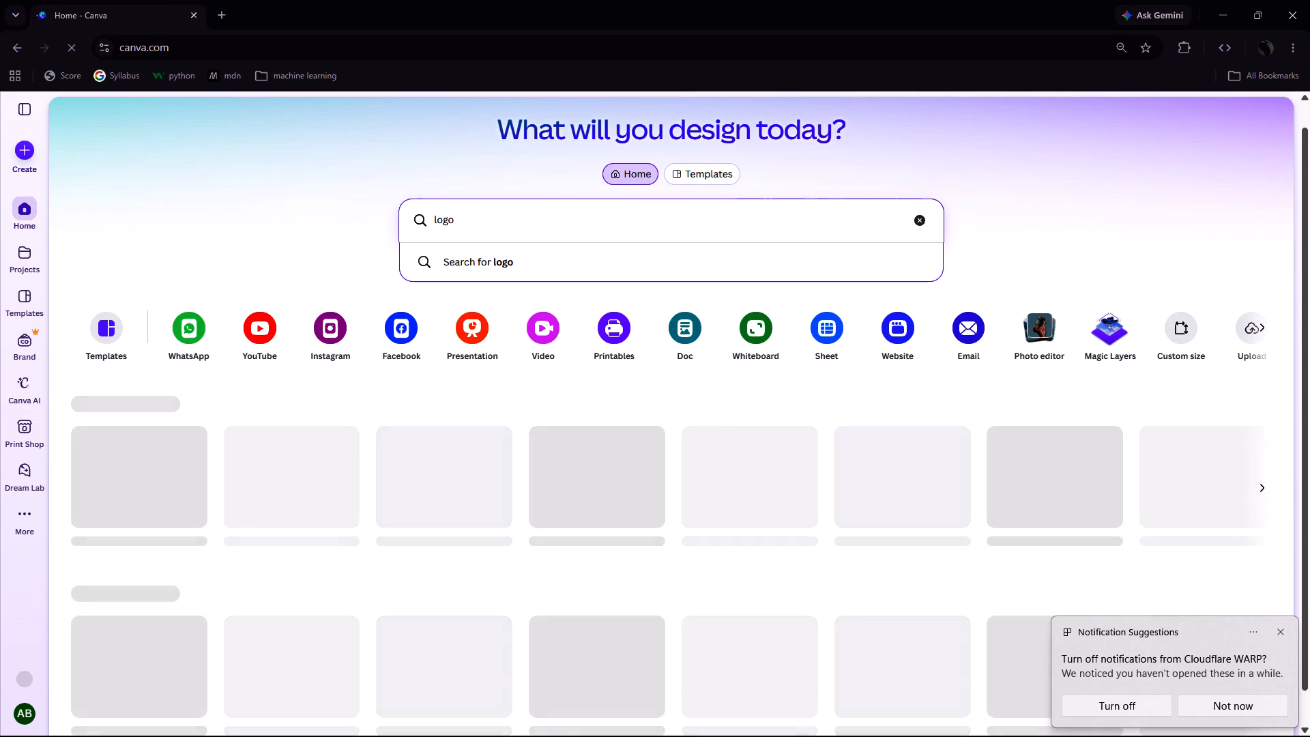
key(Return)
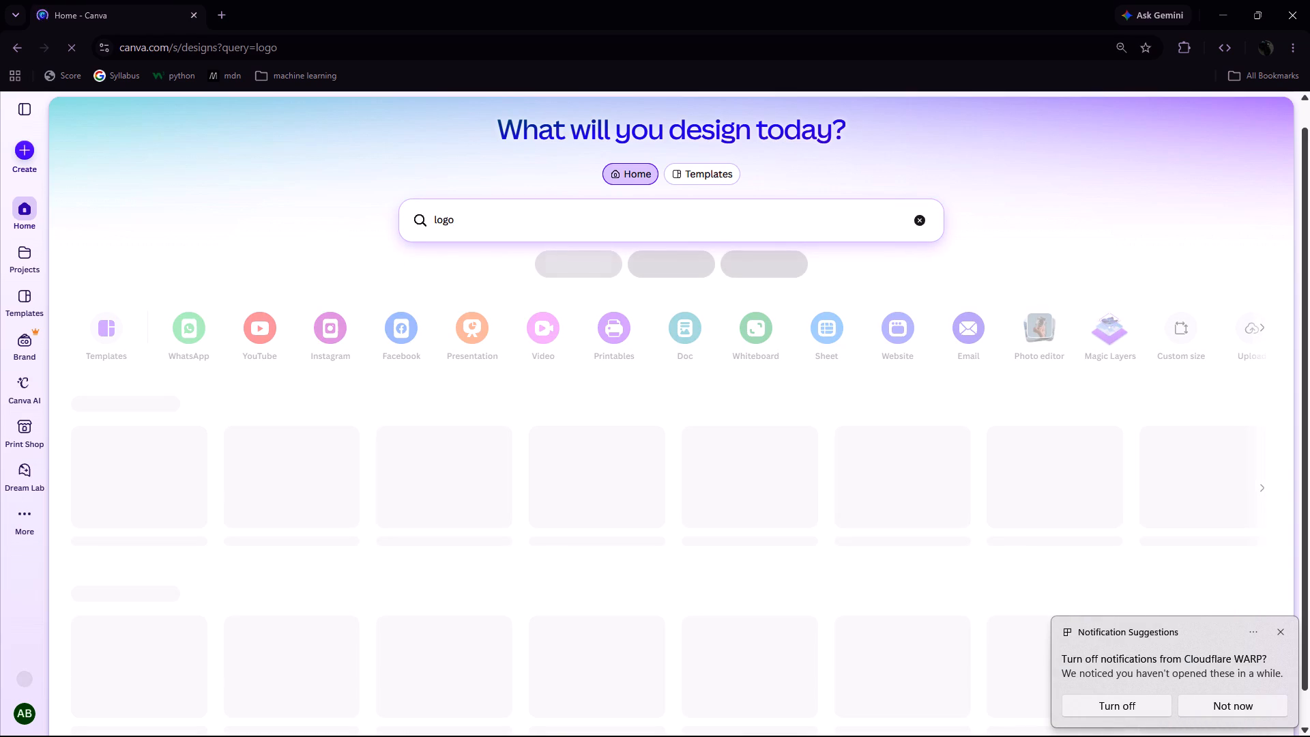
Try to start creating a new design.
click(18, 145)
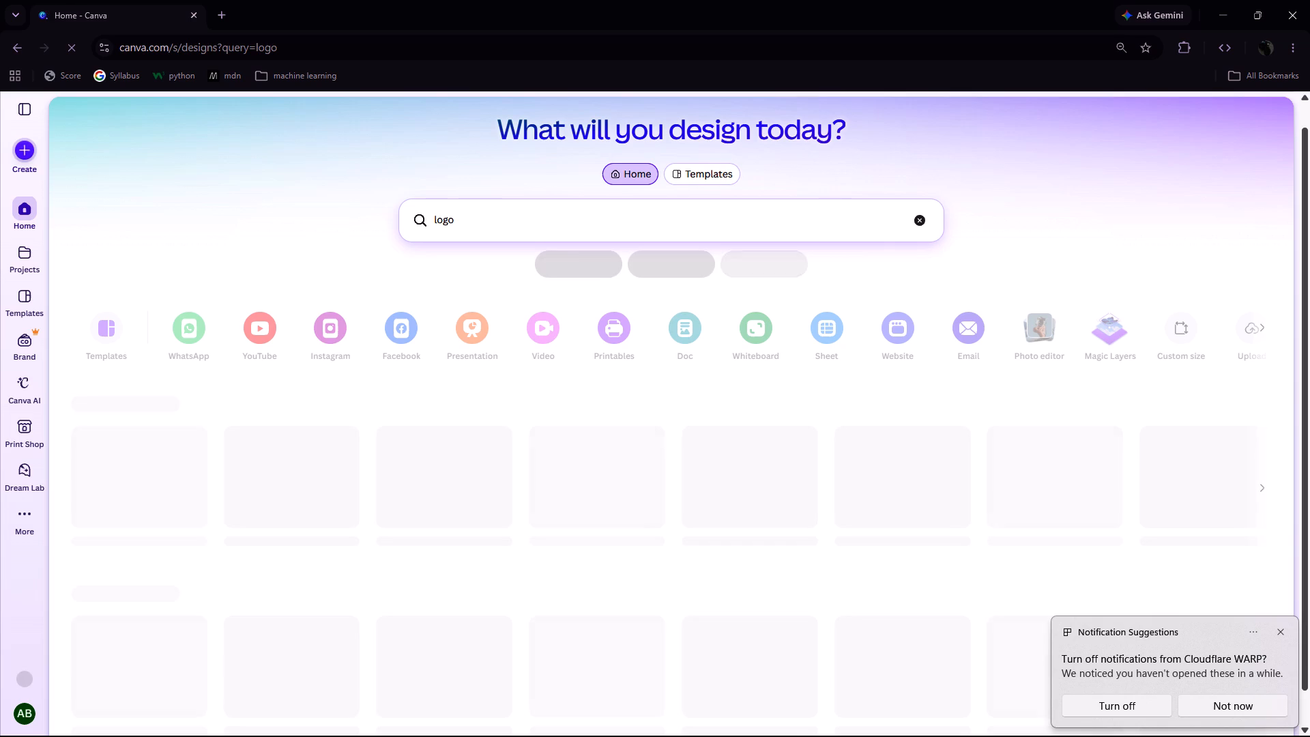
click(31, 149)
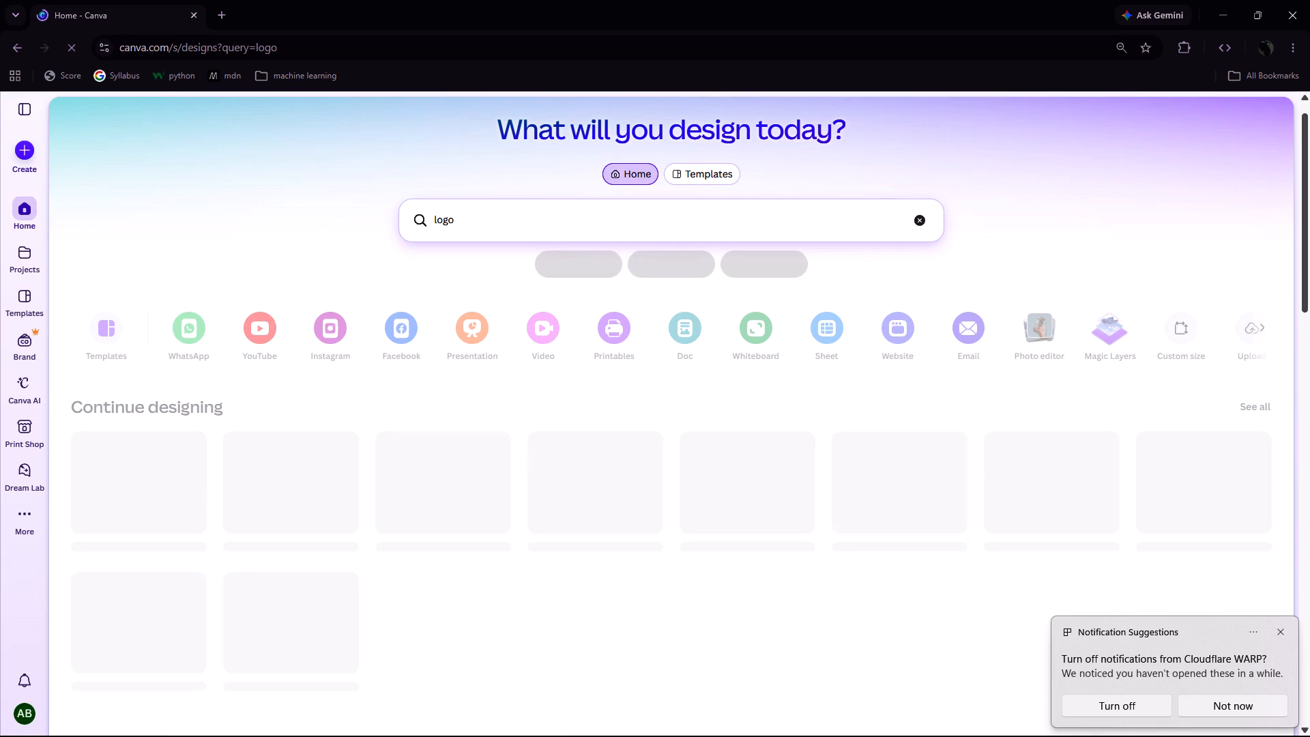
Dismiss the notification suggestion about Cloudflare WARP.
click(1285, 603)
click(1285, 631)
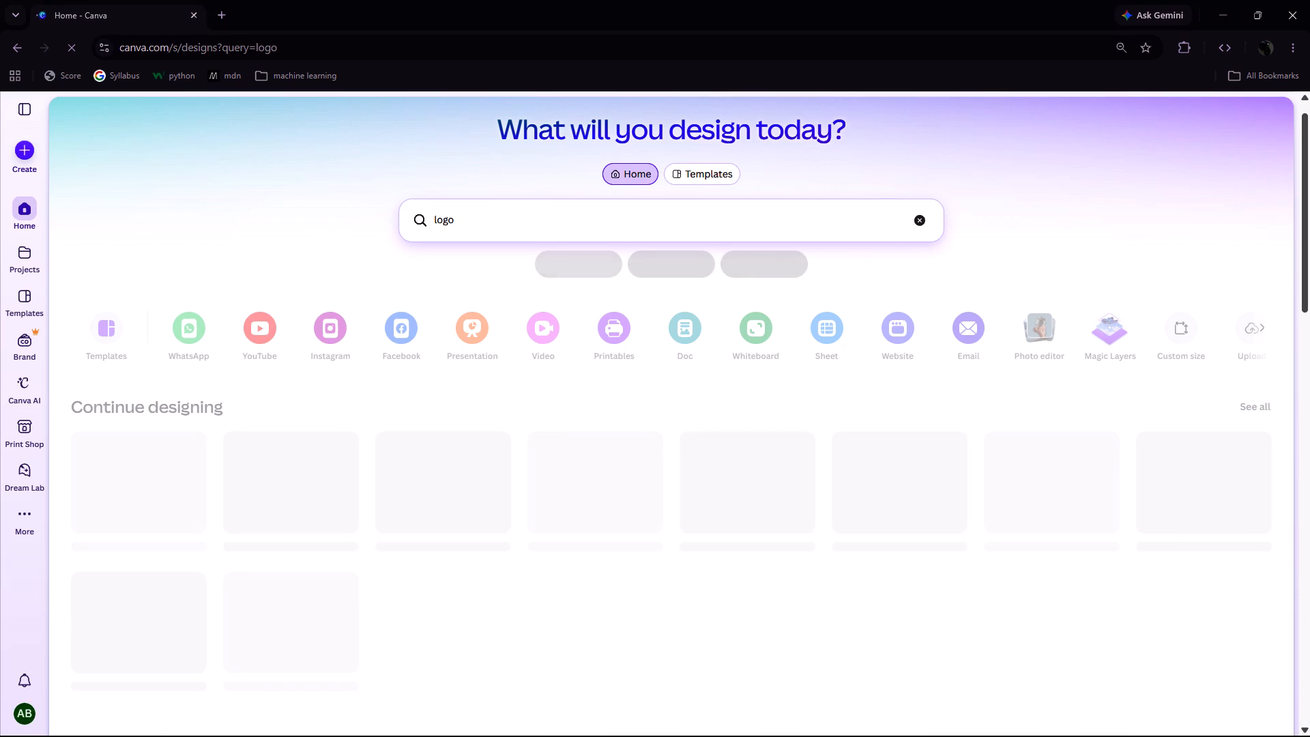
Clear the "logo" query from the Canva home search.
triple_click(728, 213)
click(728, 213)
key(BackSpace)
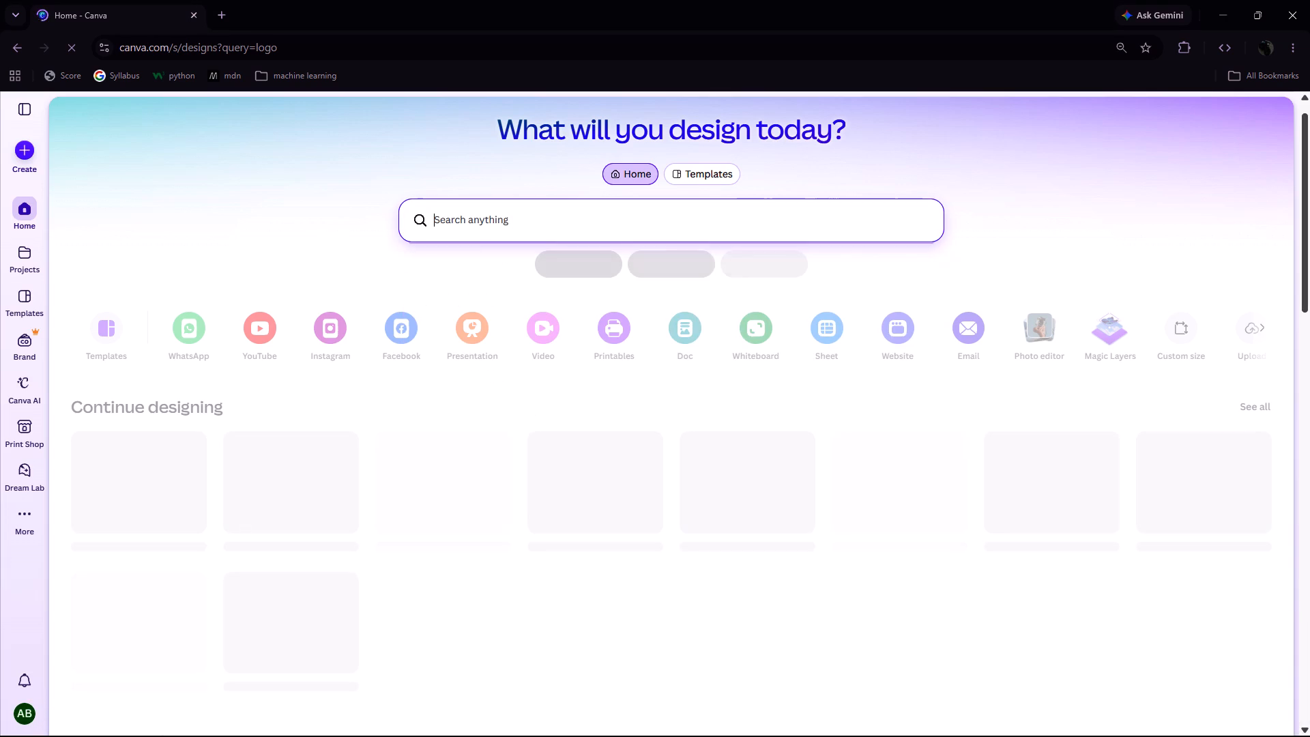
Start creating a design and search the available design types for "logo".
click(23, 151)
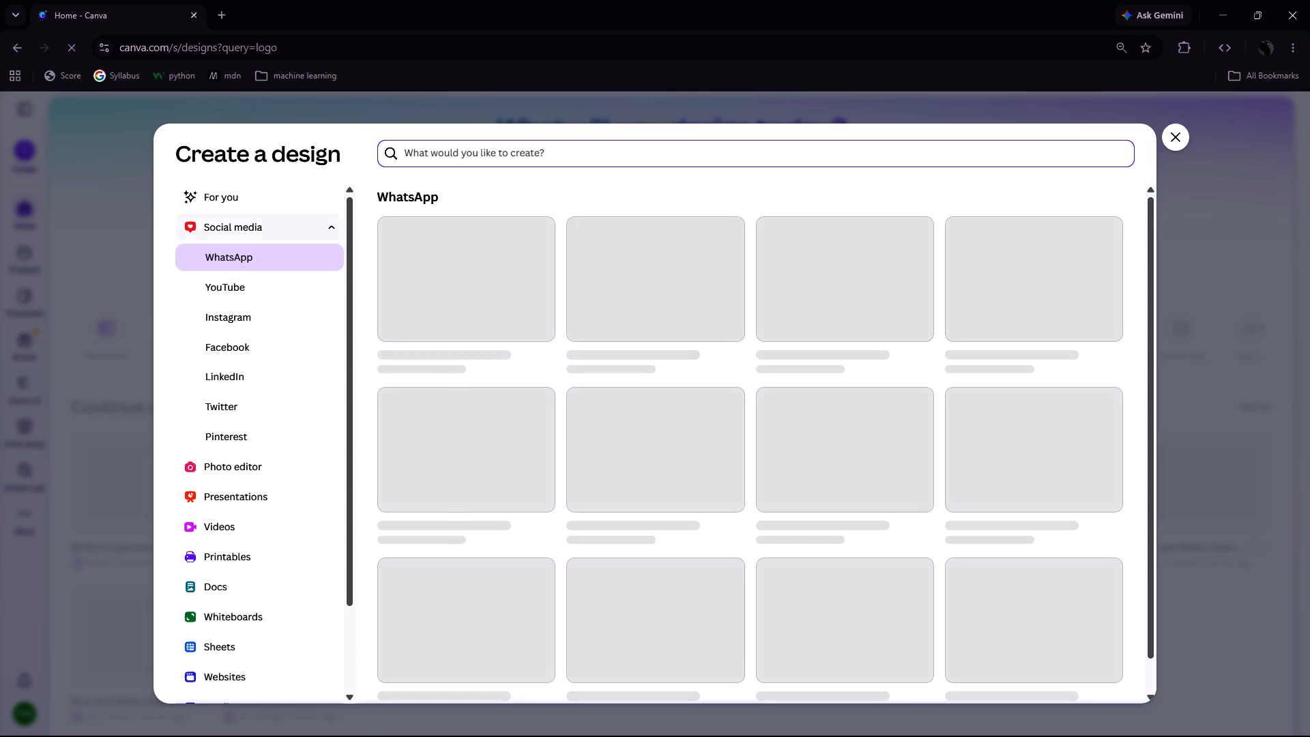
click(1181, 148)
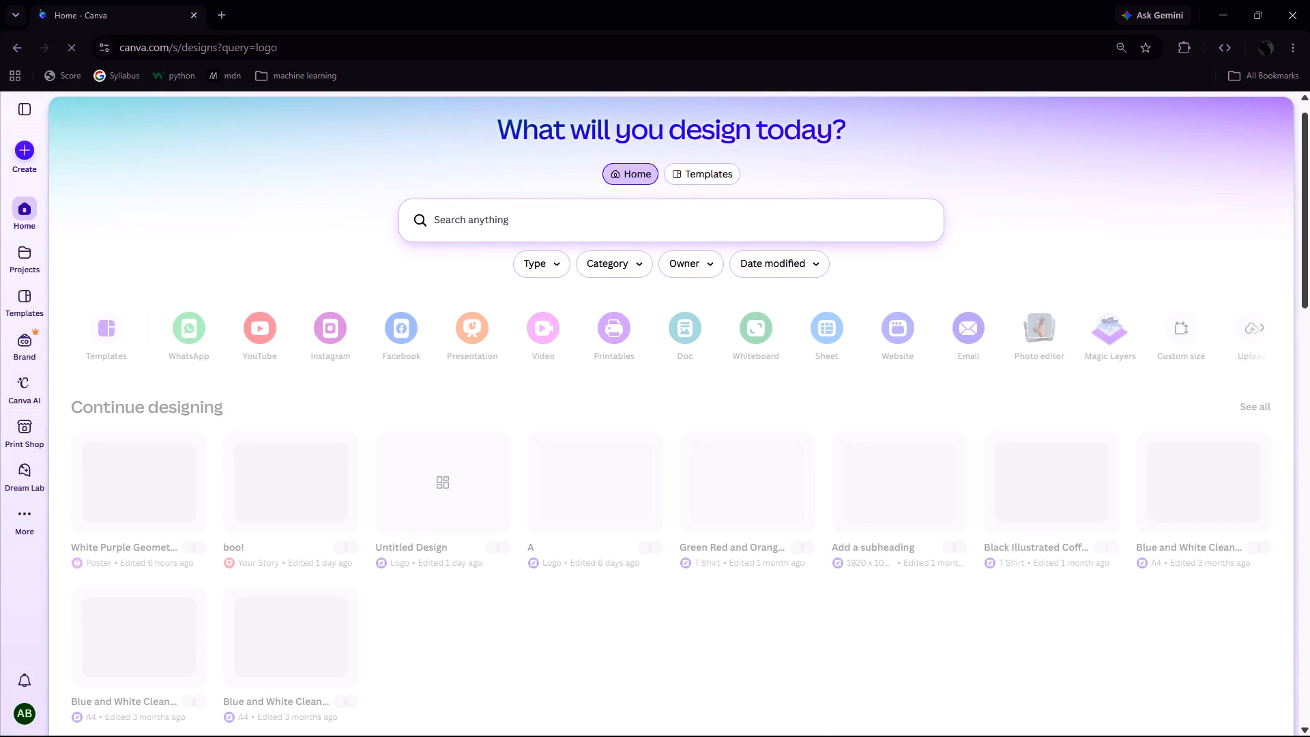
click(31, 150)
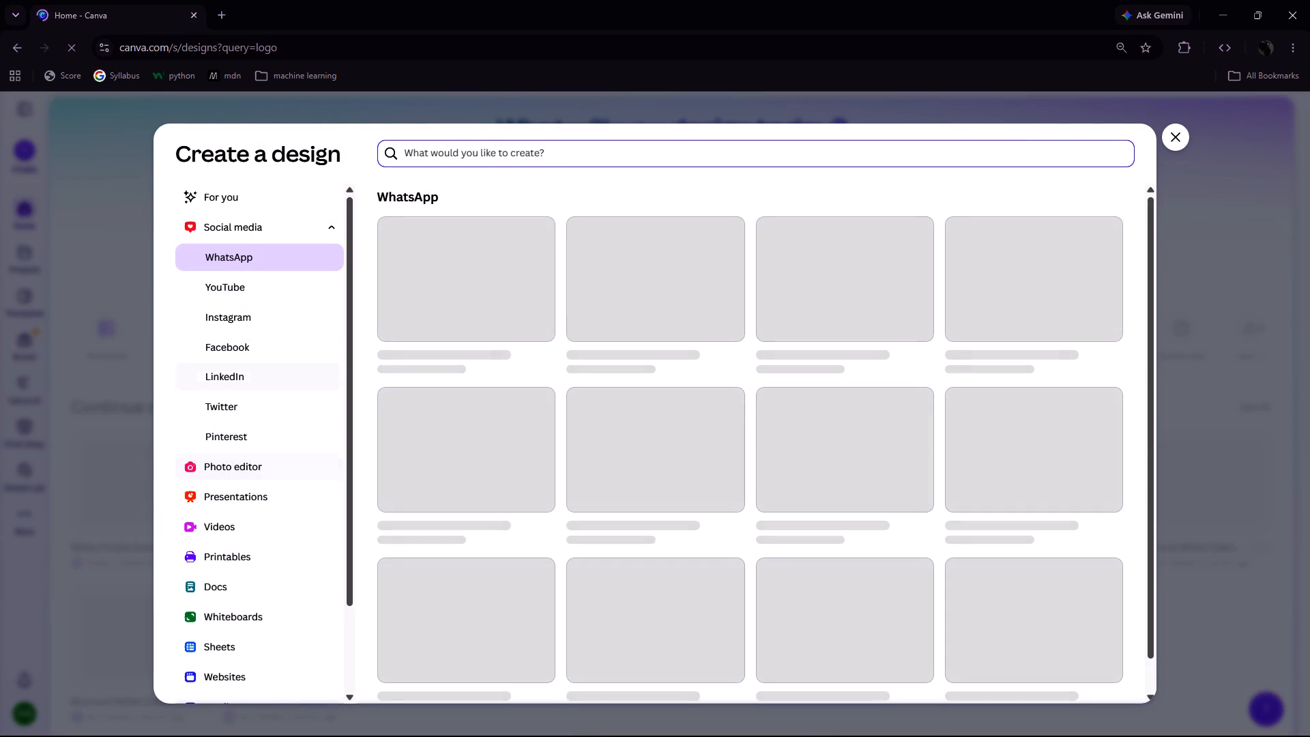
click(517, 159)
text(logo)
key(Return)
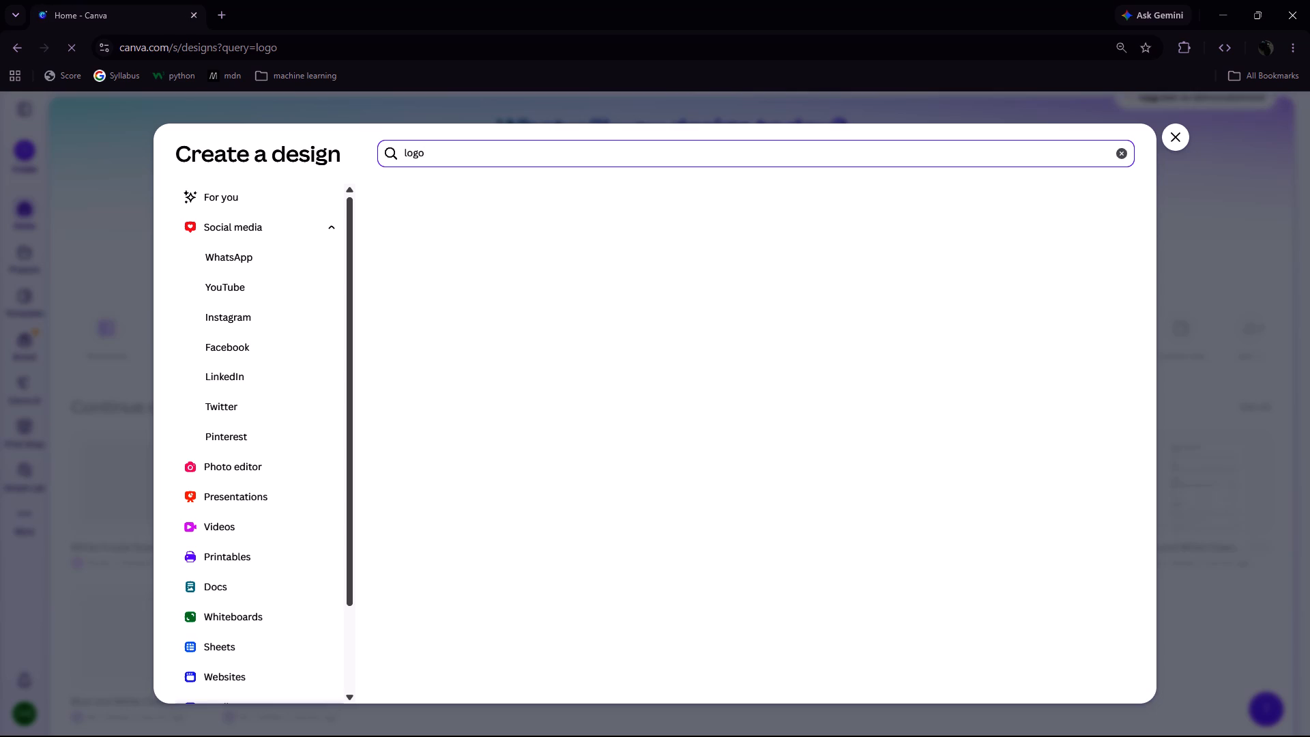
Toggle Bluetooth in the Windows quick settings and return to the Canva home page.
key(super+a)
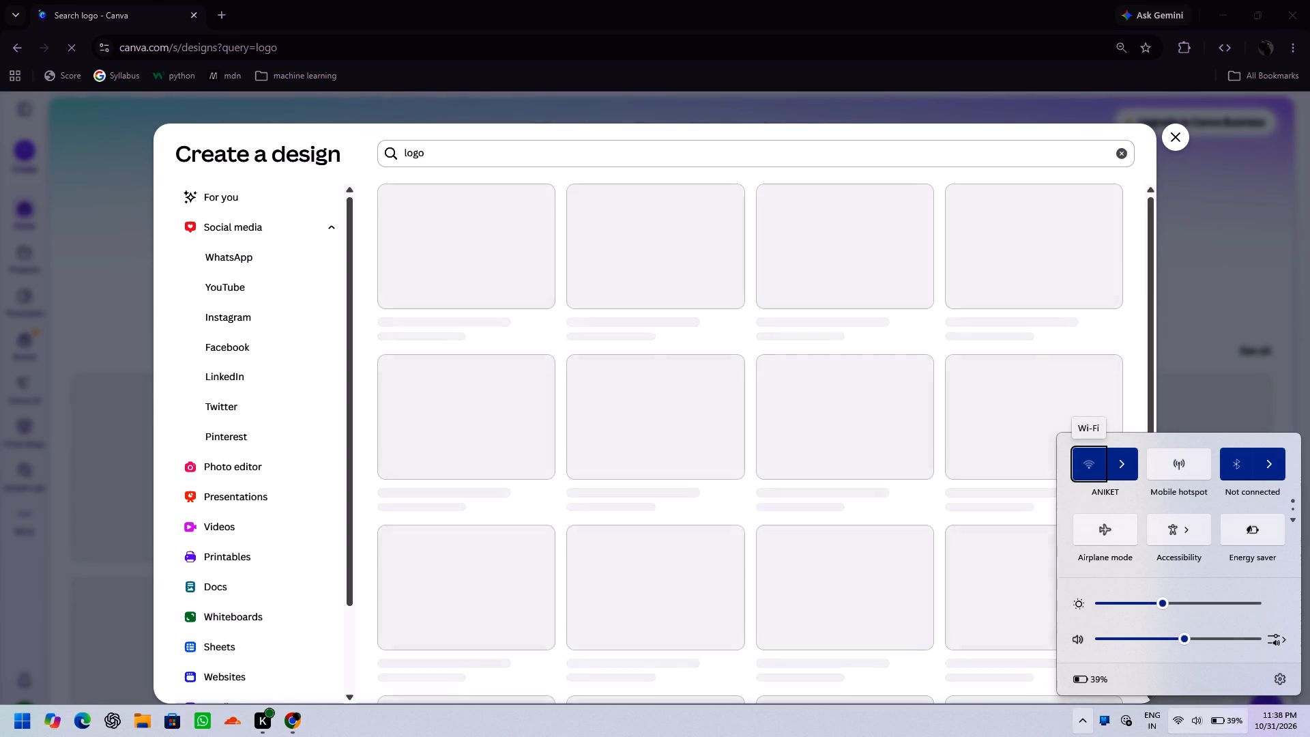
click(1250, 456)
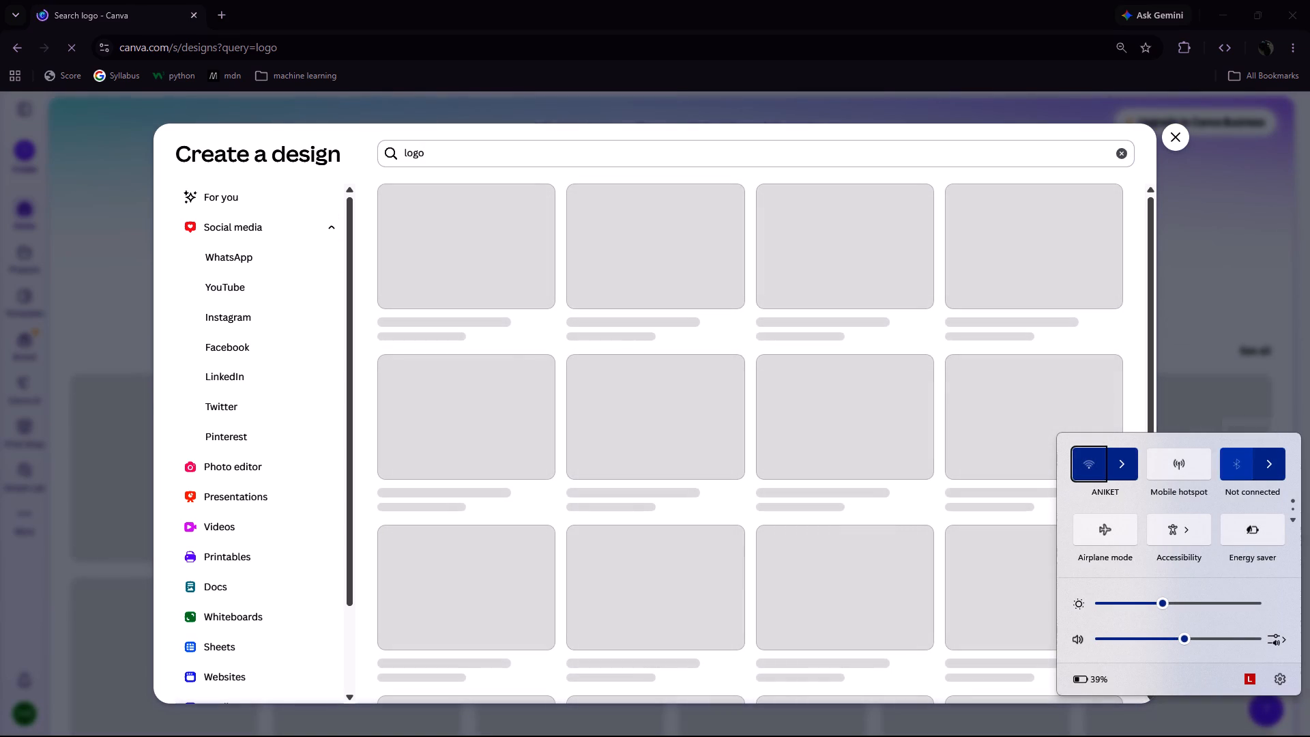
click(1287, 333)
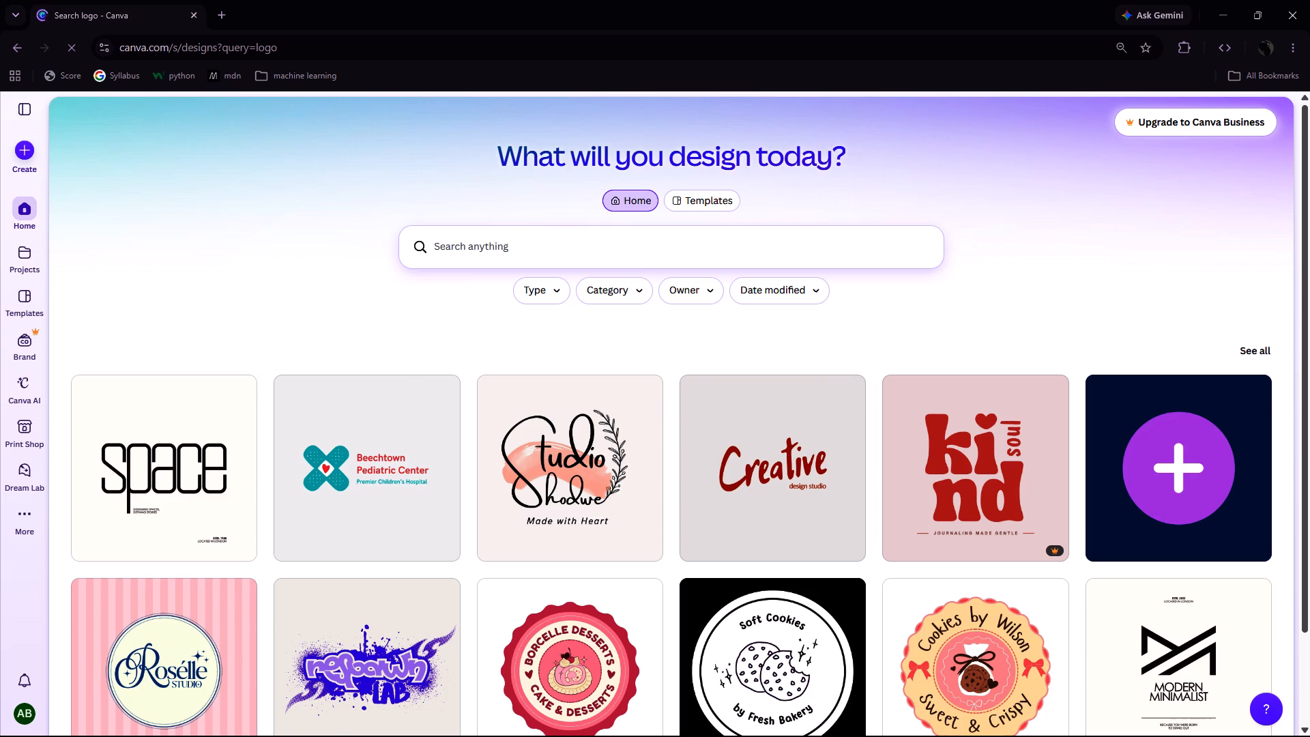
Create a new blank WhatsApp Status design at 1080 × 1920 px.
click(26, 147)
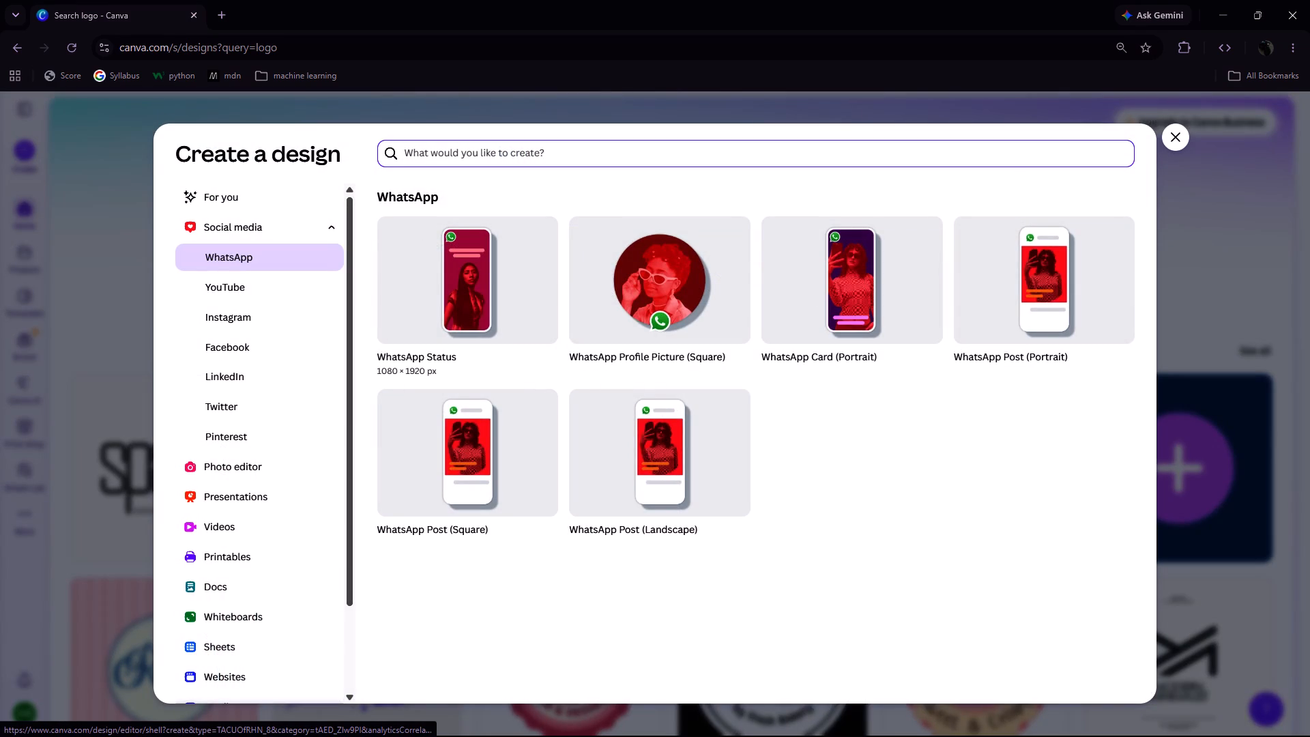
click(448, 281)
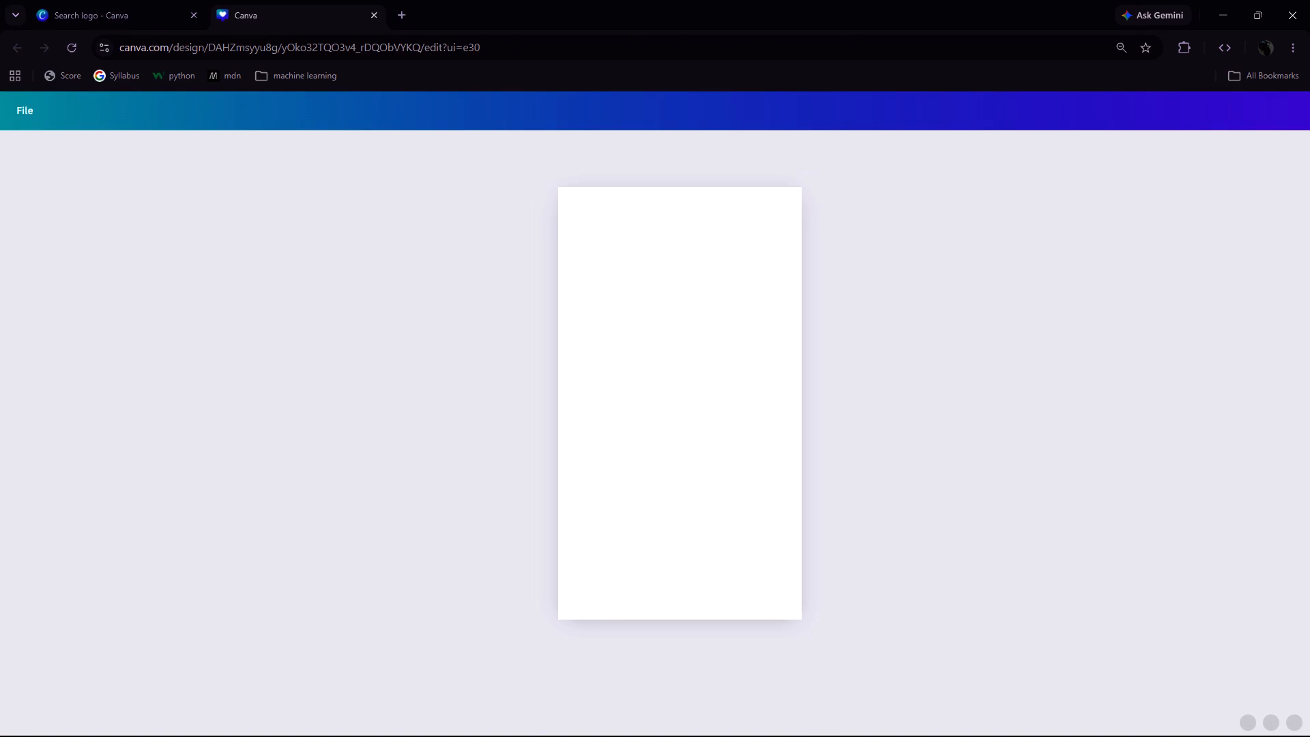
Browse the Your Story templates offered for the blank design.
scroll(458, 362, up, 2)
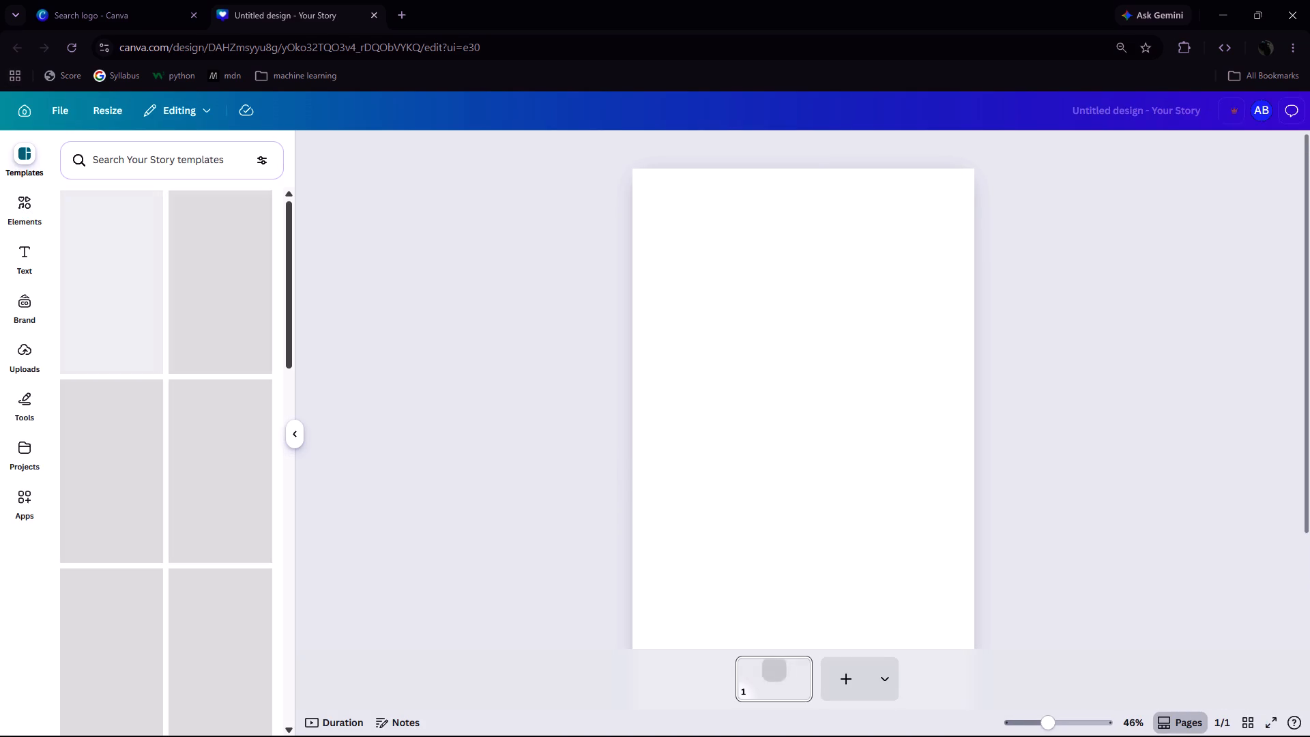
click(23, 213)
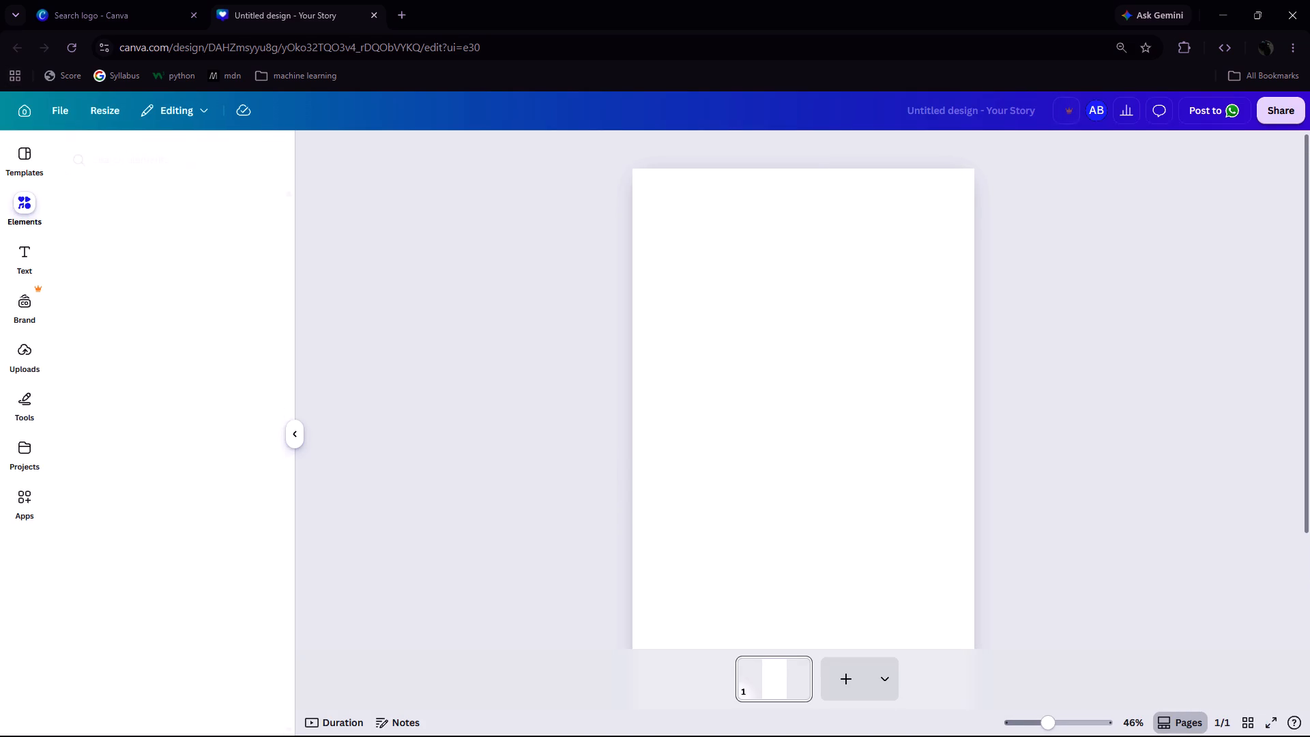
click(21, 176)
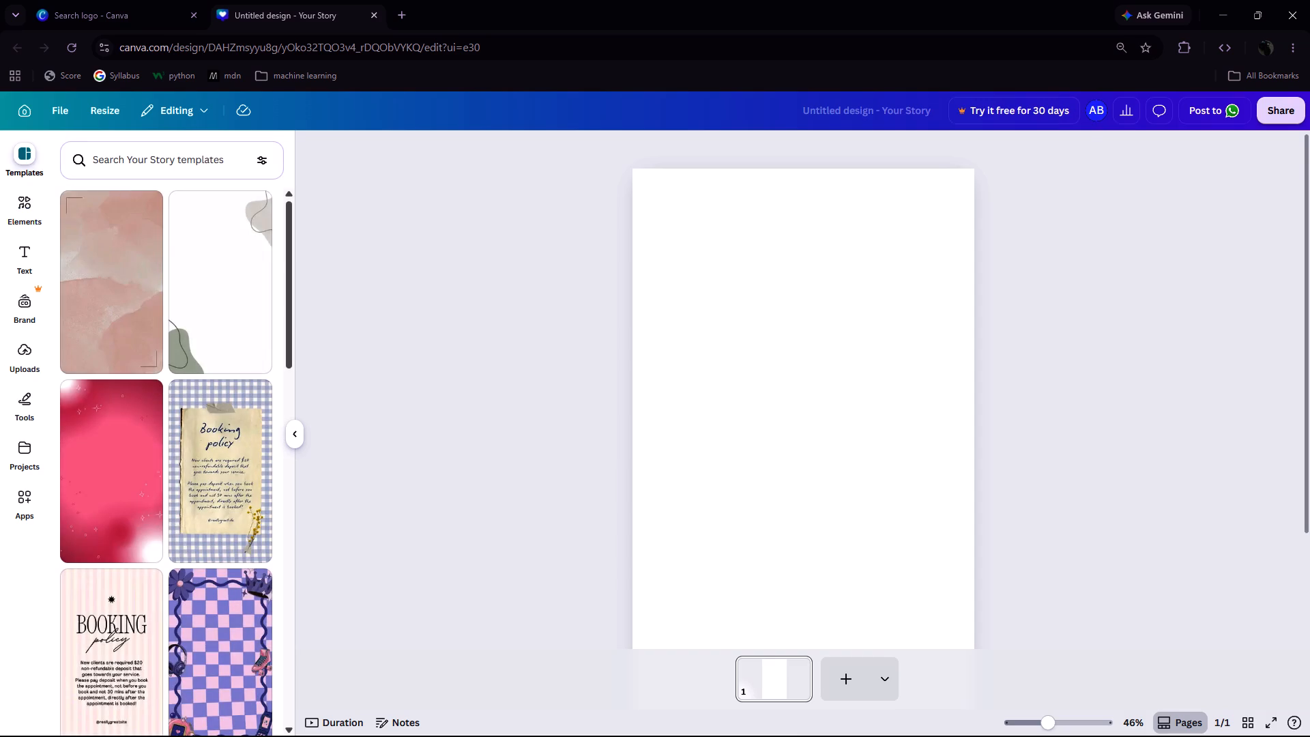
scroll(96, 332, down, 5)
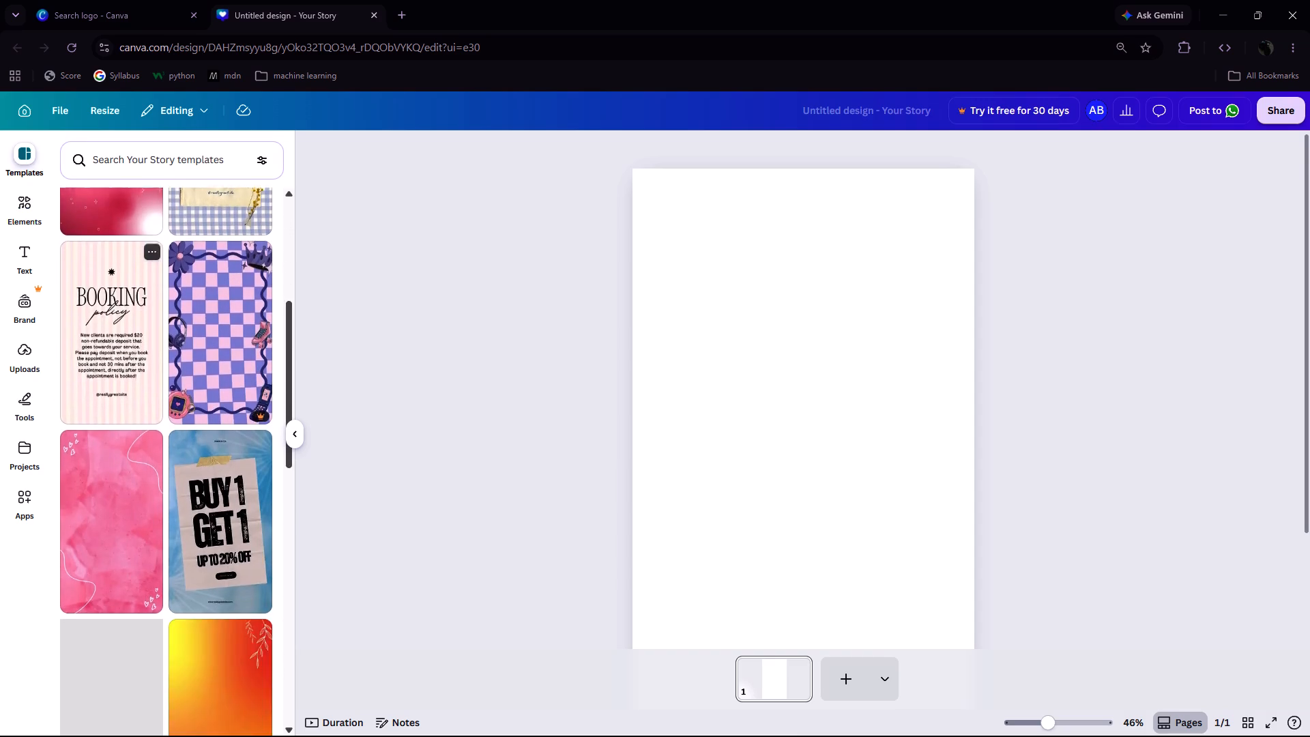
scroll(96, 332, down, 5)
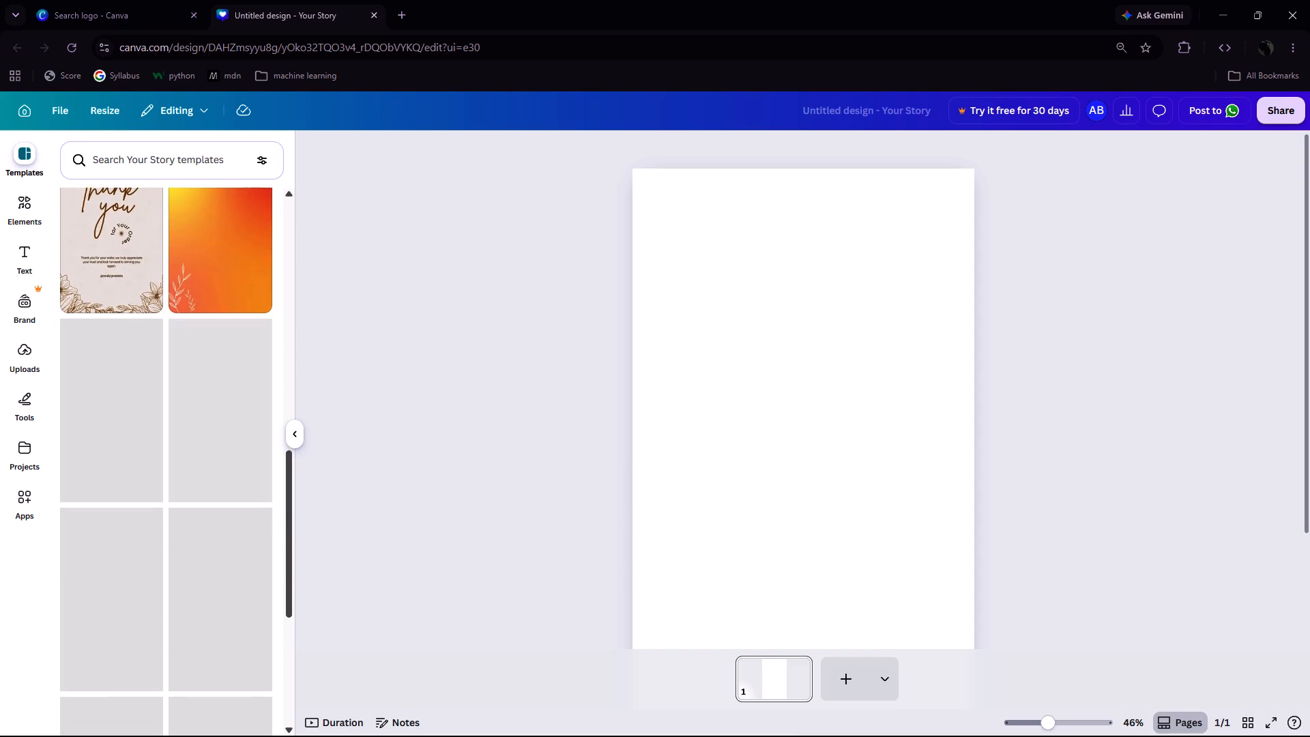
scroll(96, 332, down, 1)
scroll(96, 332, up, 3)
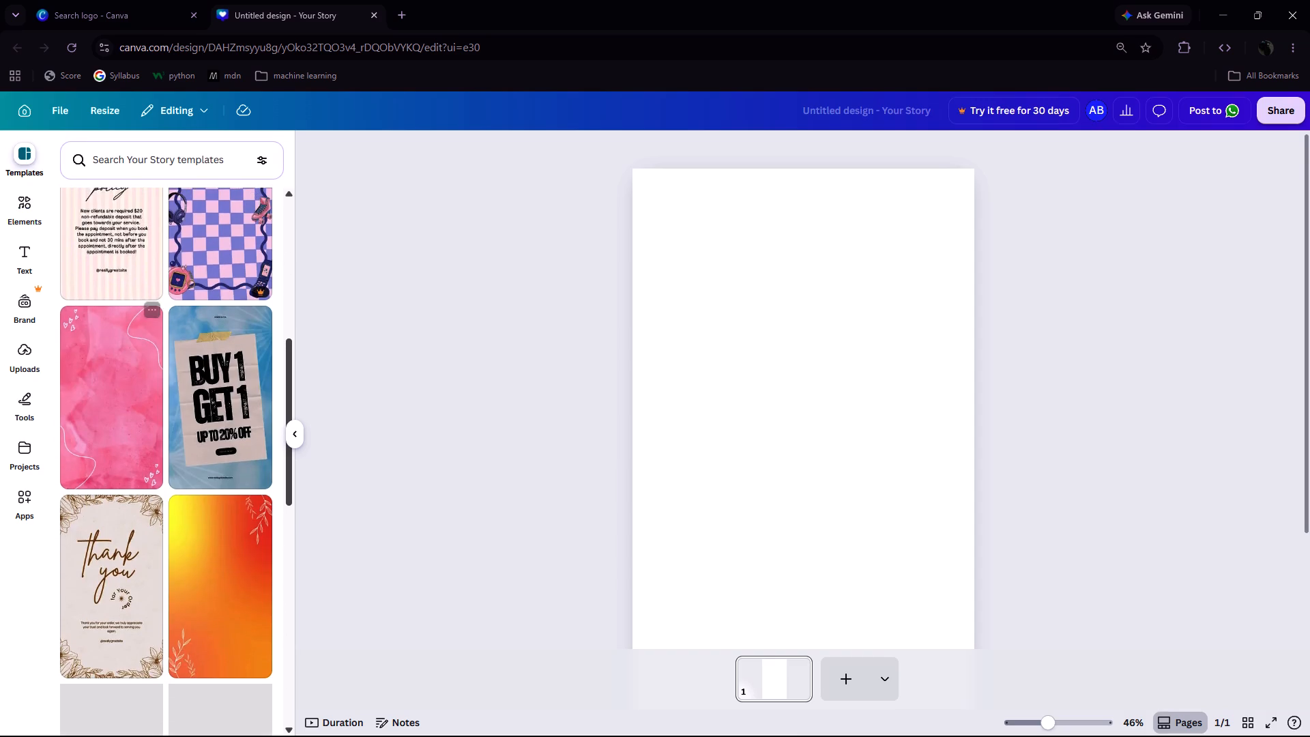
scroll(117, 338, up, 6)
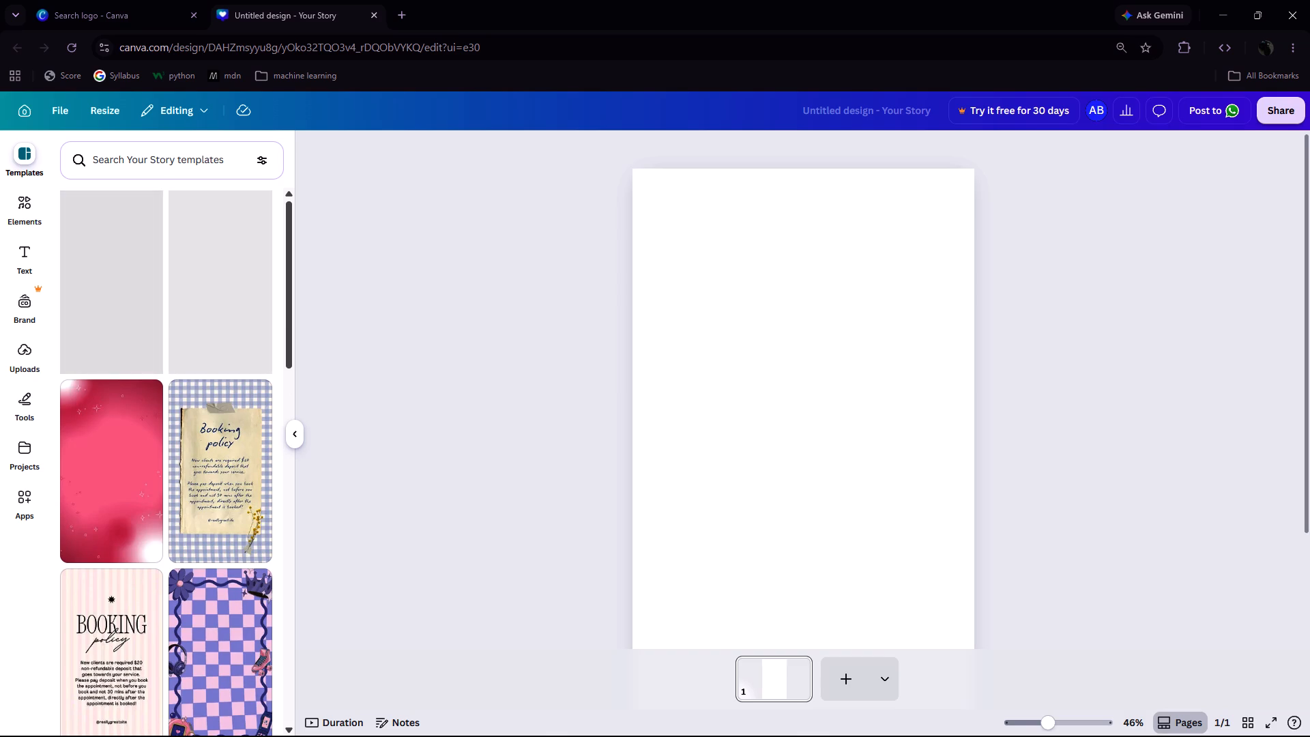
Search the Your Story templates for "black" and look through the matching designs.
click(156, 154)
key(b)
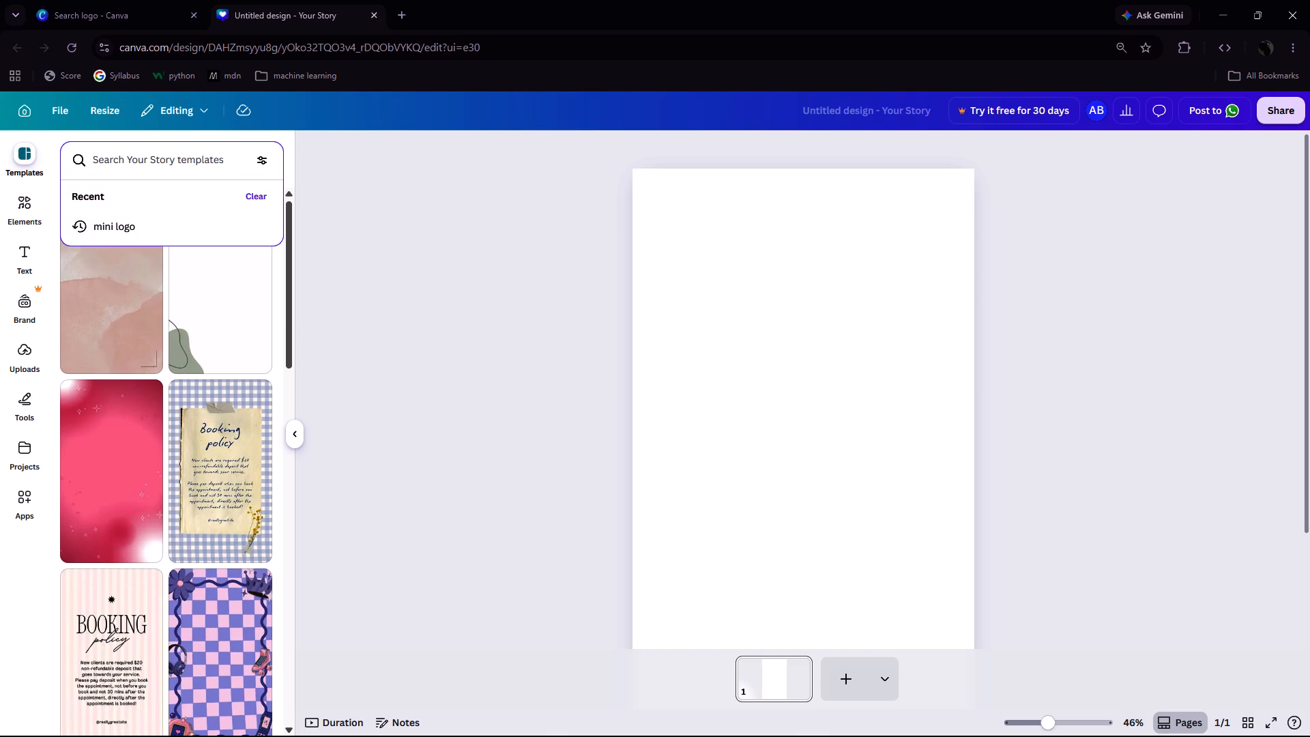
text(lack)
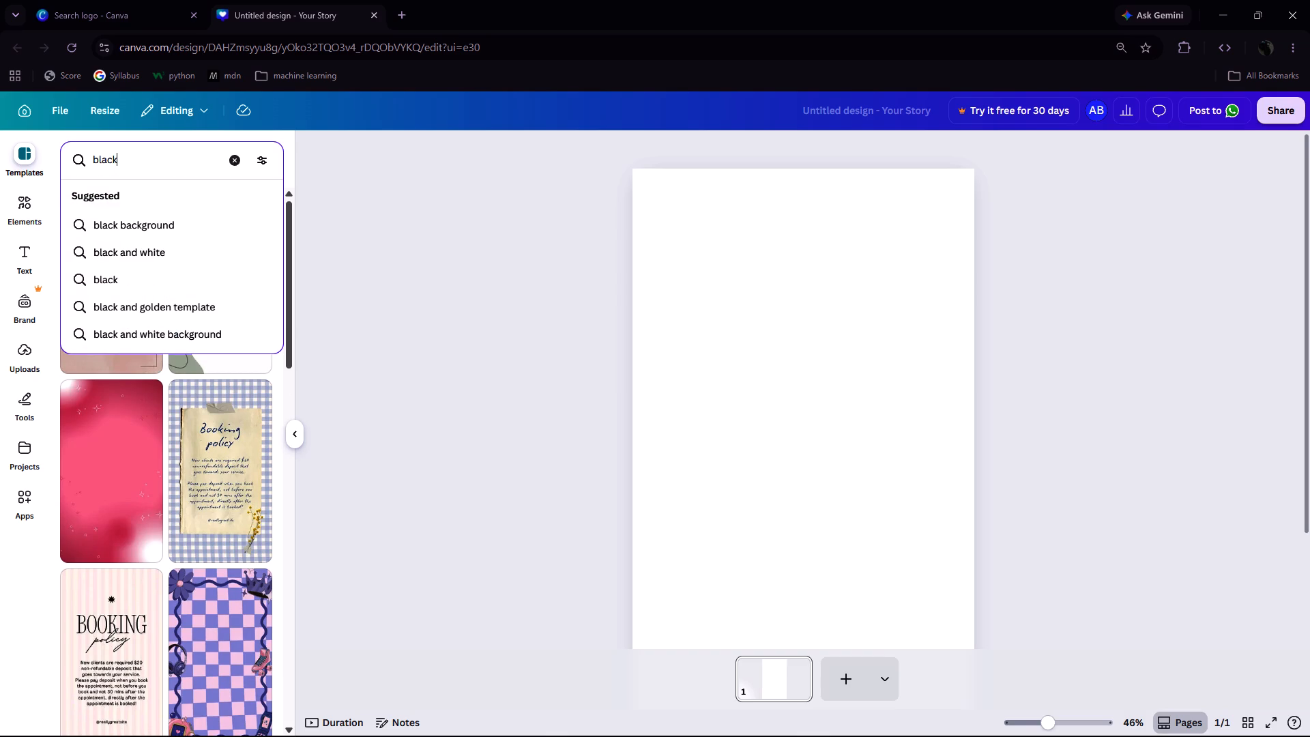
key(Return)
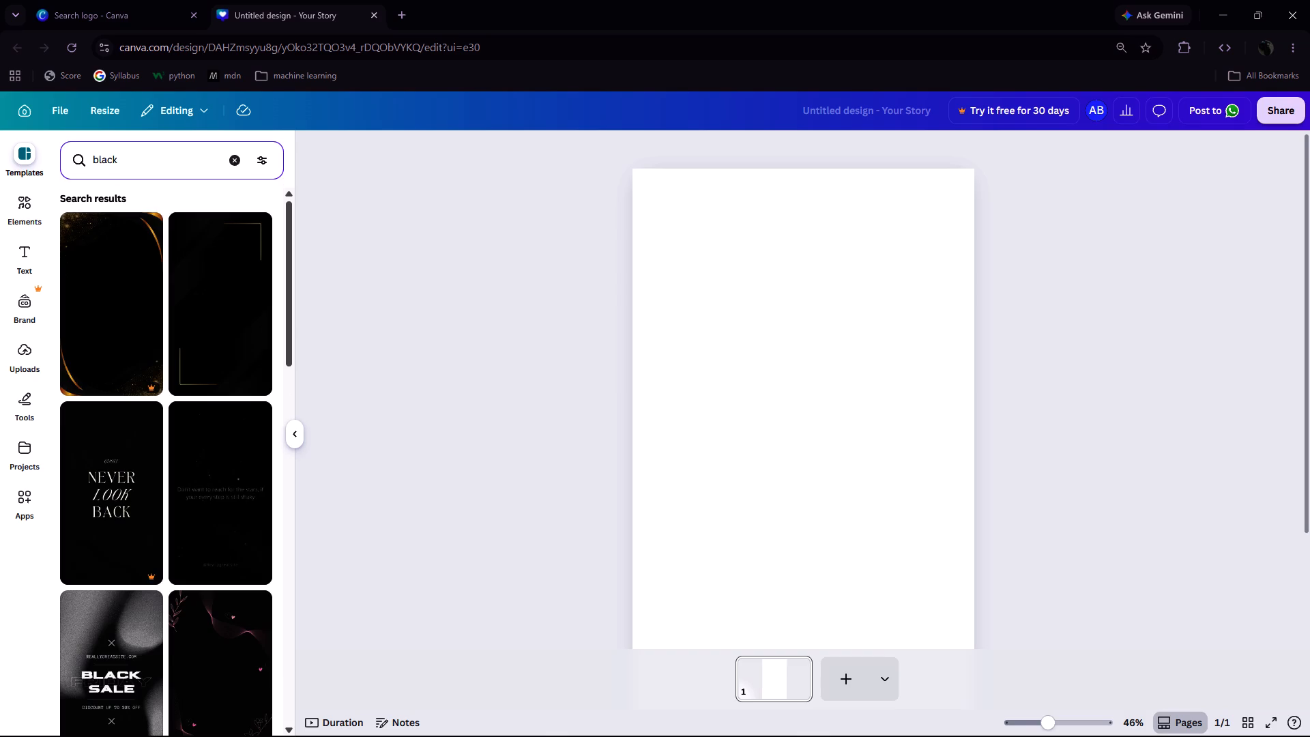
scroll(169, 283, down, 2)
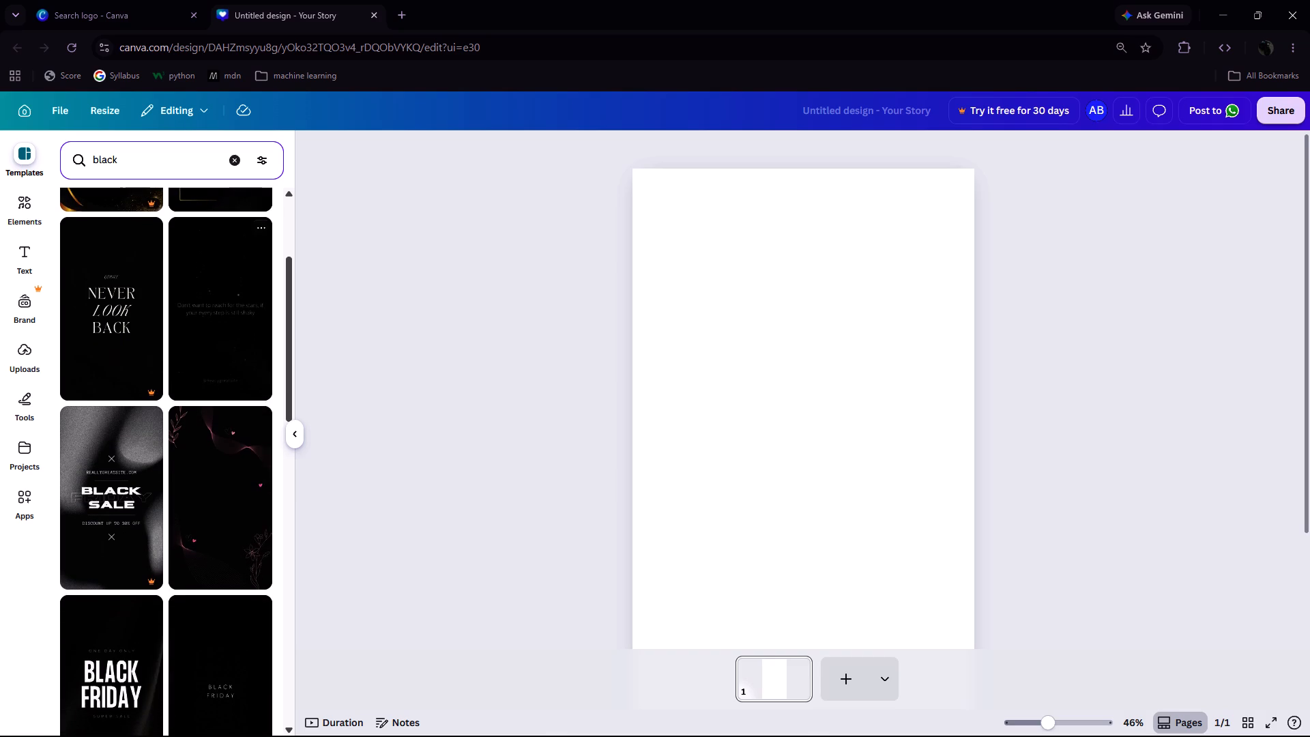
scroll(169, 283, down, 1)
scroll(114, 310, down, 3)
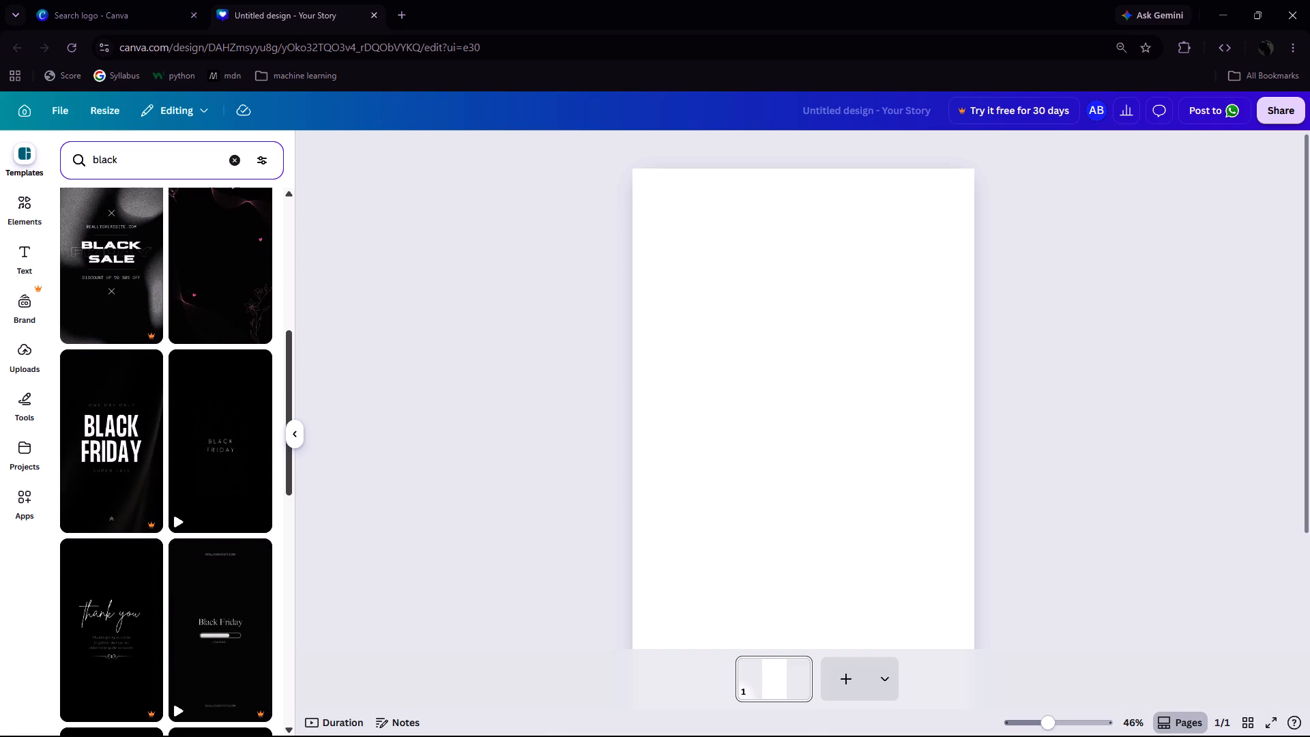
scroll(237, 446, down, 2)
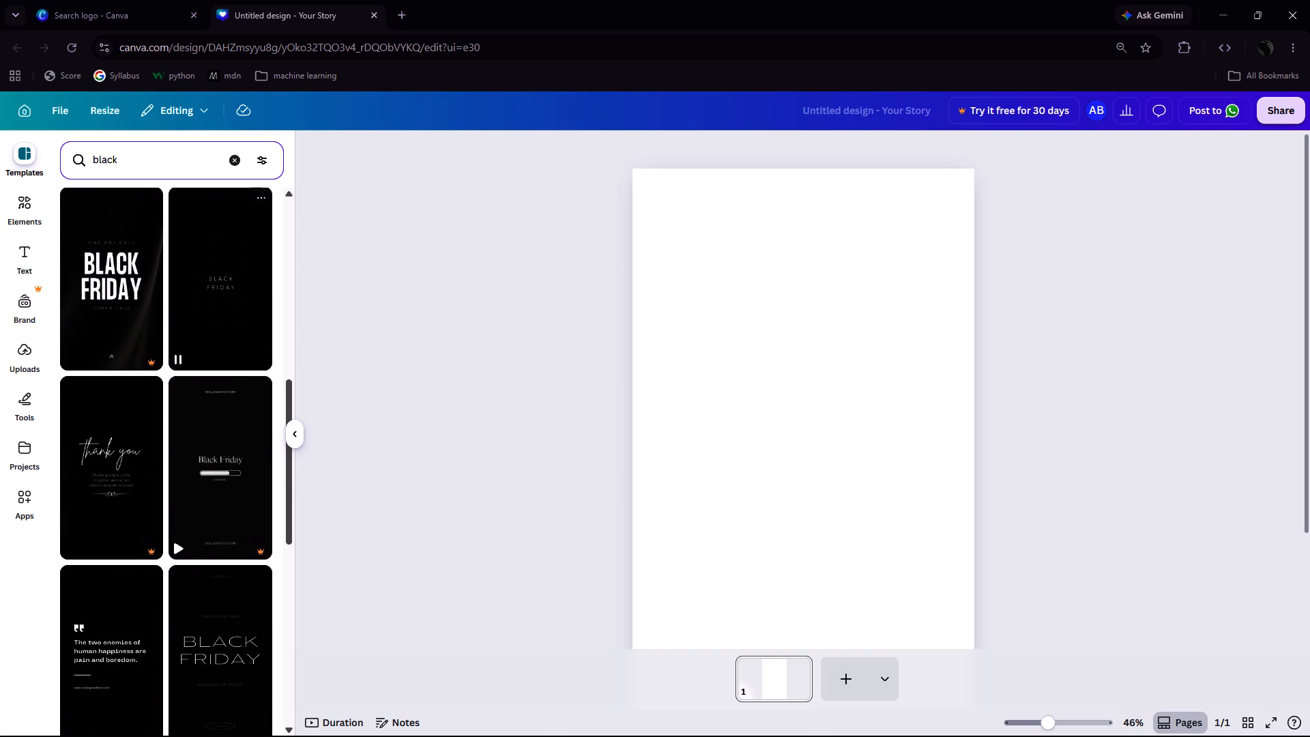
scroll(237, 446, up, 7)
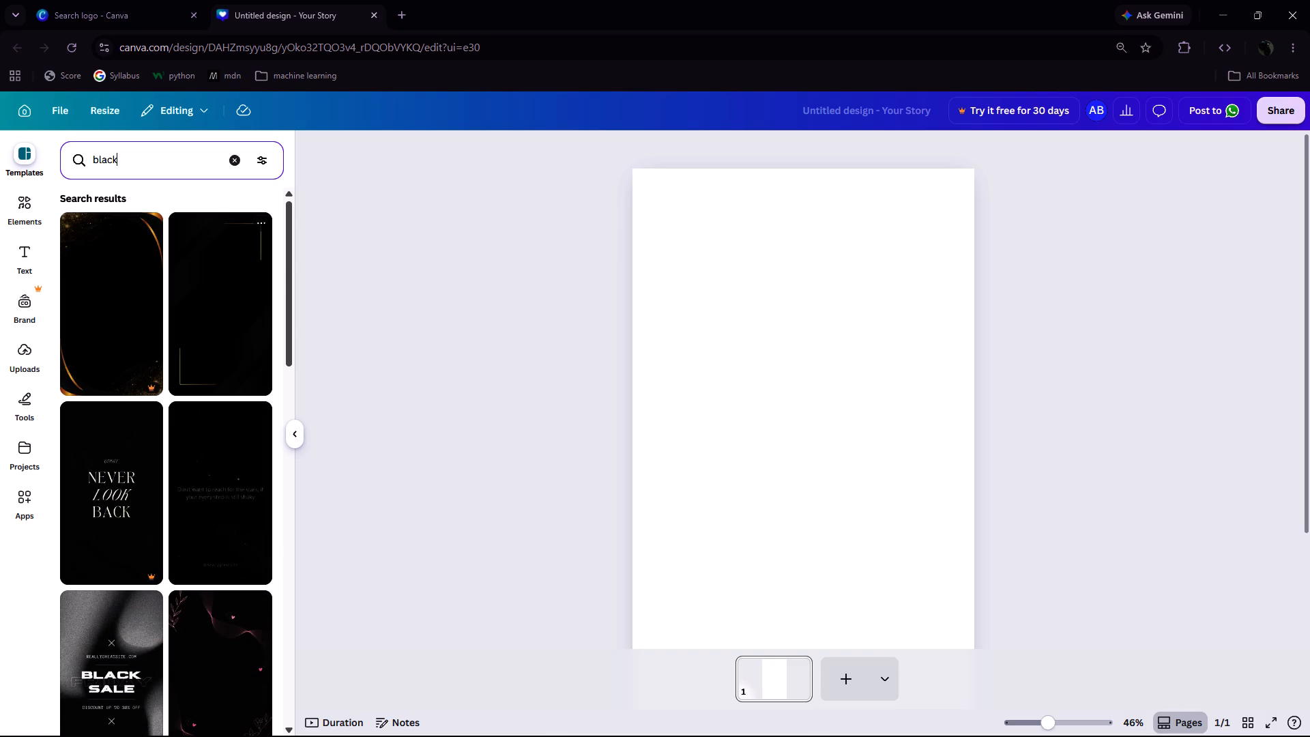
Search the design elements for the suggested term "black background".
click(26, 221)
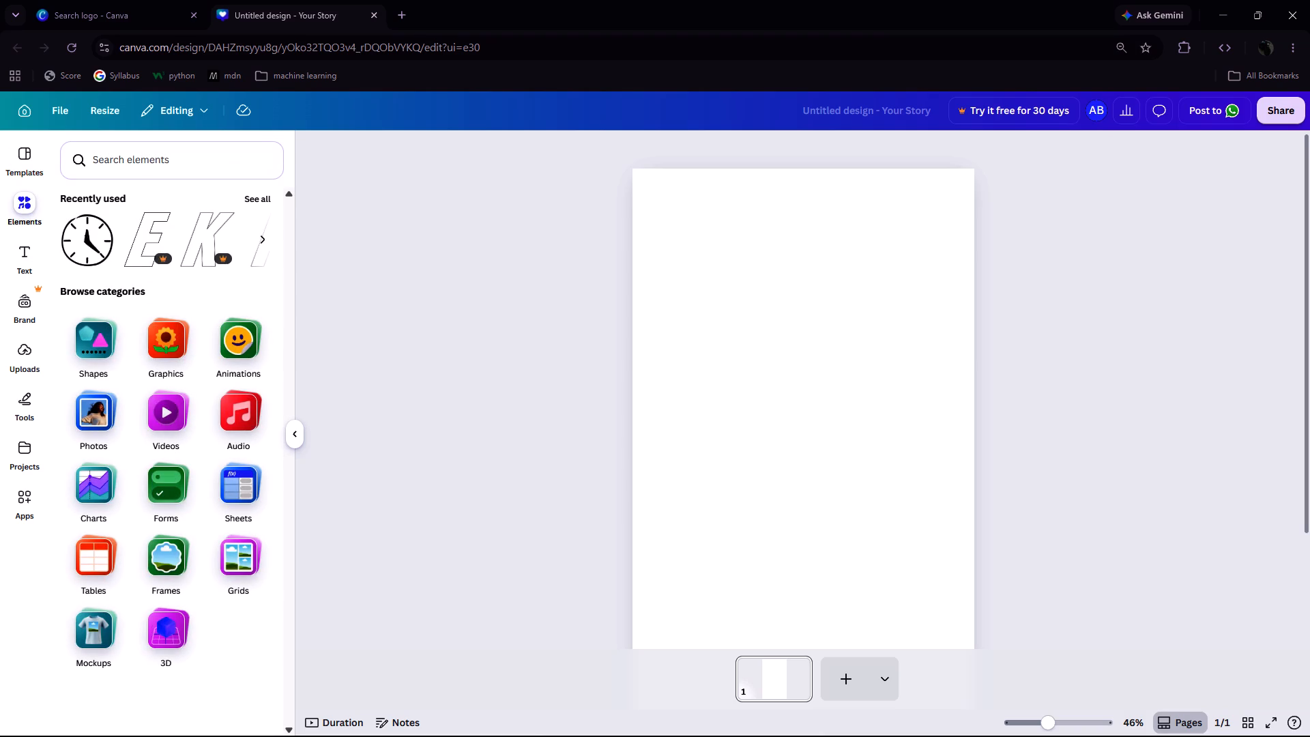
scroll(161, 401, down, 3)
scroll(161, 401, up, 4)
click(189, 158)
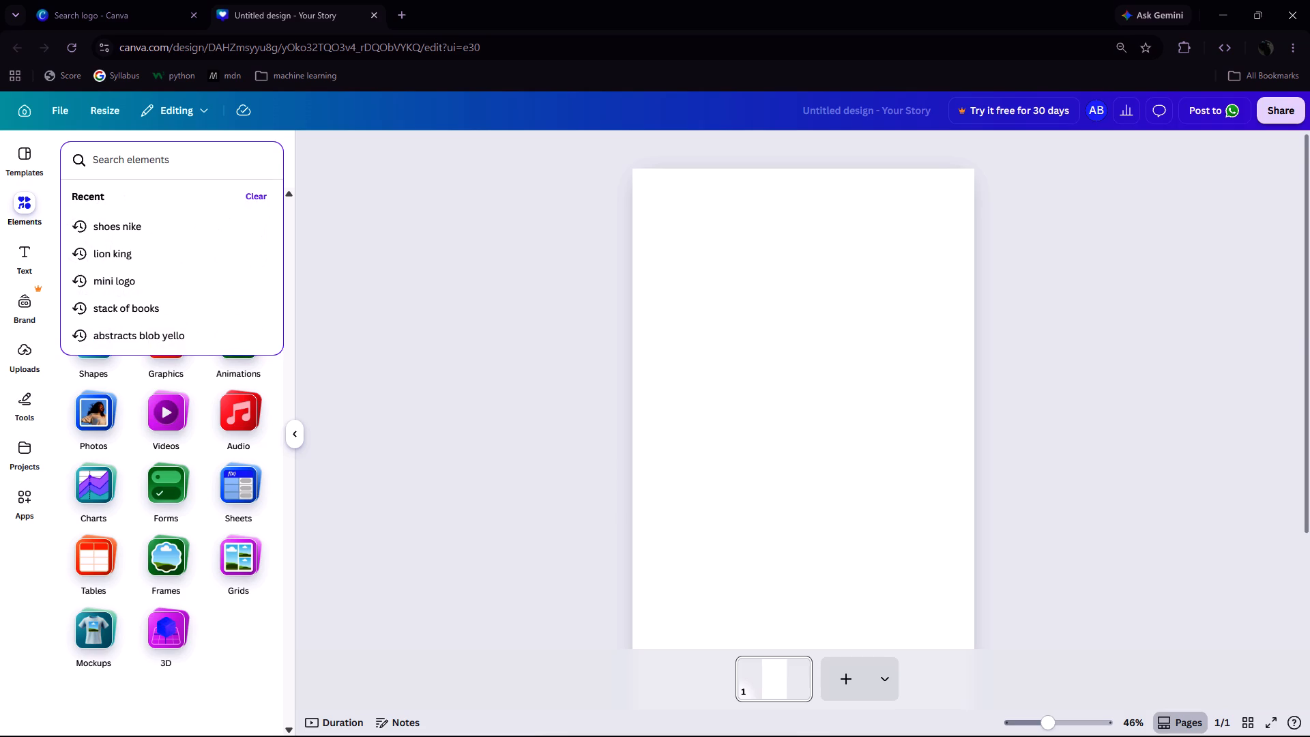
text(black)
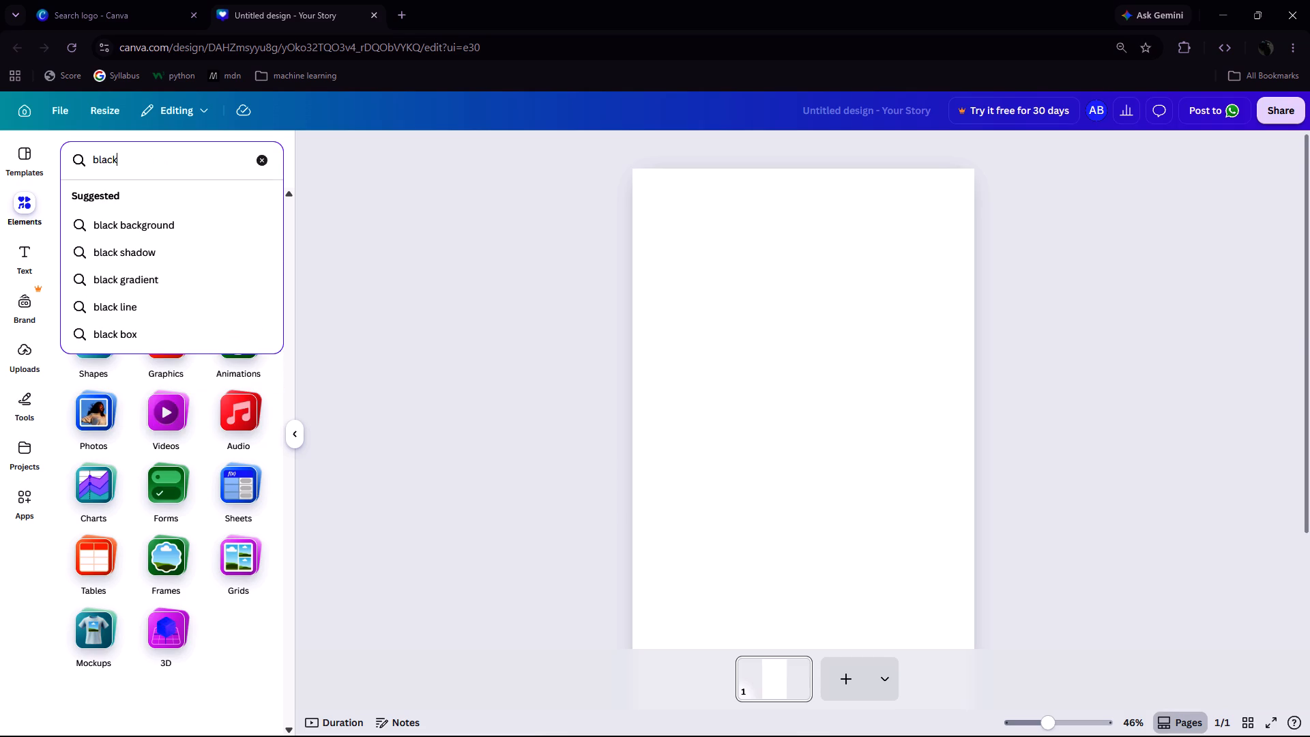
key(Down)
key(Down)
key(Up)
key(Return)
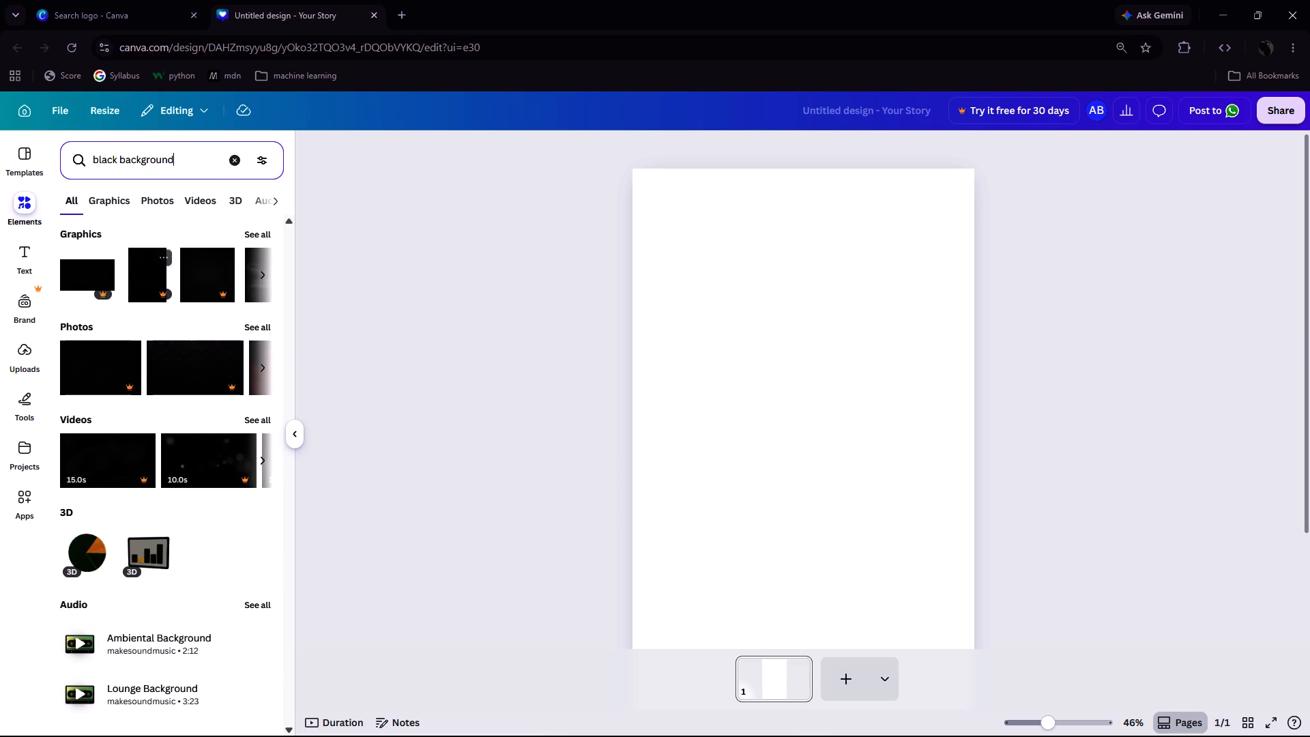
Add the first black background photo to the page and enlarge it past the page's side and top edges.
click(96, 370)
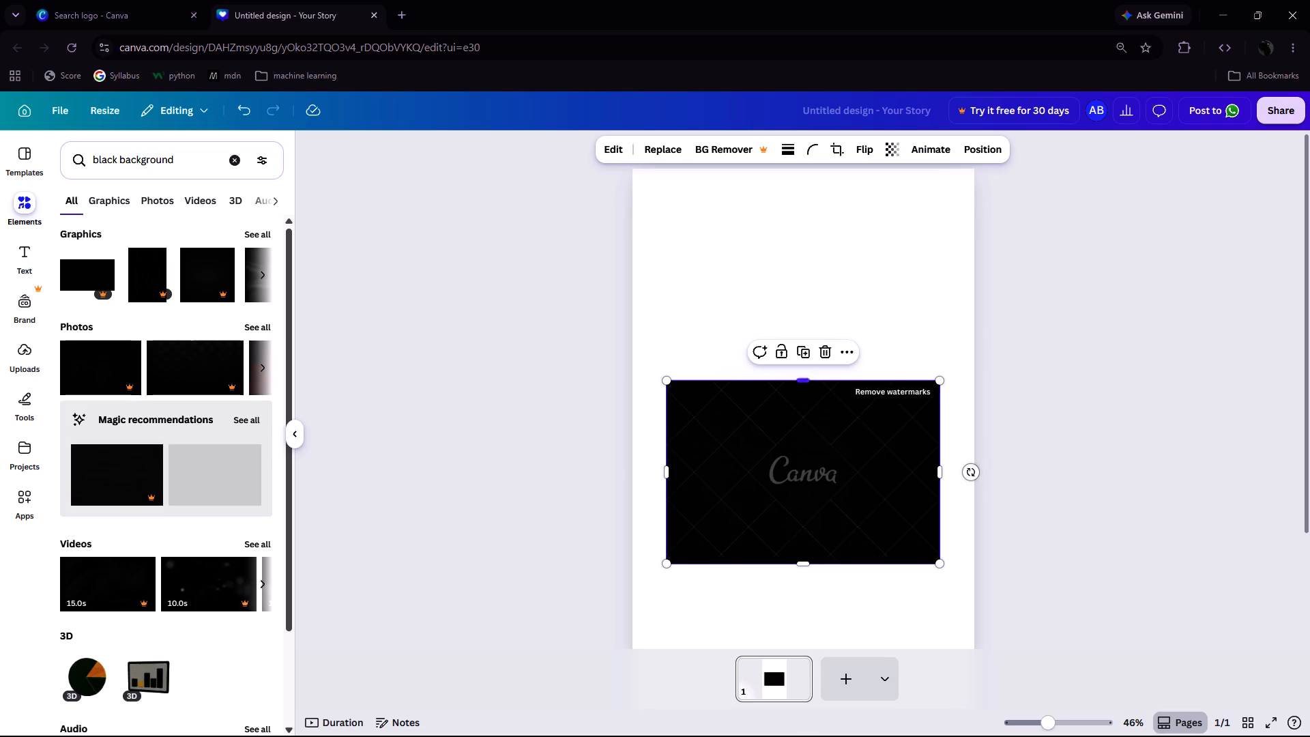
drag(667, 379, 625, 119)
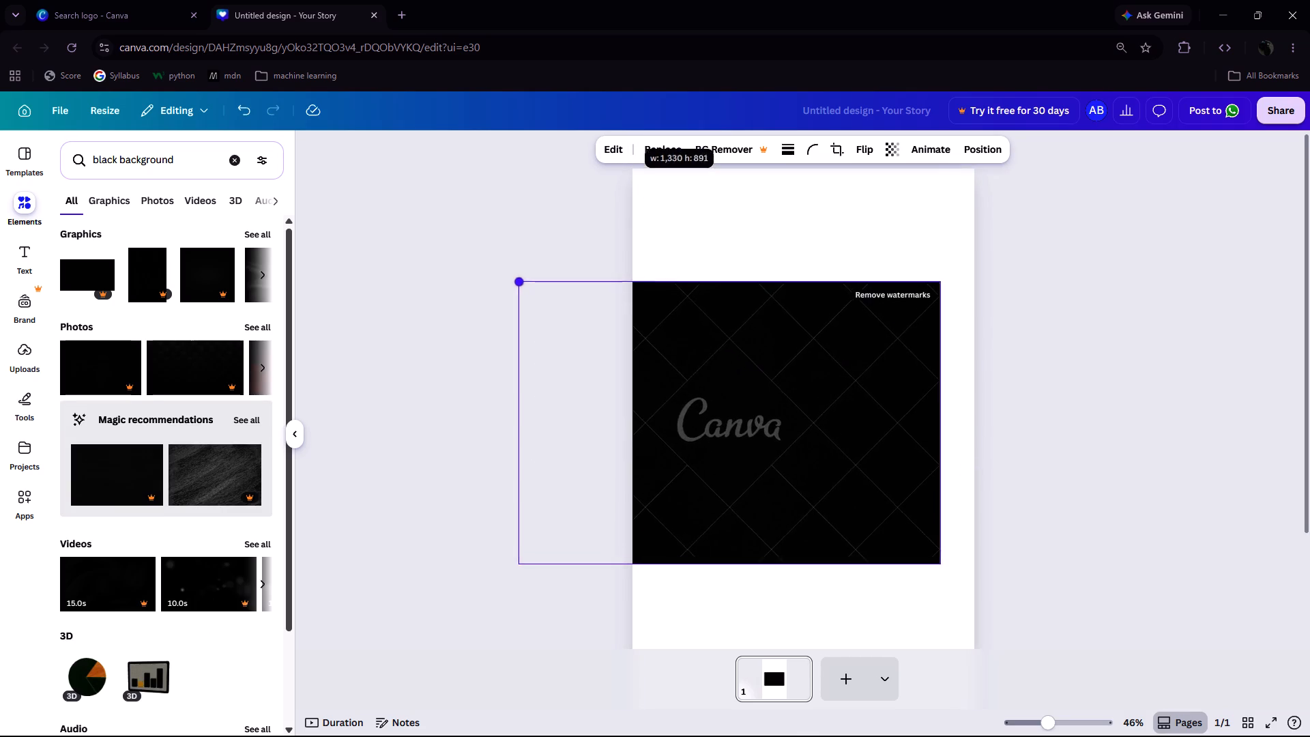
drag(625, 119, 638, 72)
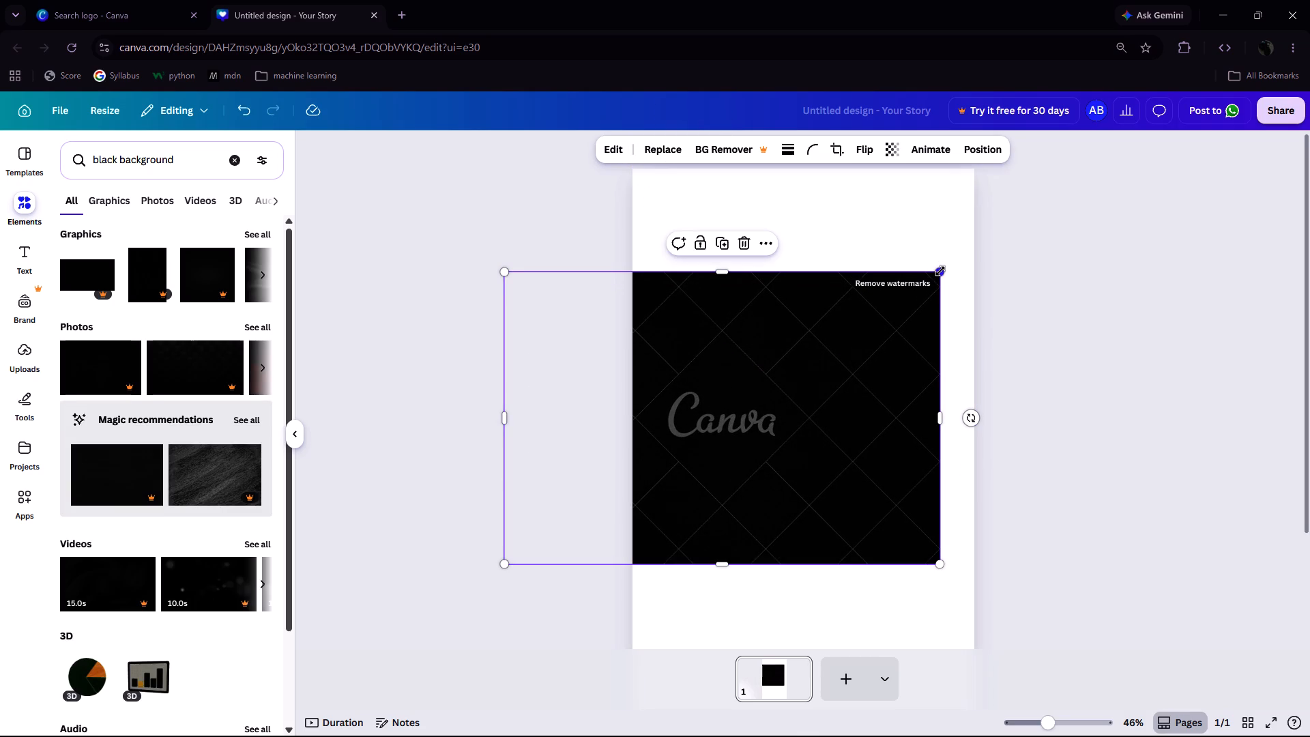
drag(940, 274, 1033, 1)
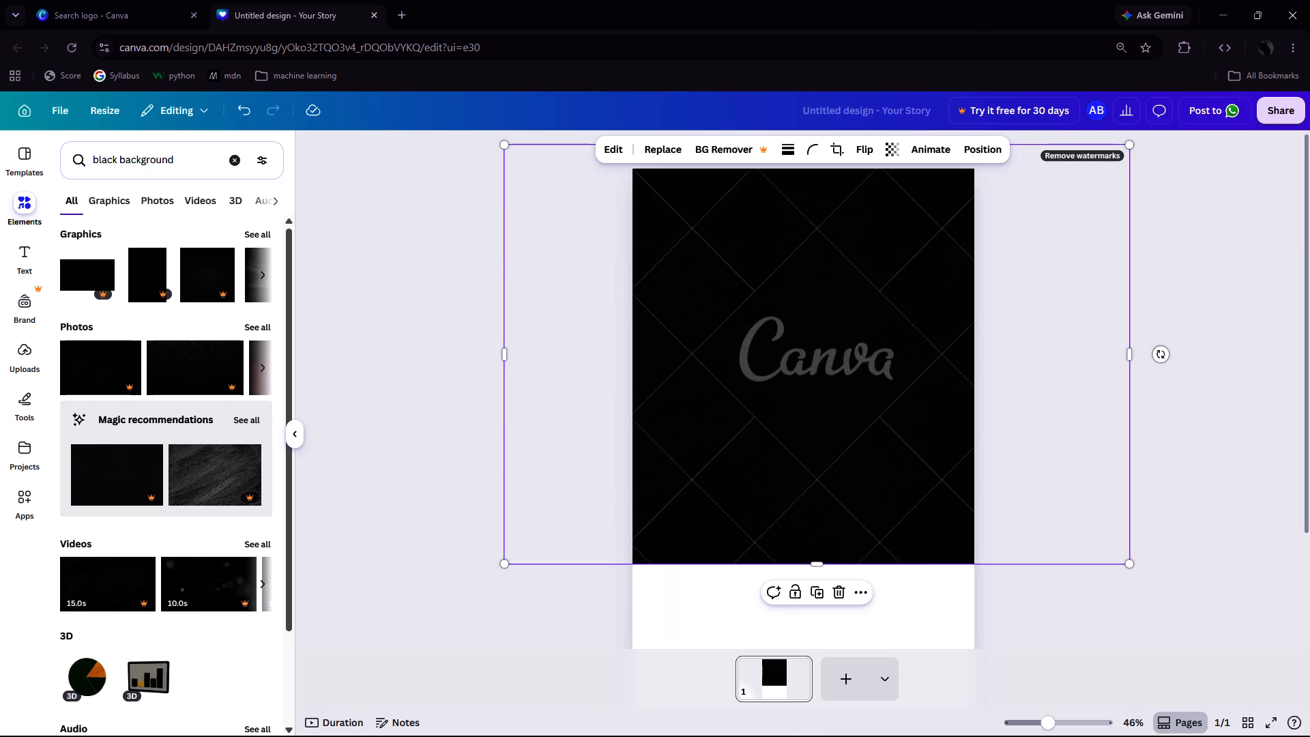
click(828, 448)
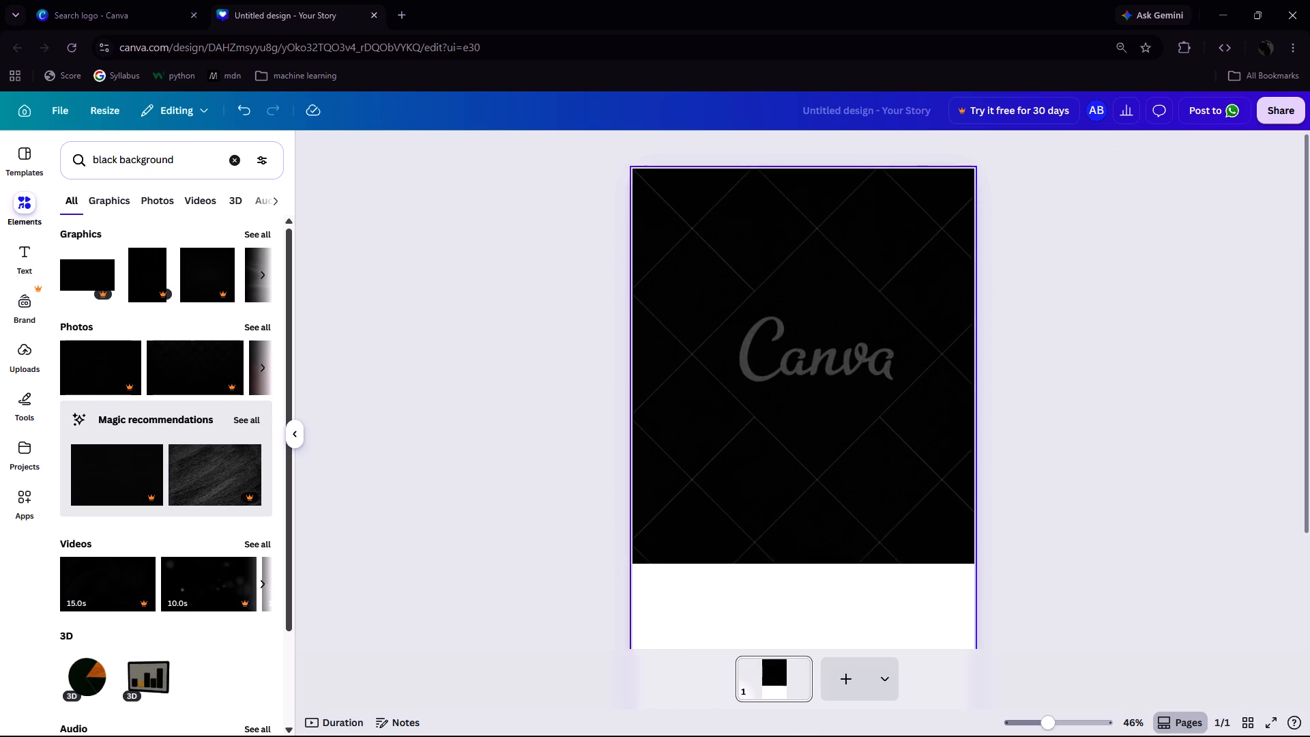
click(690, 546)
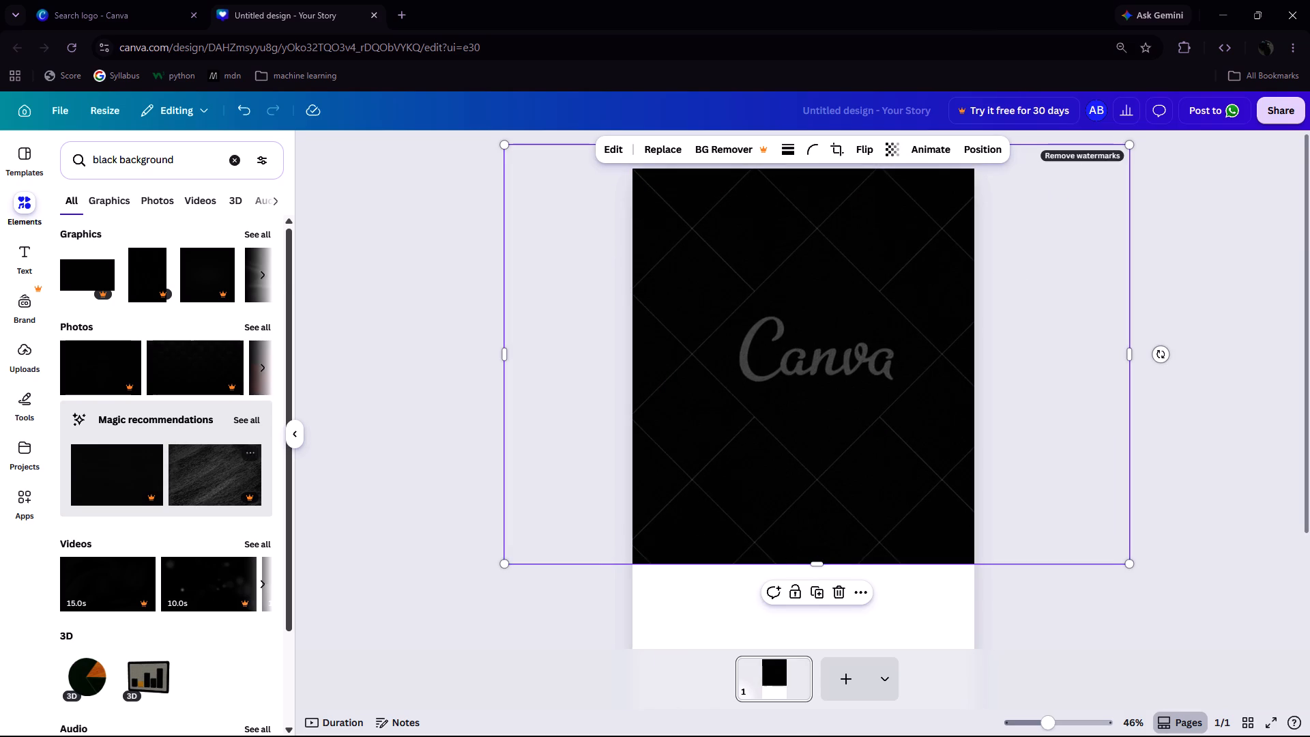
Show all graphics results for "black background" and add the free rough-edged black brush square to the page.
scroll(218, 498, right, 1)
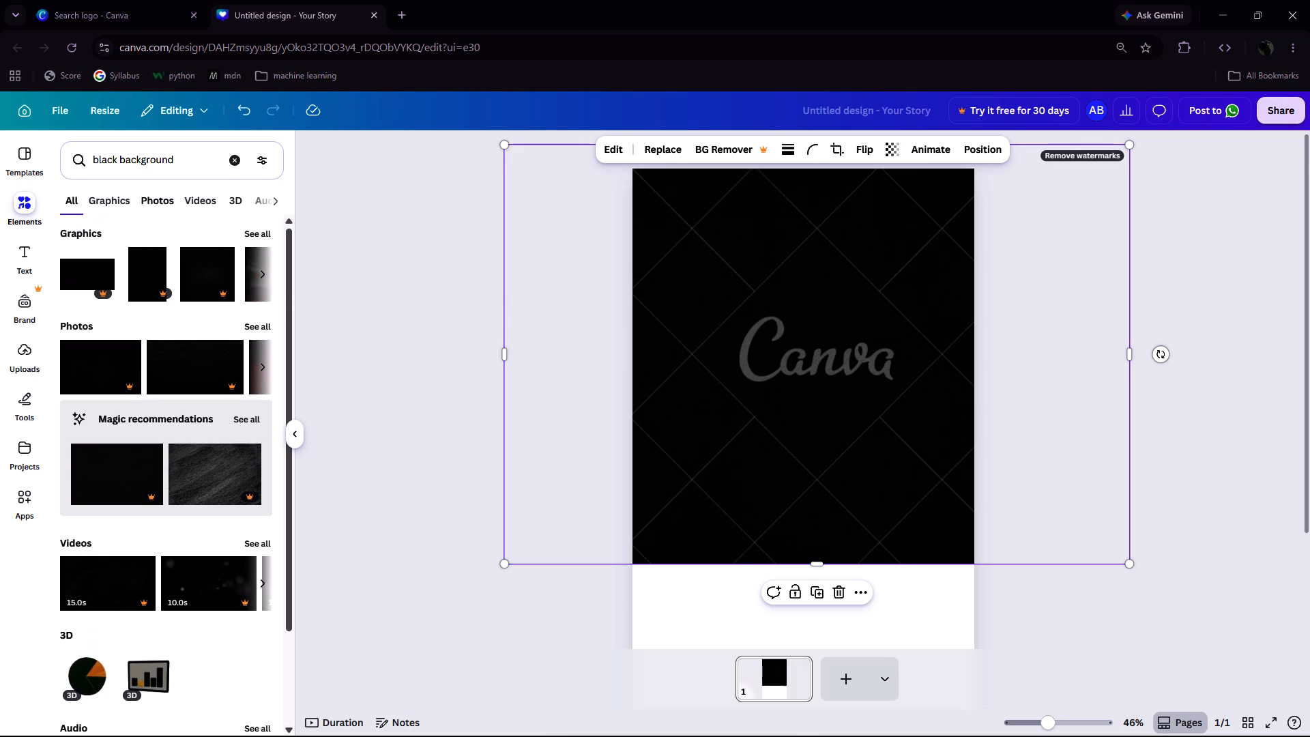
click(189, 156)
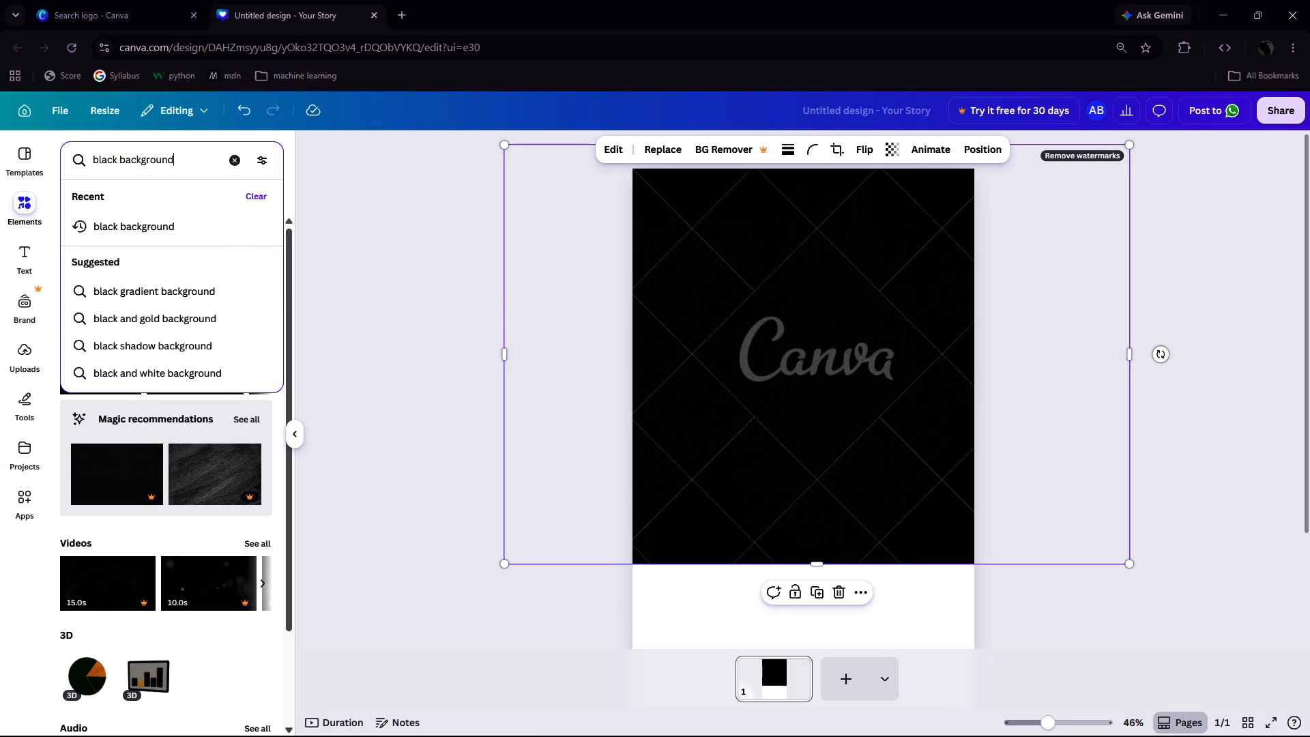
click(376, 277)
click(261, 228)
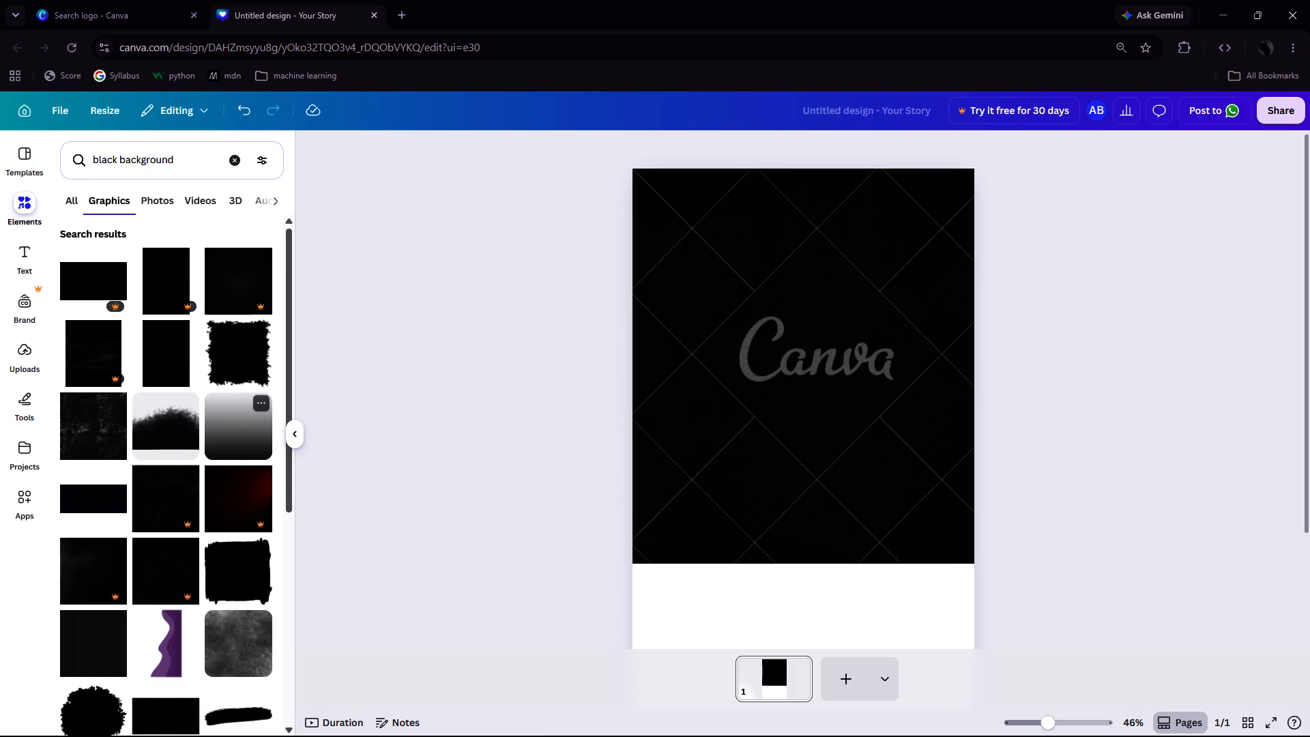
scroll(234, 468, down, 2)
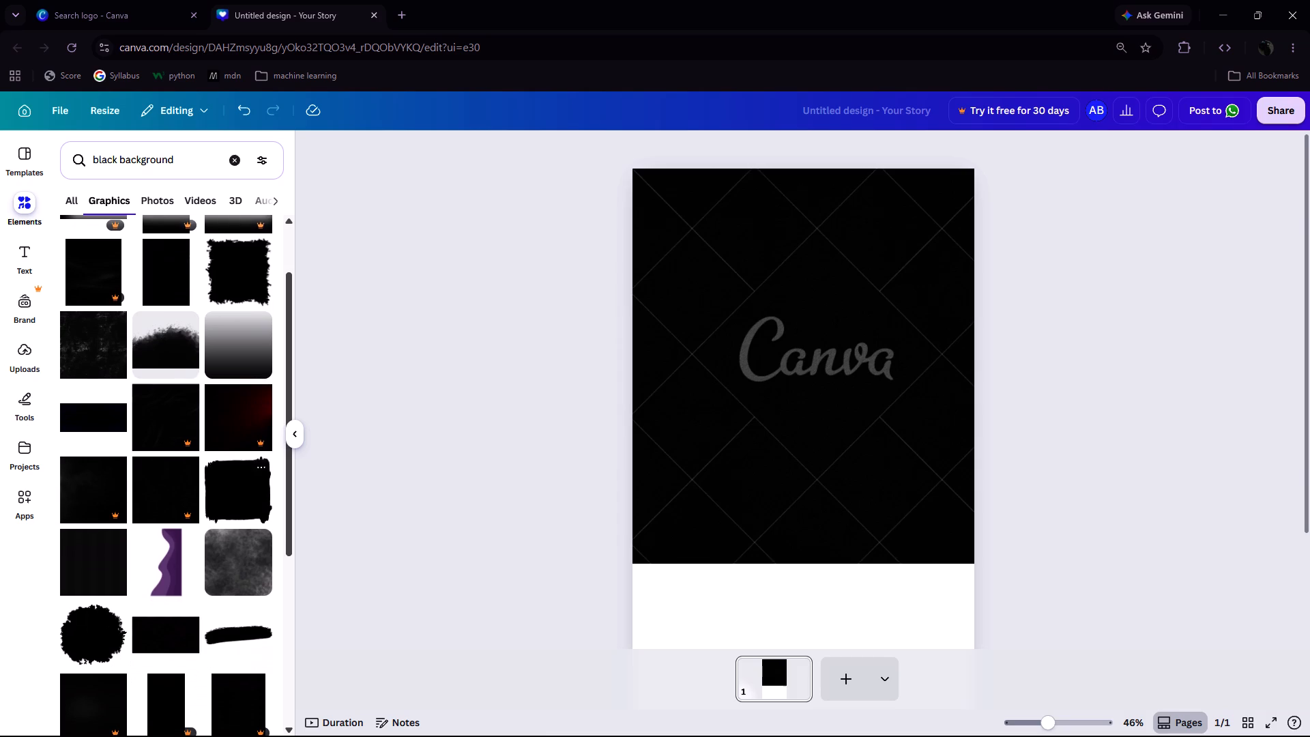
click(236, 489)
Delete the watermarked black background photo from the page.
click(735, 229)
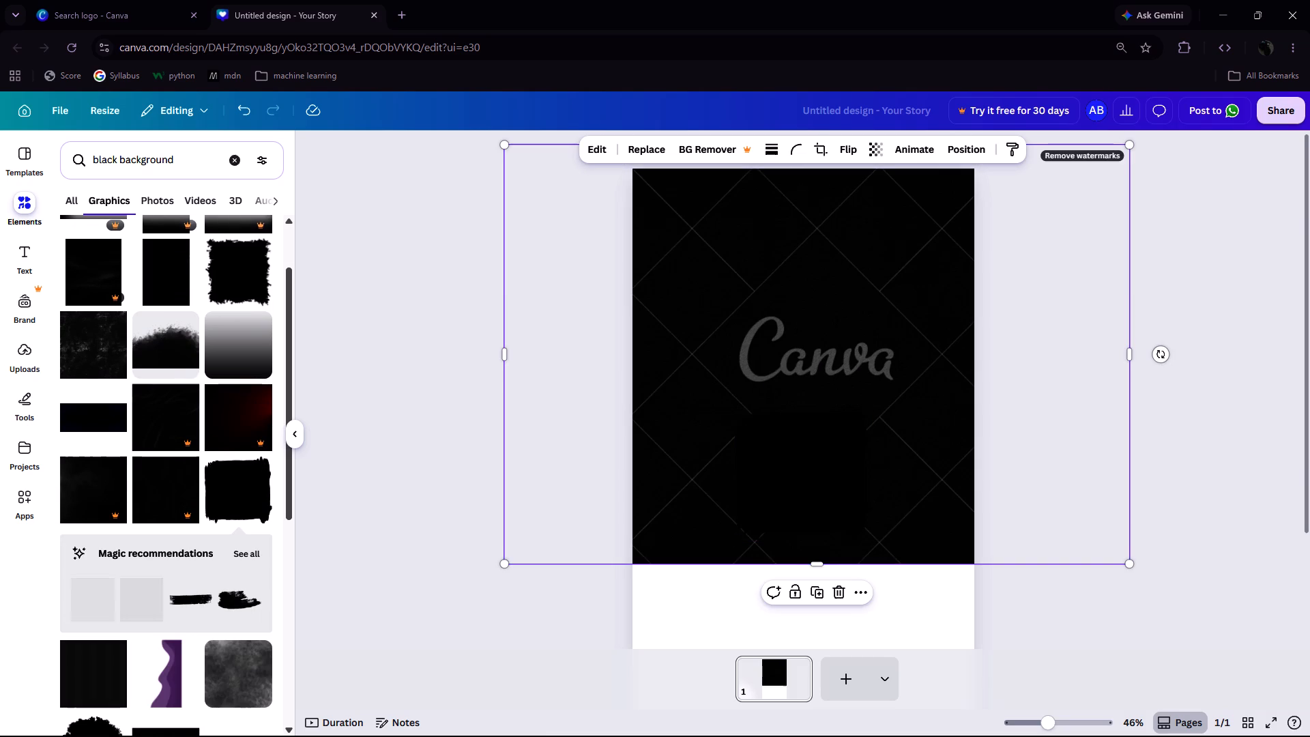
key(Delete)
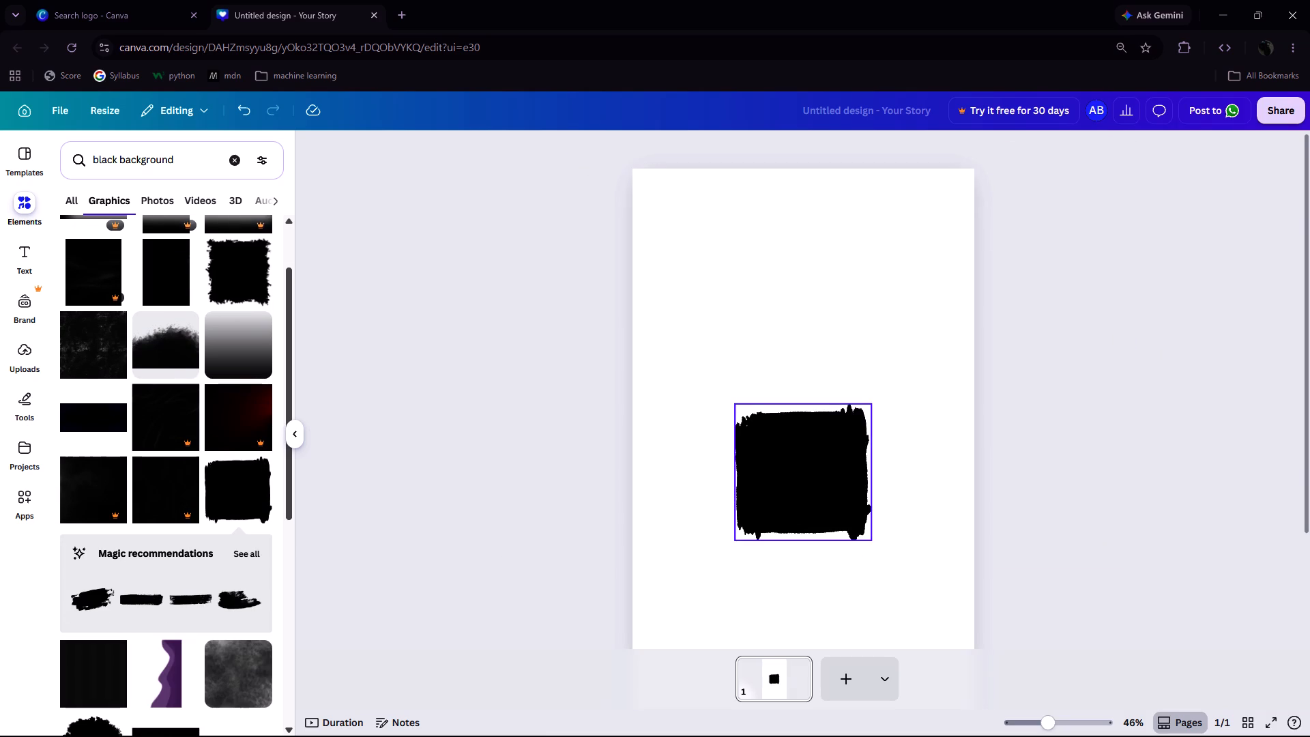
Enlarge the black brush square past the page's edges so it covers the whole page.
click(809, 488)
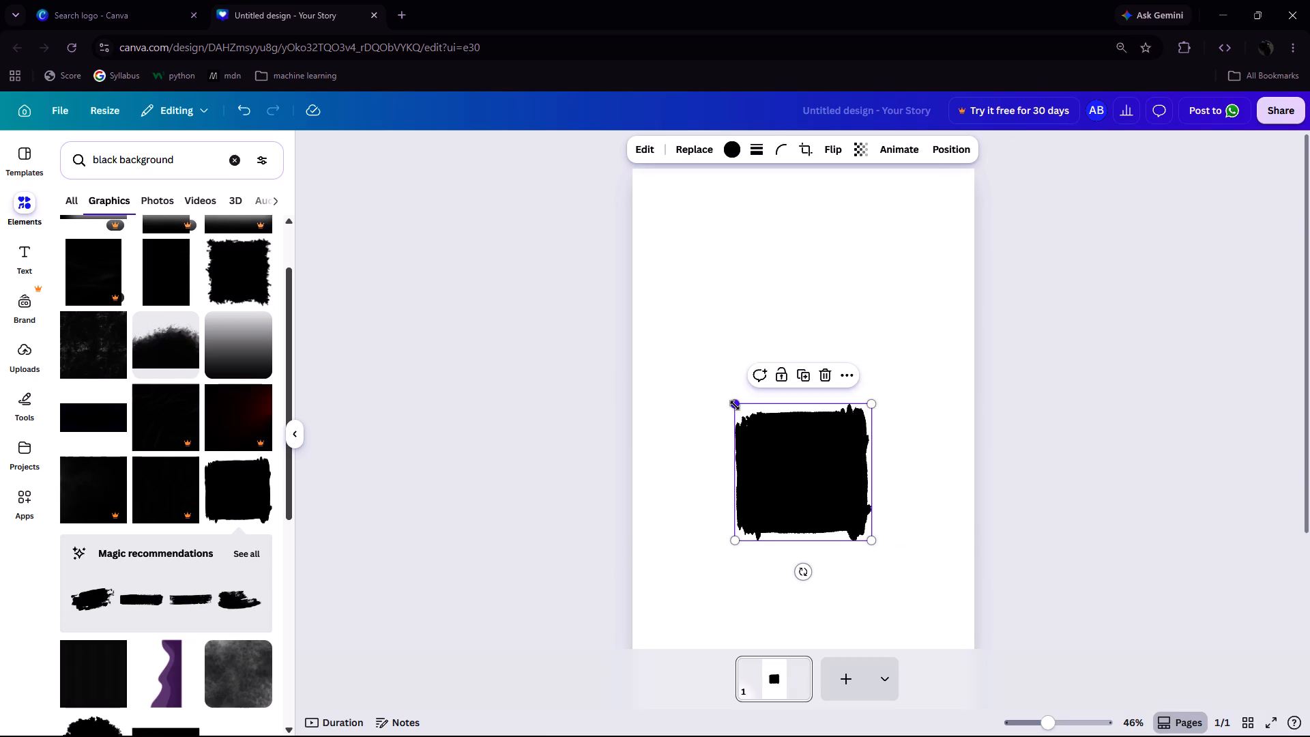
drag(735, 405, 504, 46)
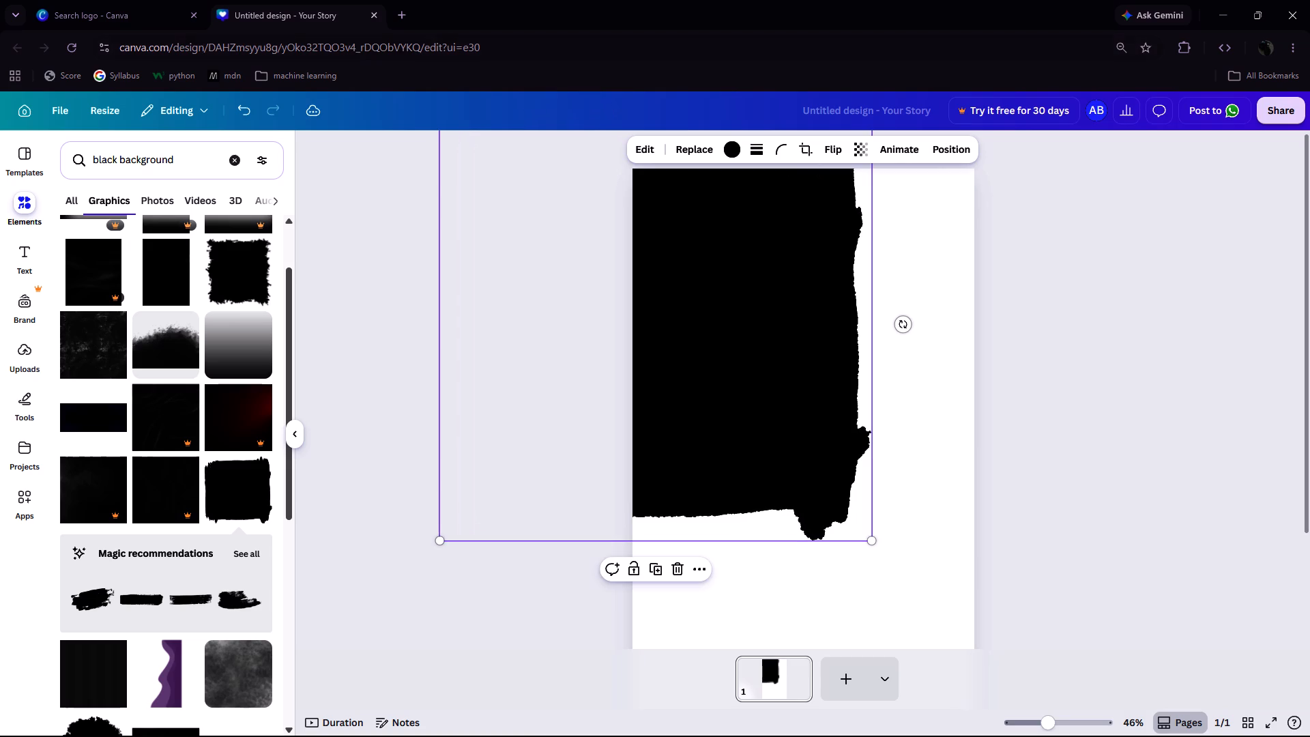
drag(874, 543, 1124, 708)
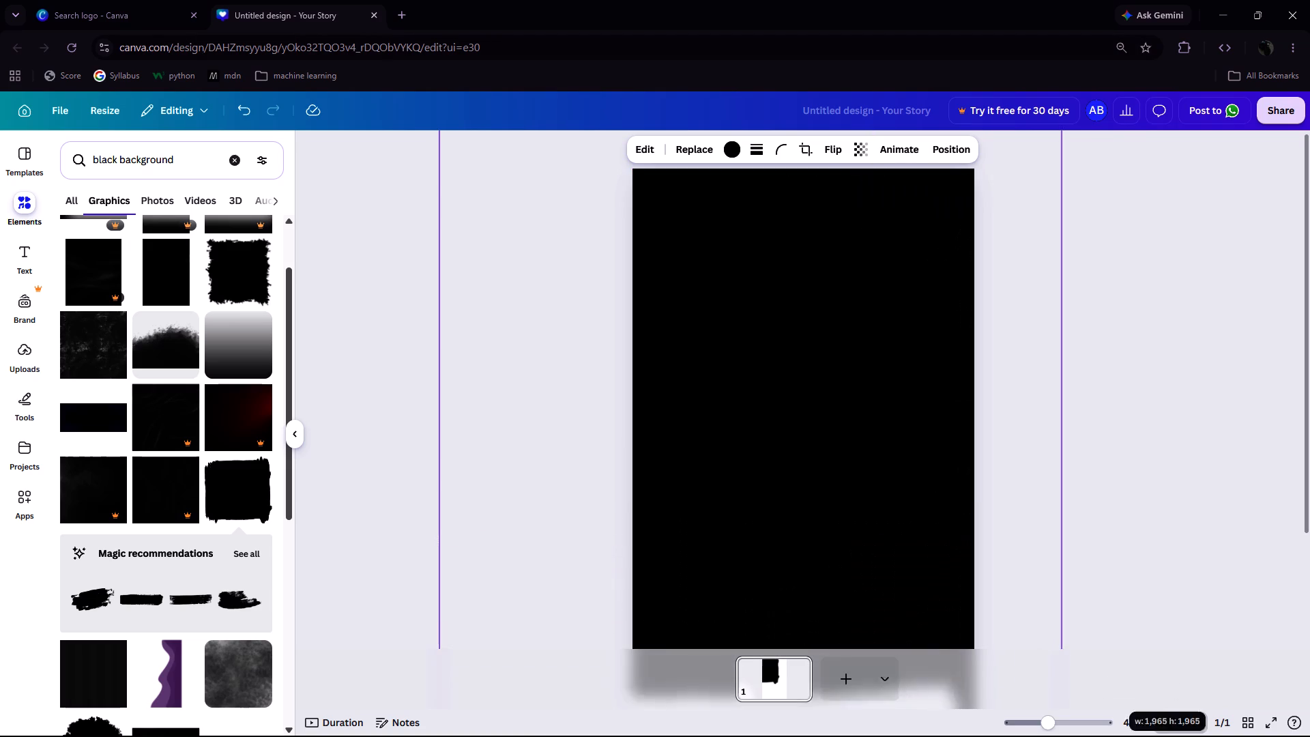
drag(1124, 708, 1162, 736)
click(989, 511)
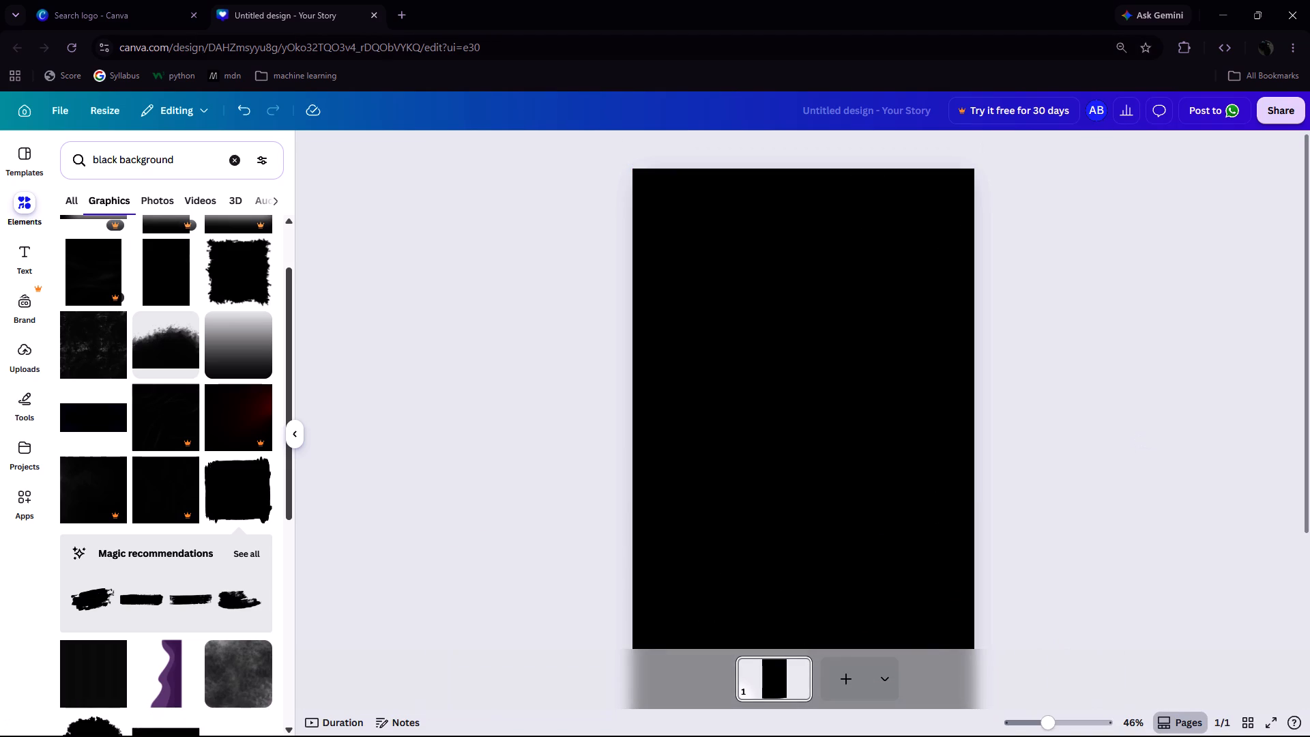
click(888, 444)
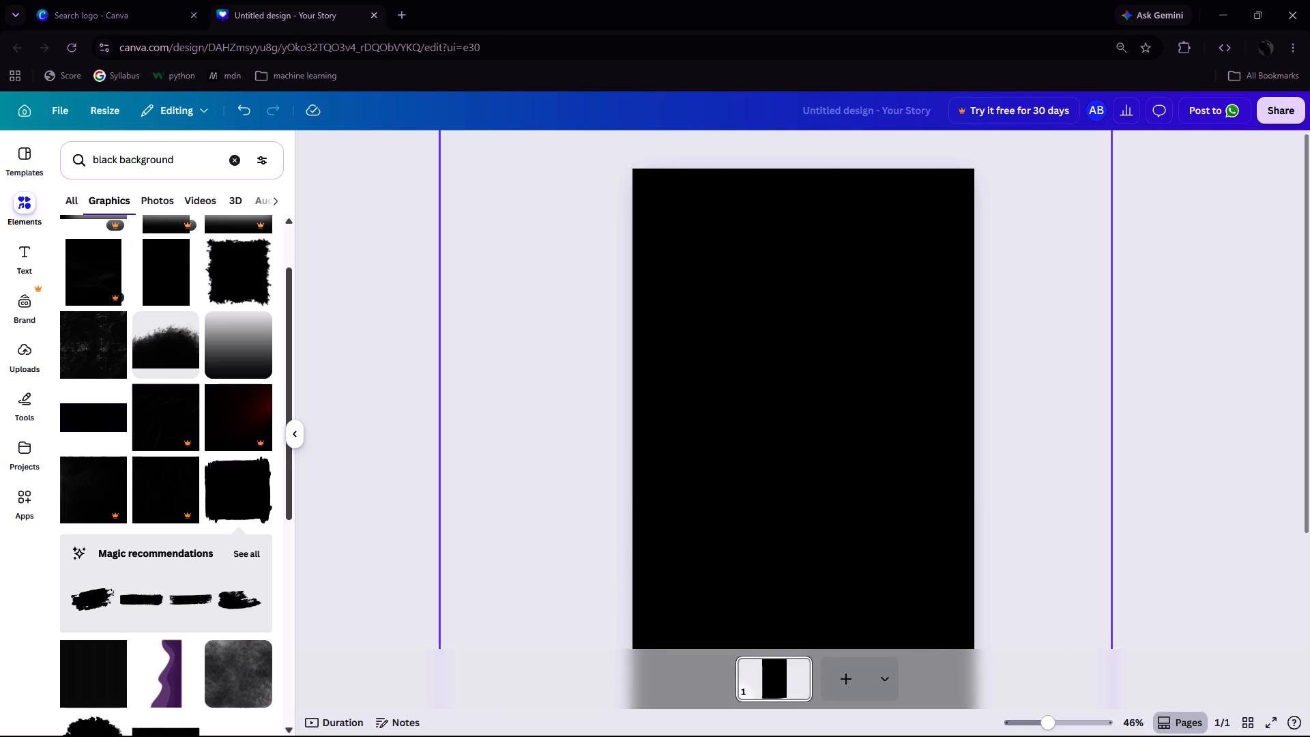
click(1032, 444)
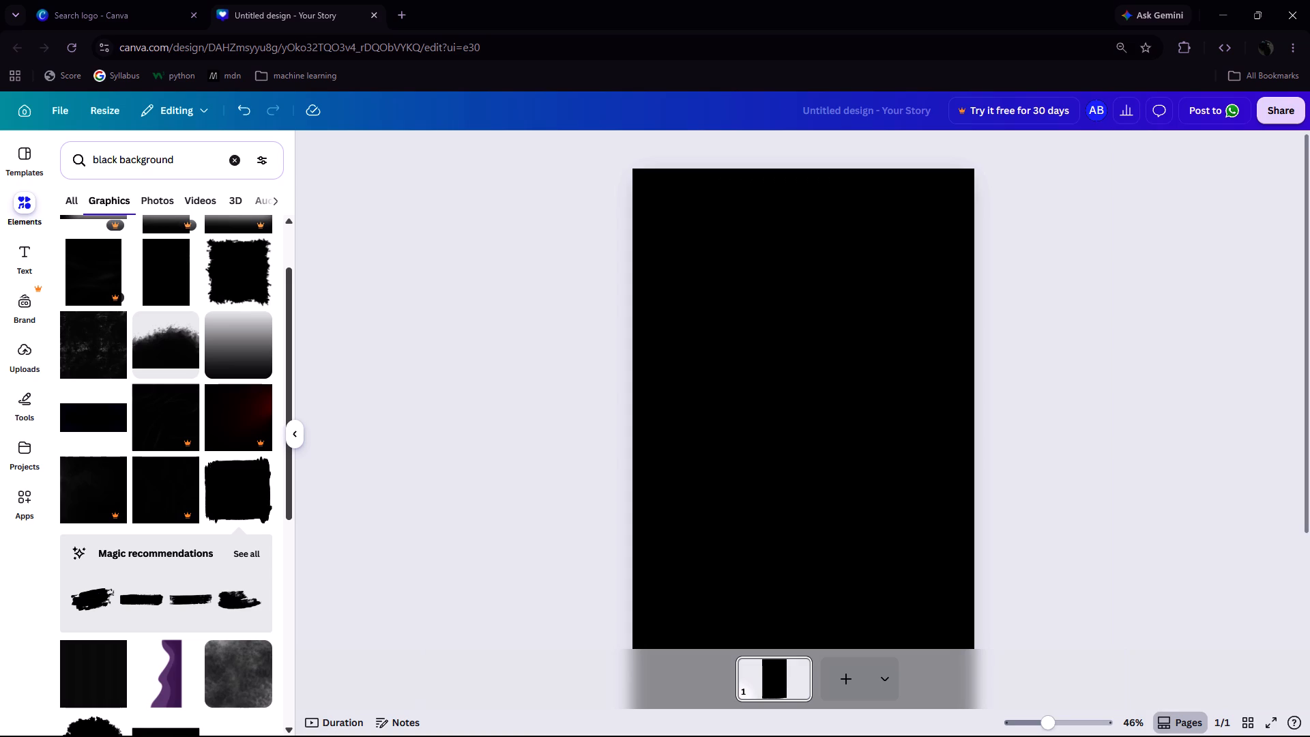
Search the graphics for "white circle".
triple_click(181, 162)
double_click(181, 162)
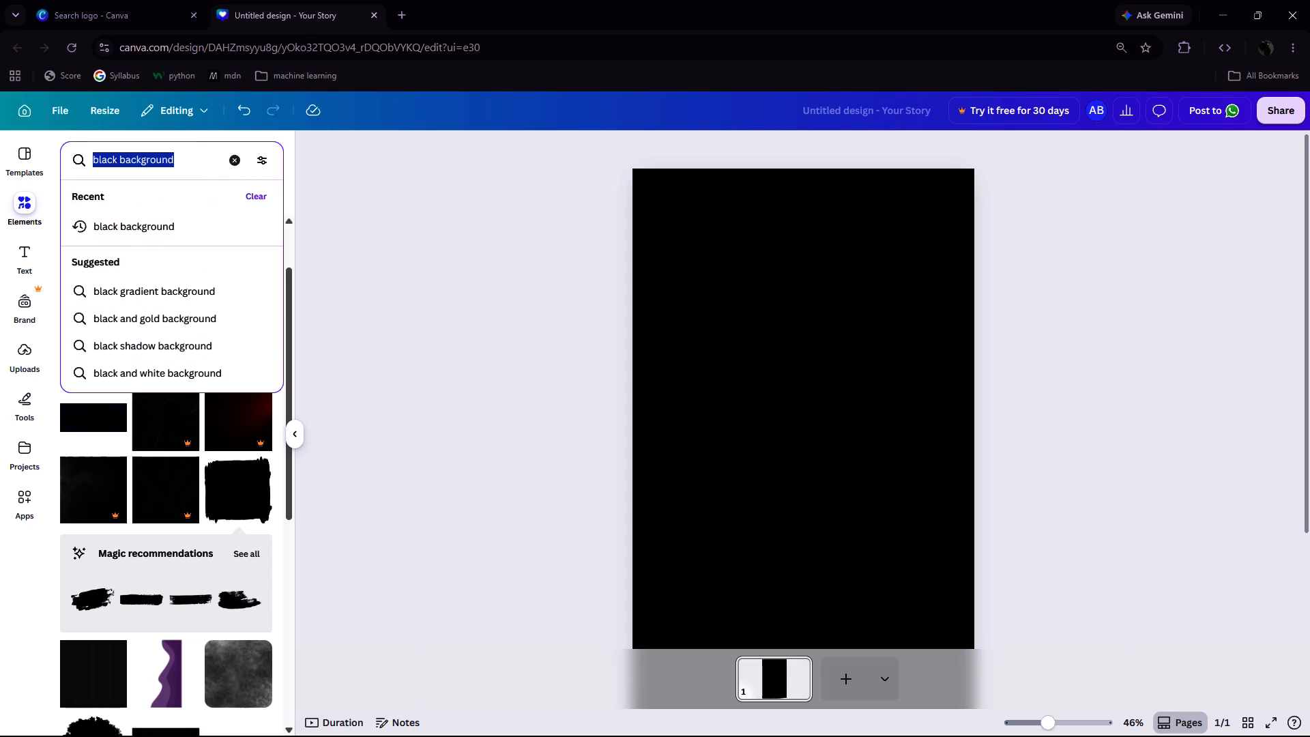
key(BackSpace)
text(white)
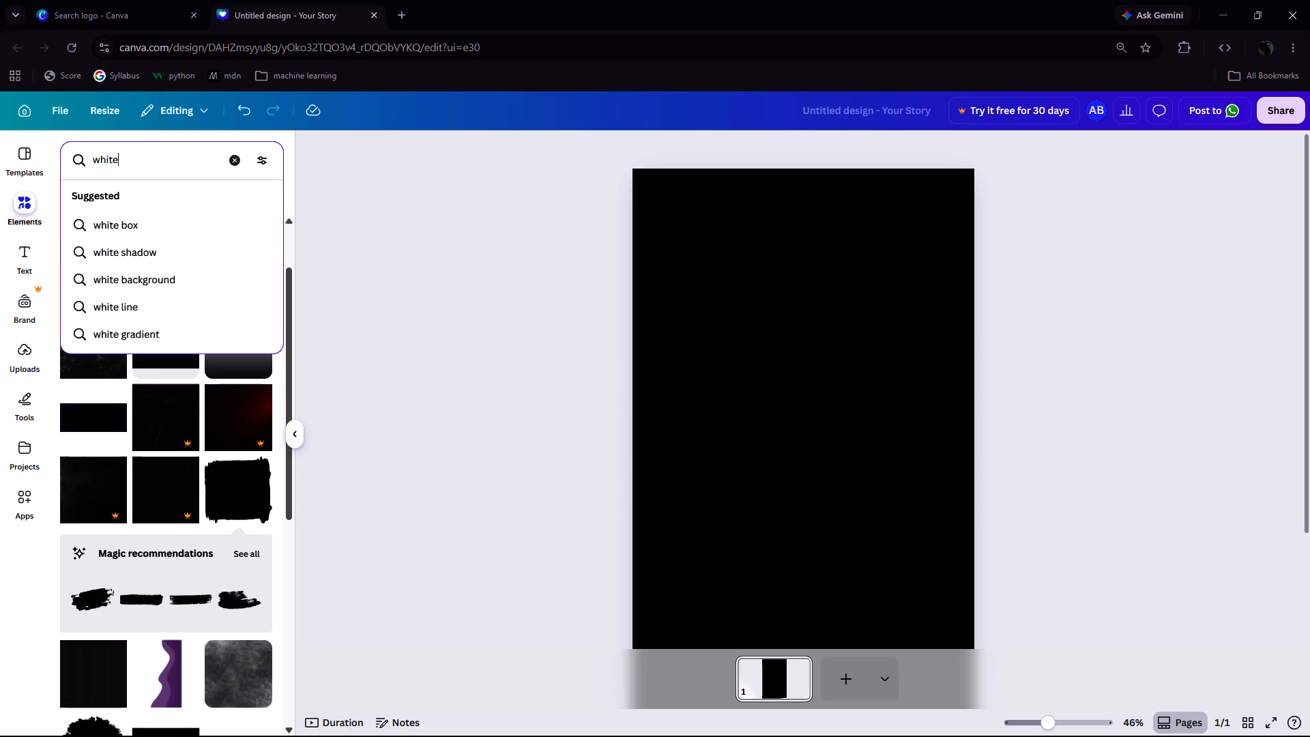
key(space)
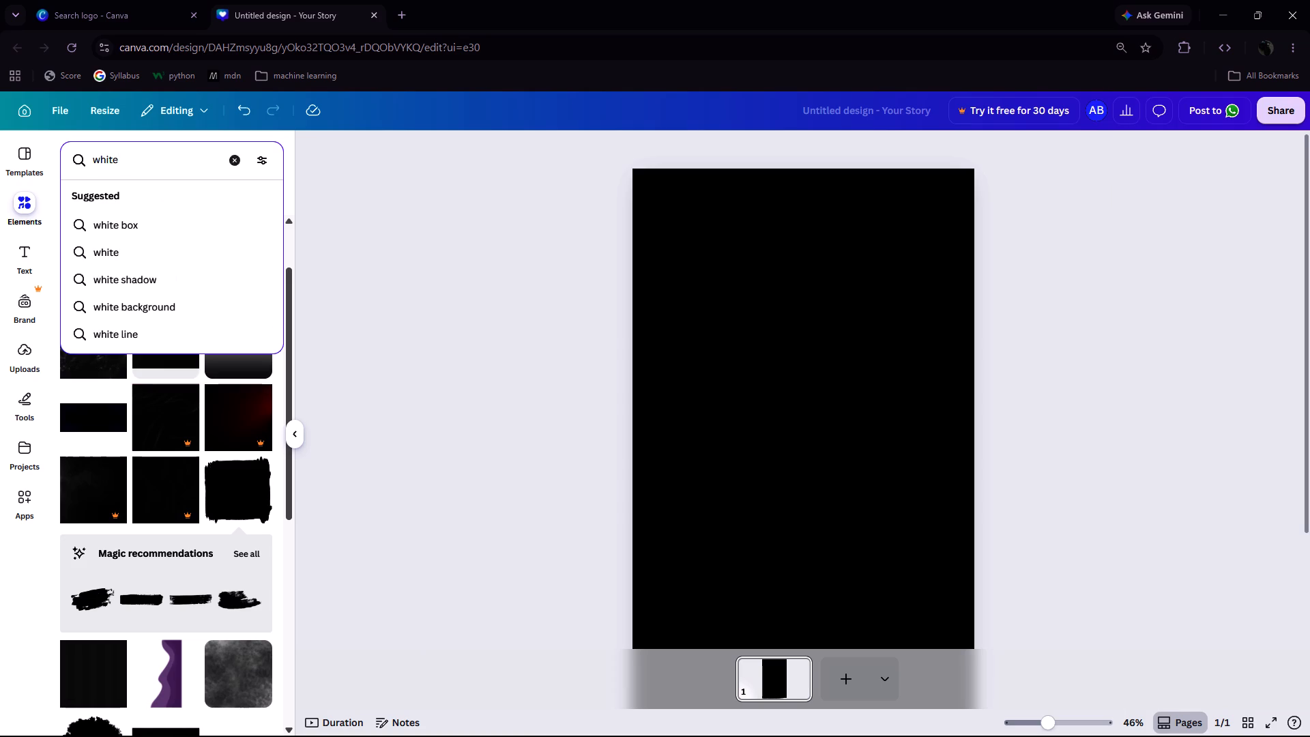
text(ri)
key(BackSpace)
key(BackSpace)
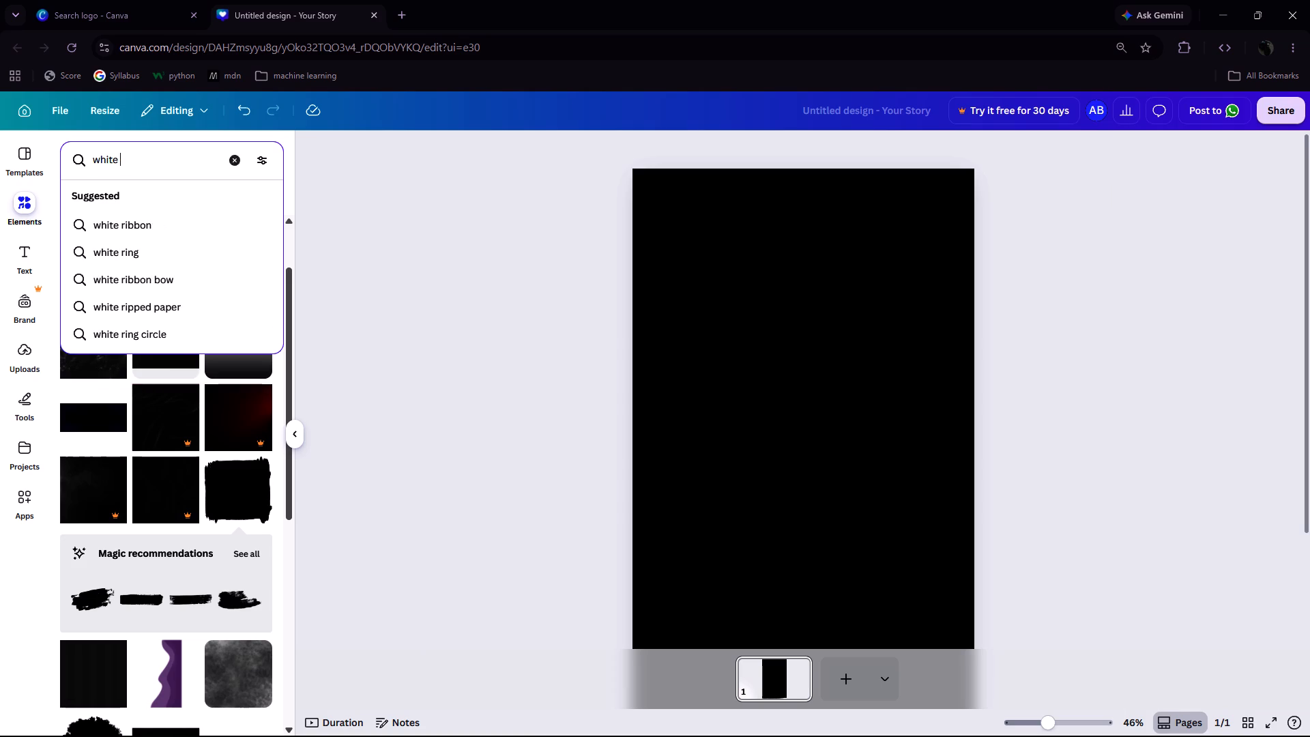
text(circlw)
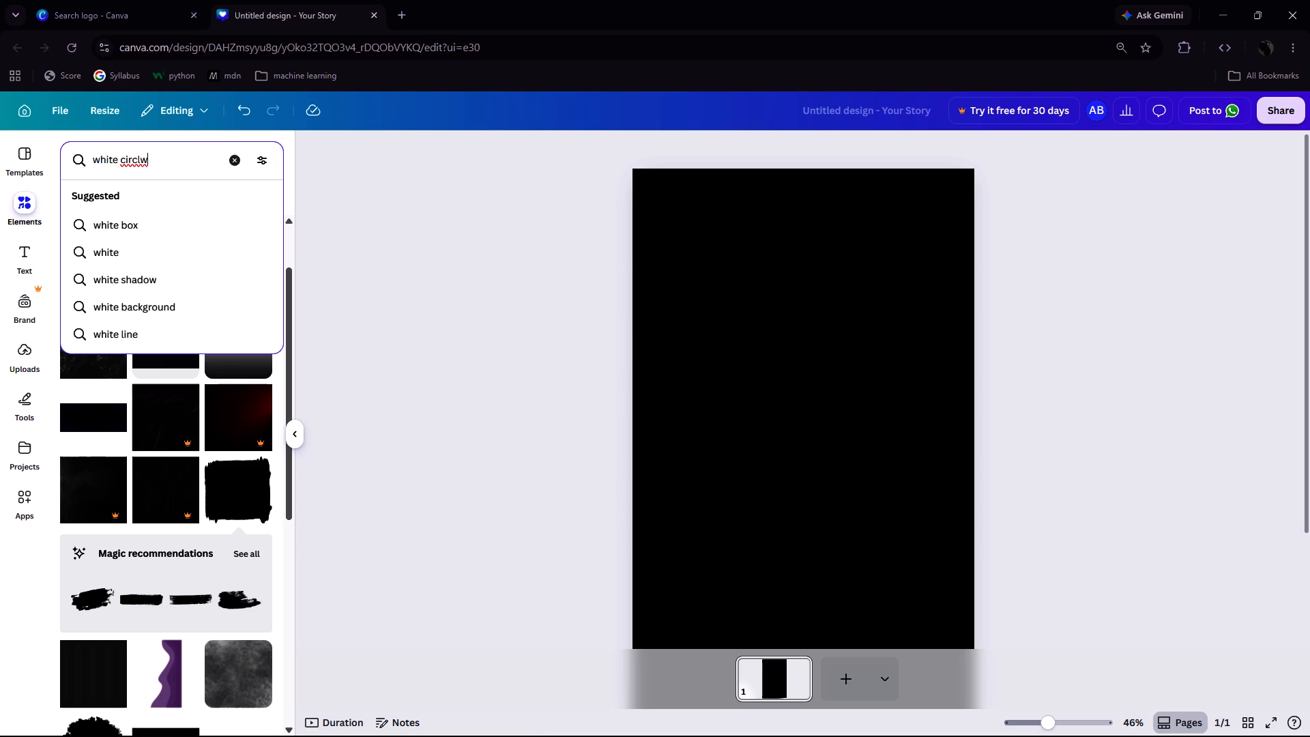
key(BackSpace)
key(e)
key(Return)
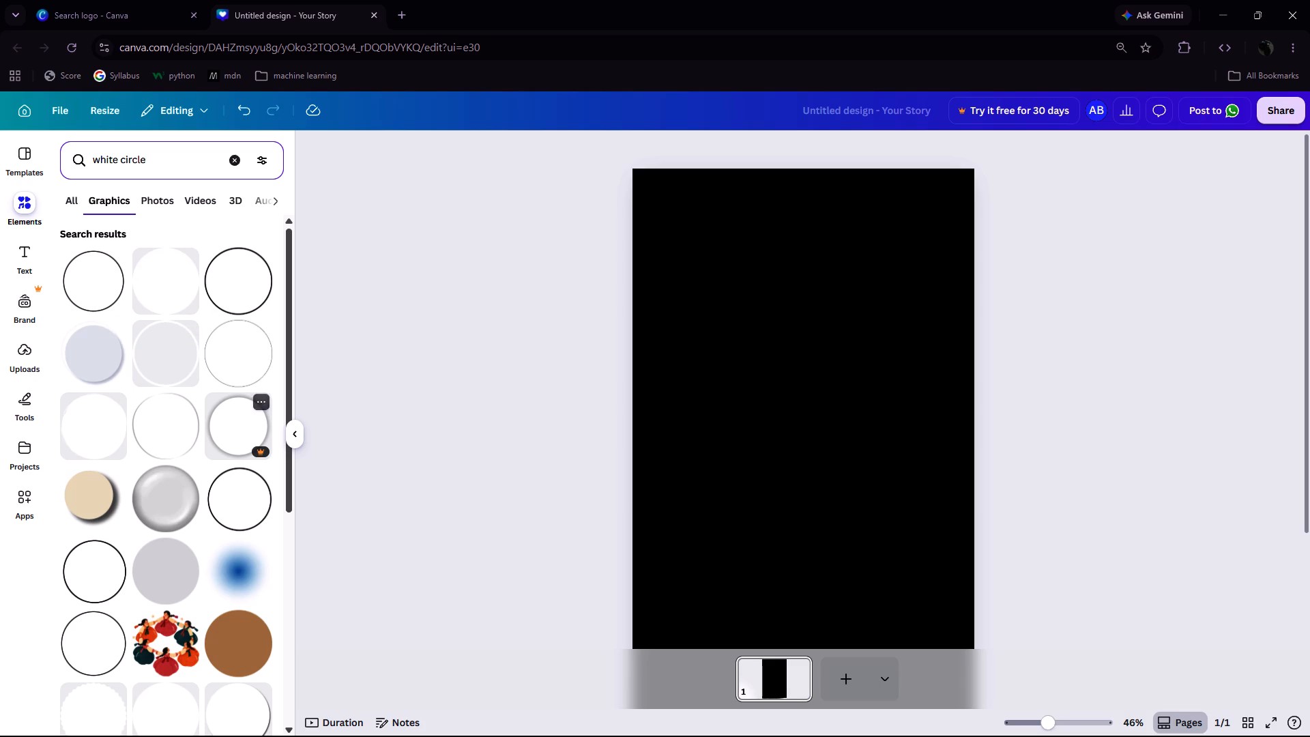
Add a thin black-outlined circle graphic to the page and recolour its outline white.
click(92, 566)
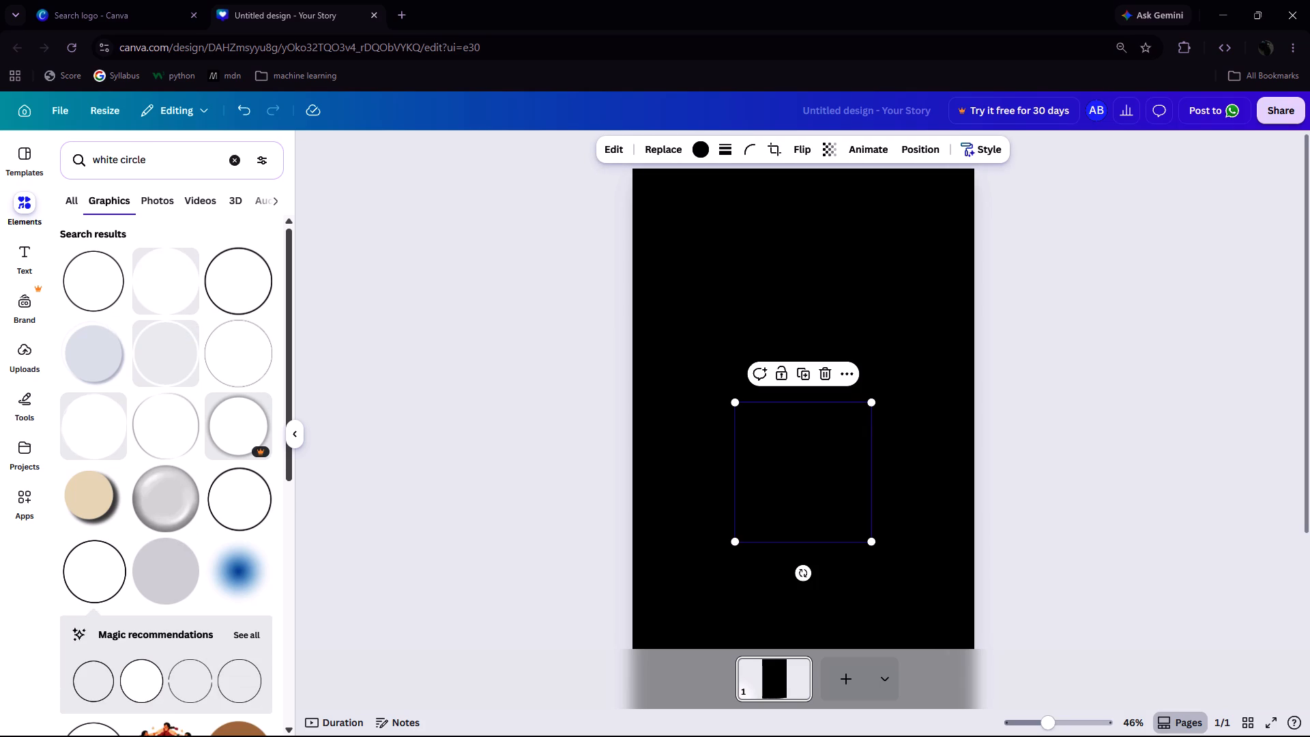
click(703, 145)
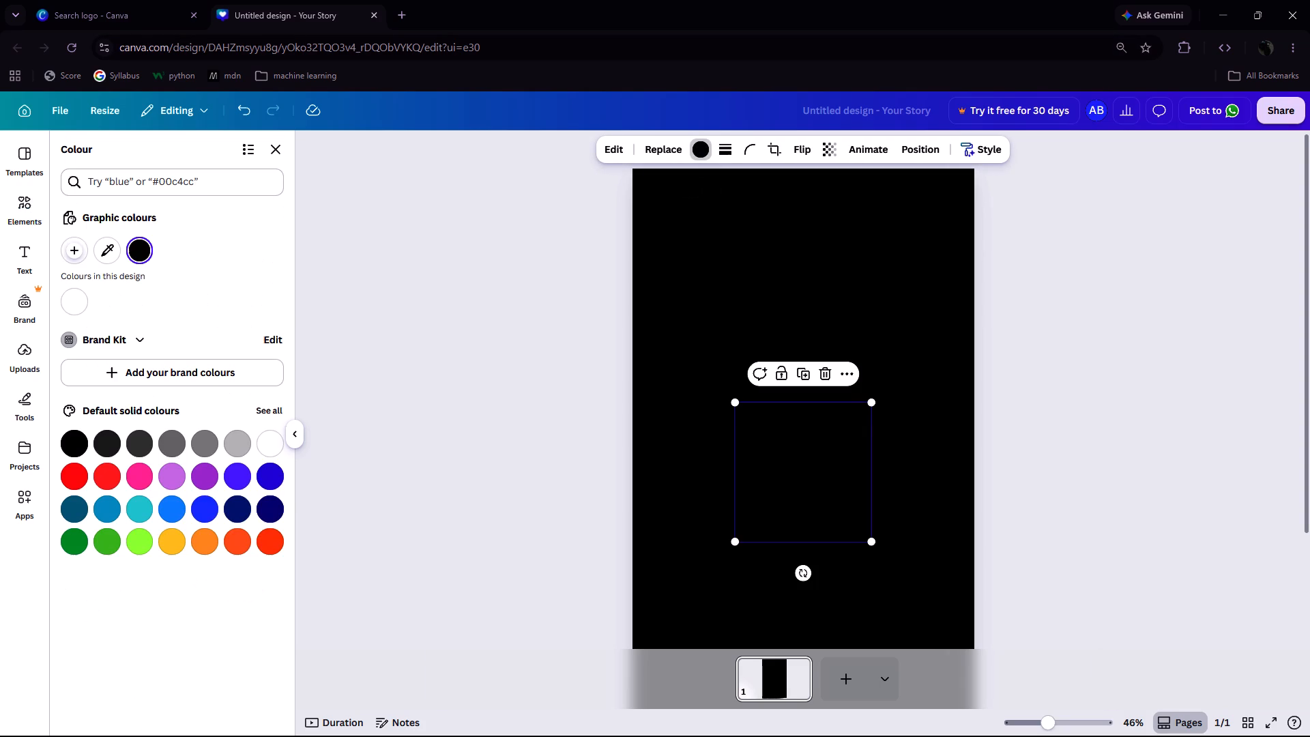
click(275, 448)
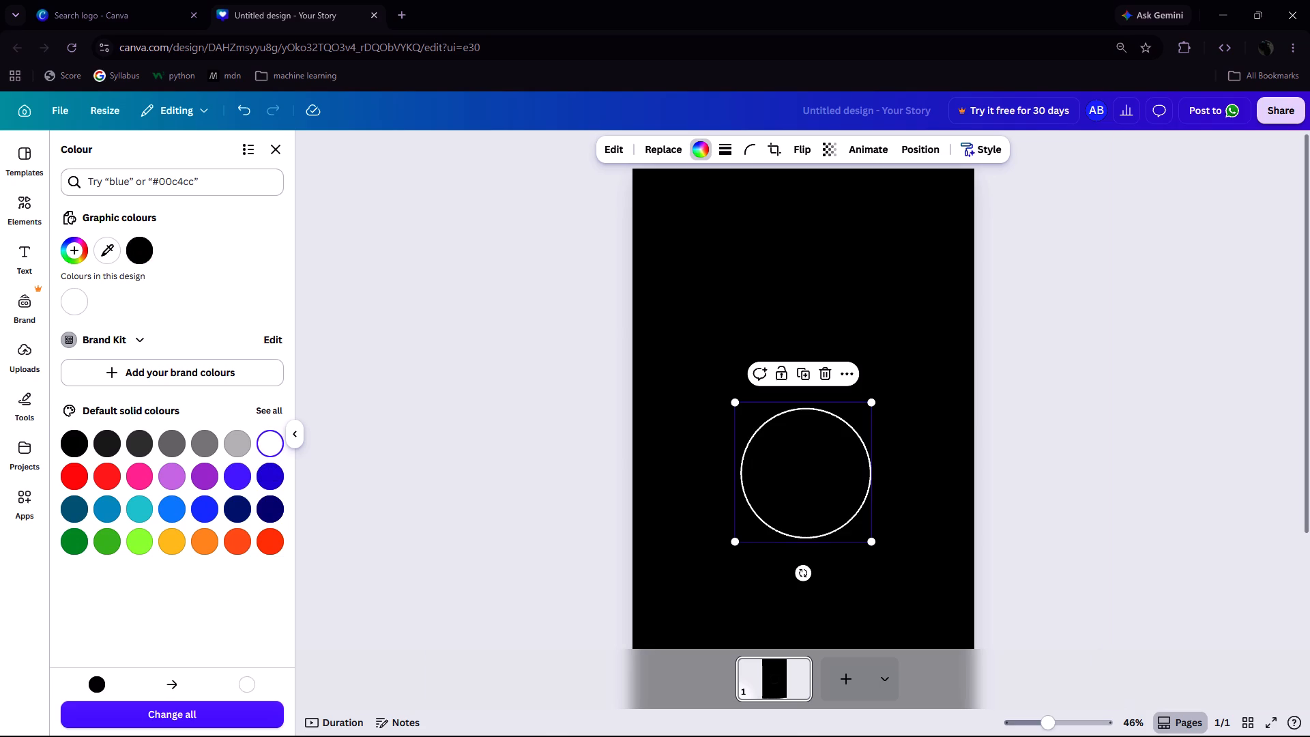
Enlarge the white circle to about 630 px wide and position it centrally across the page, above its lower third.
drag(806, 455, 770, 296)
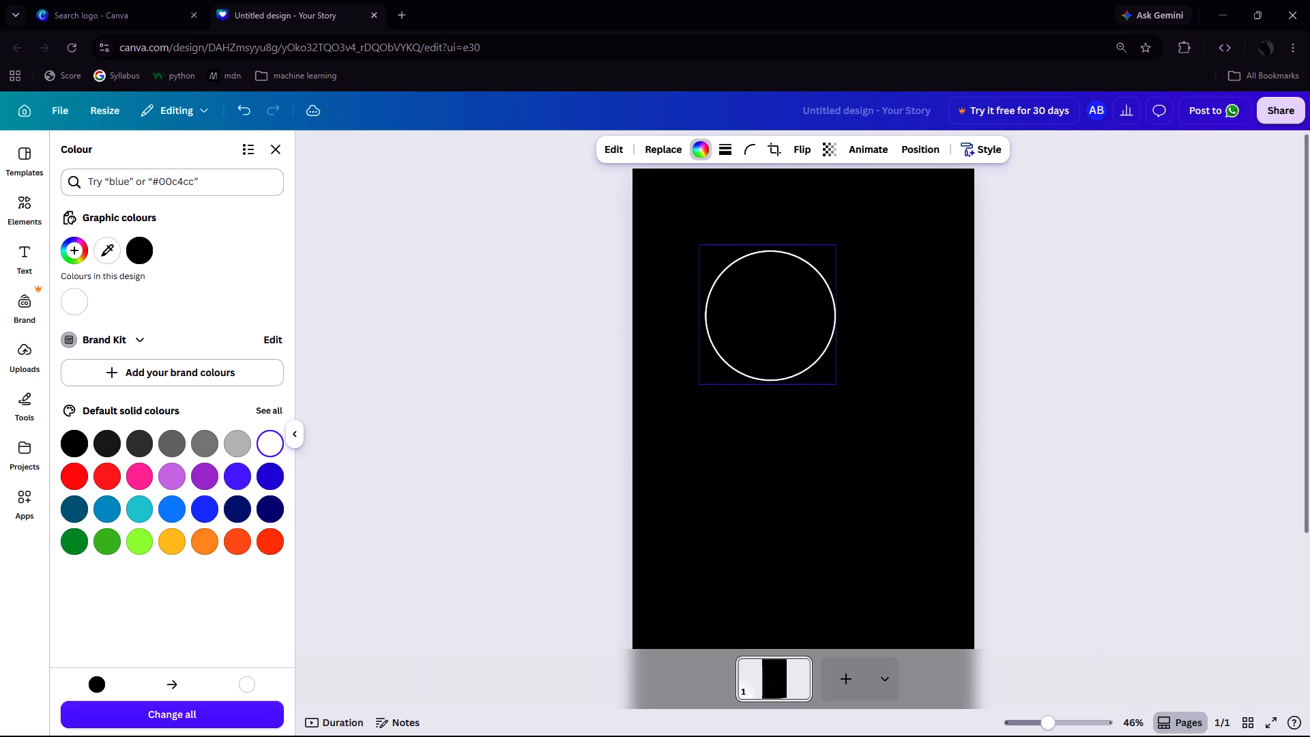
drag(770, 296, 789, 330)
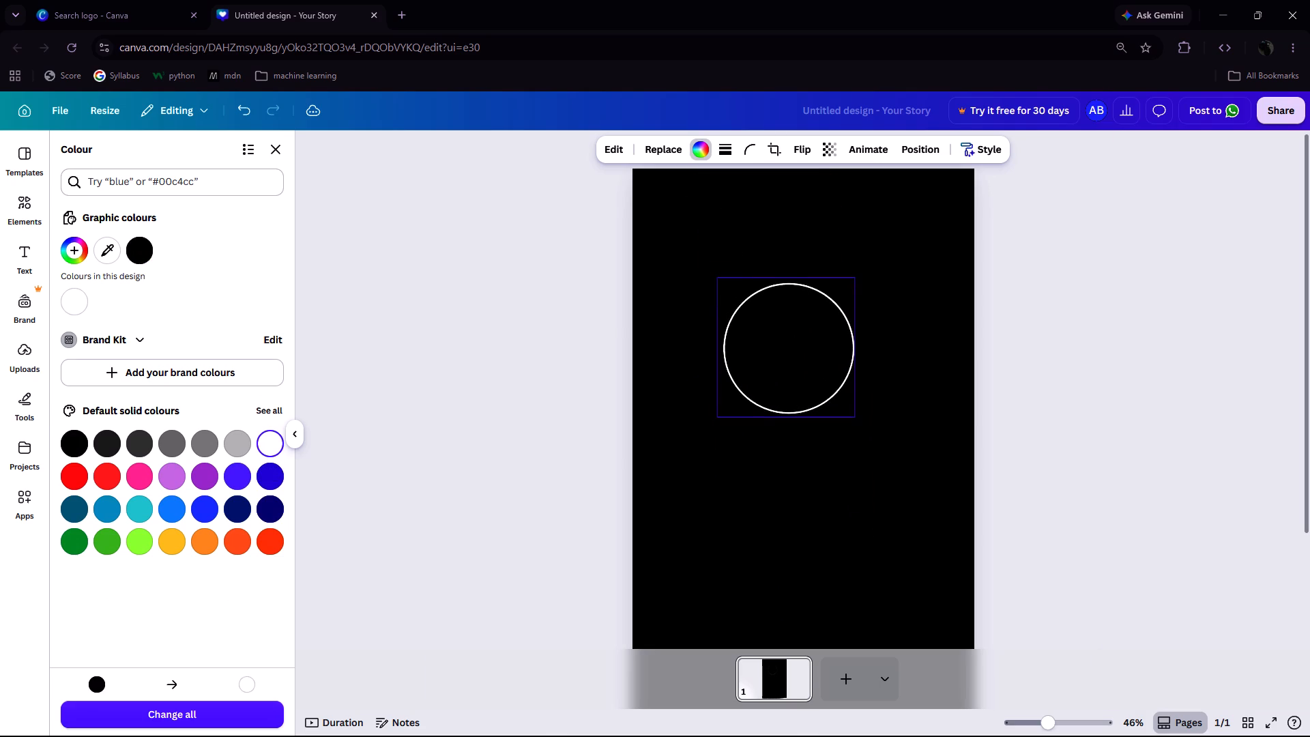
drag(789, 330, 800, 372)
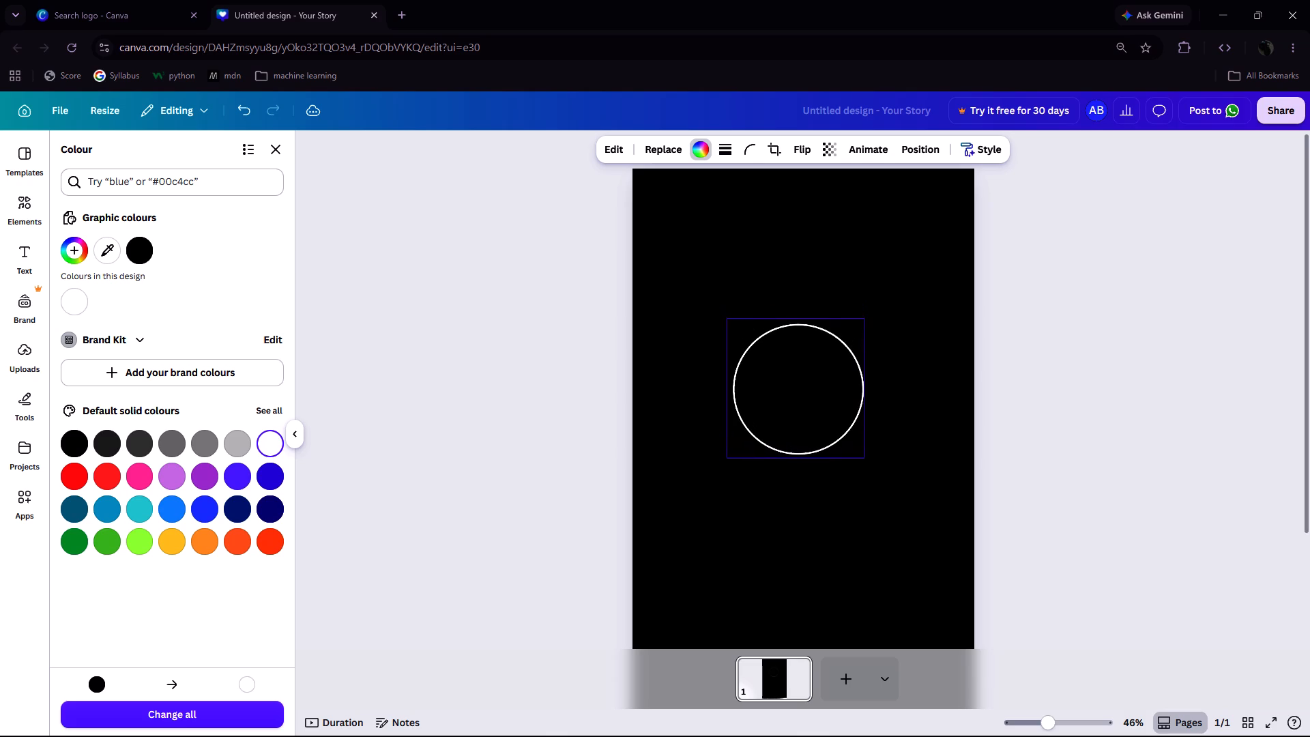
drag(800, 372, 800, 371)
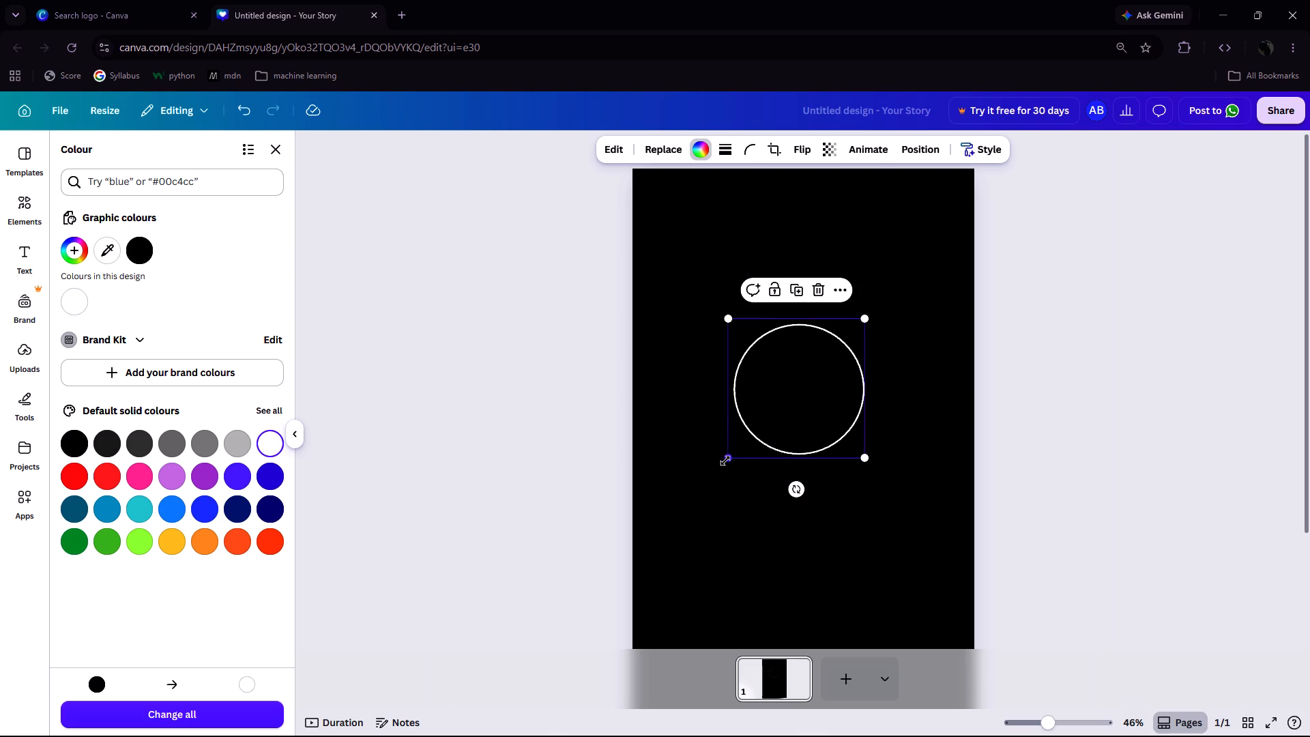
drag(725, 461, 669, 532)
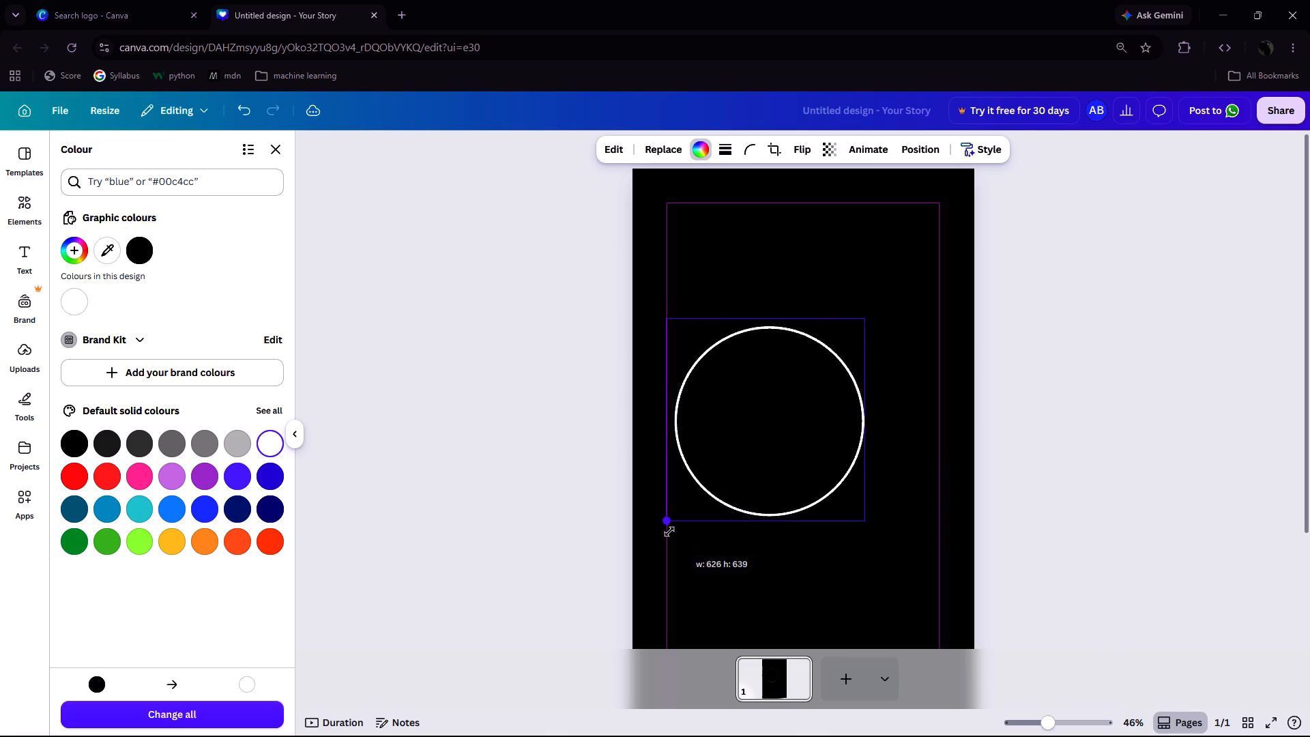
drag(669, 532, 667, 532)
drag(744, 463, 768, 450)
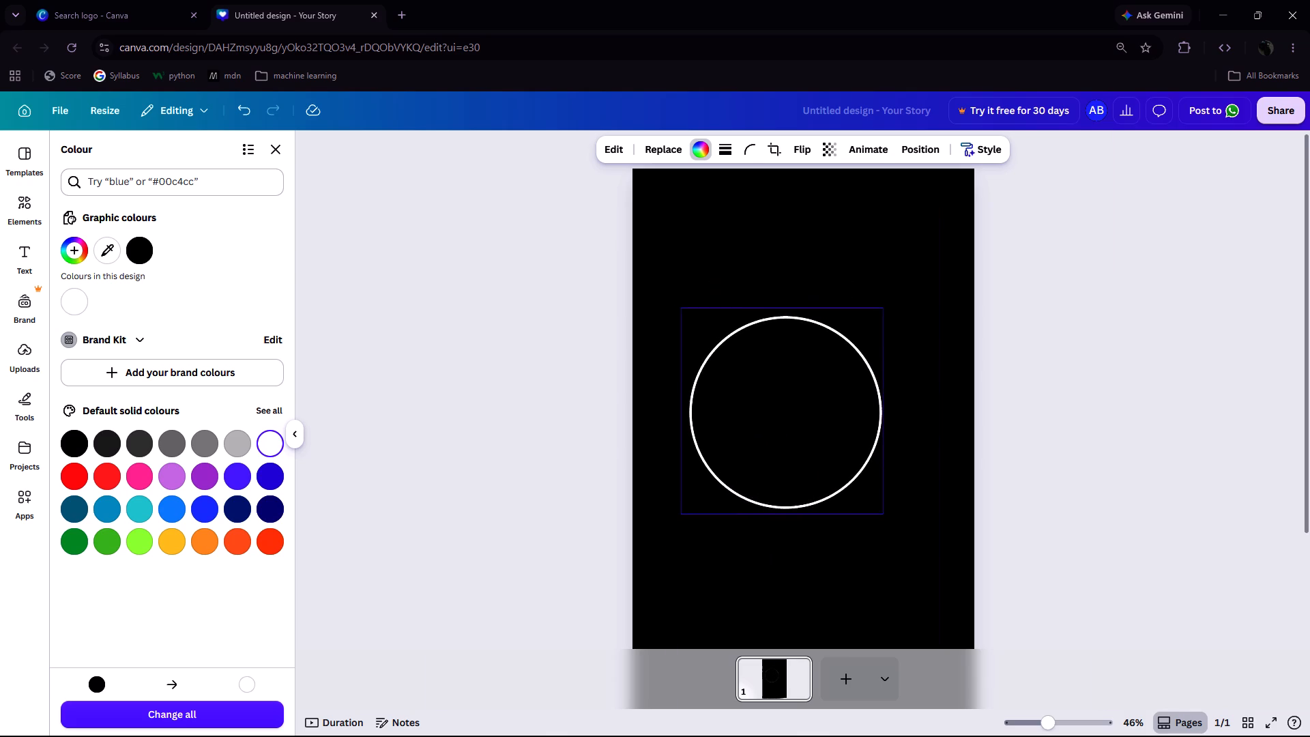
drag(768, 450, 778, 444)
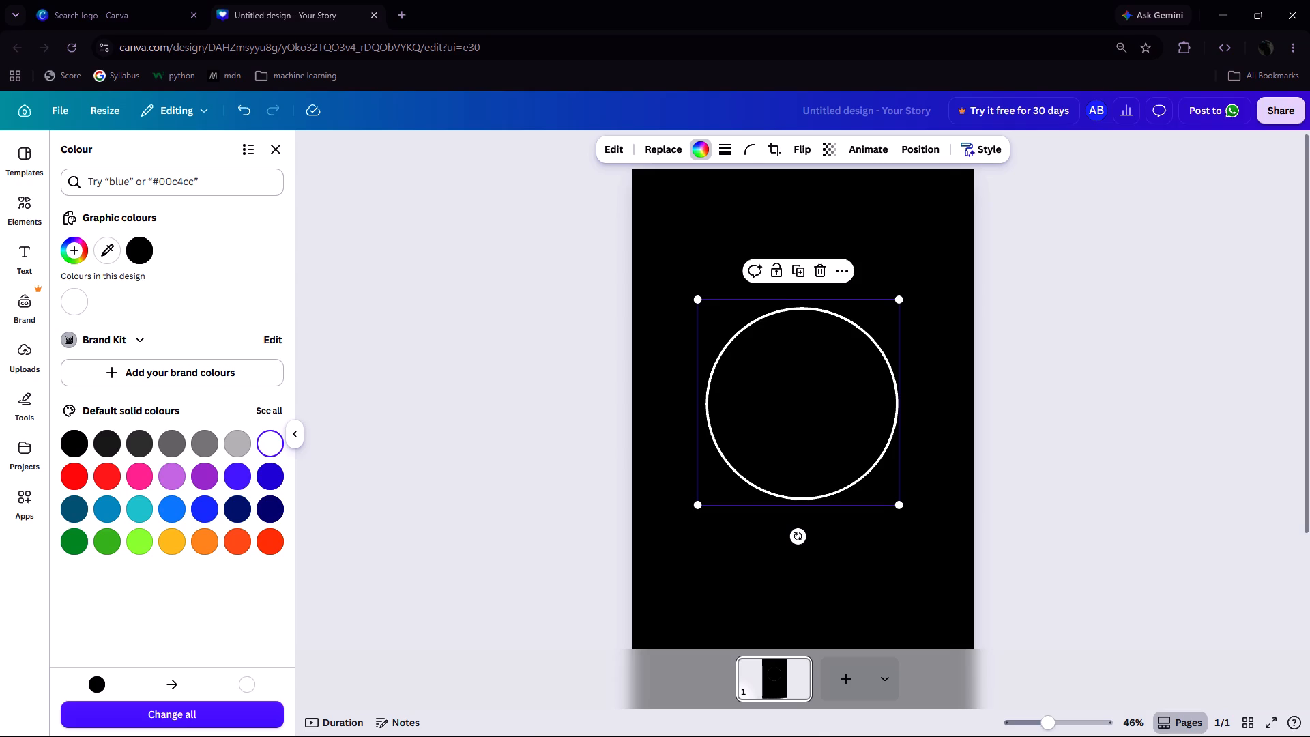
Duplicate the white circle, enlarge the copy to nearly the page's width and centre it around the original as an outer ring.
click(800, 269)
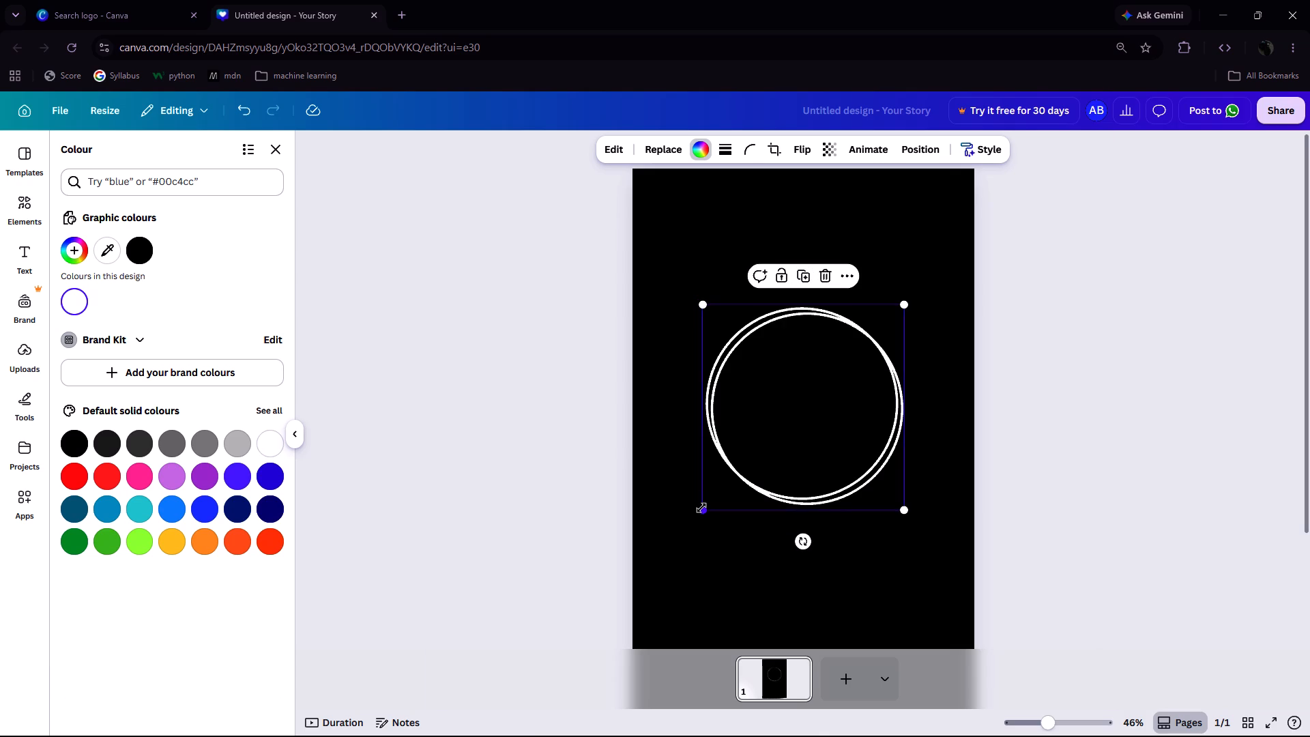
drag(701, 508, 592, 583)
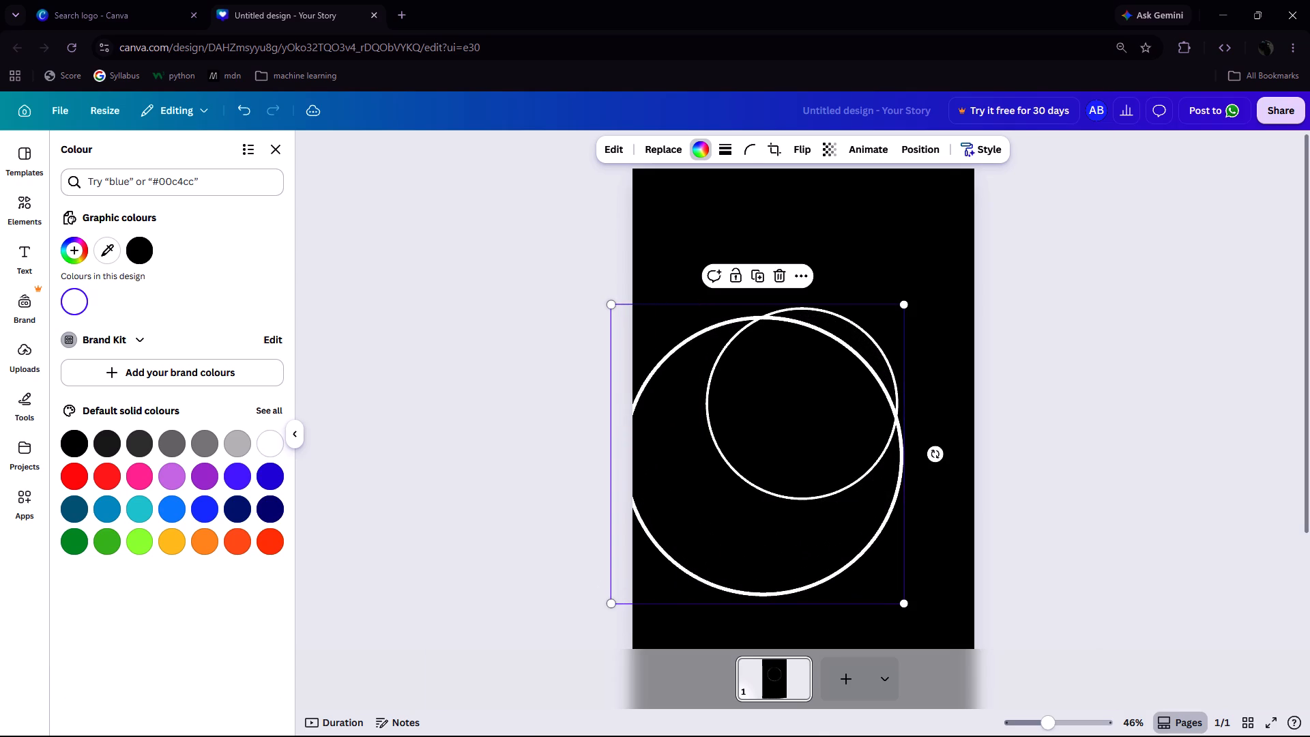
drag(755, 484, 803, 432)
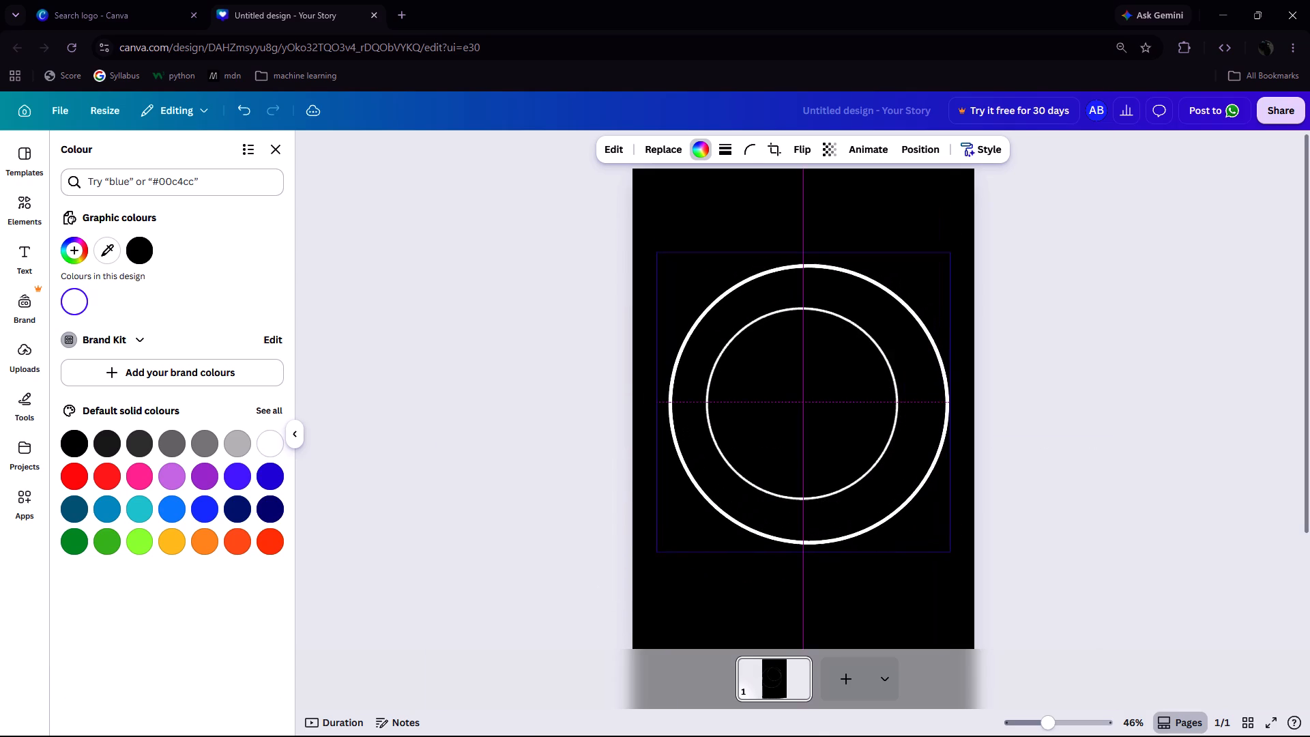
drag(803, 432, 796, 436)
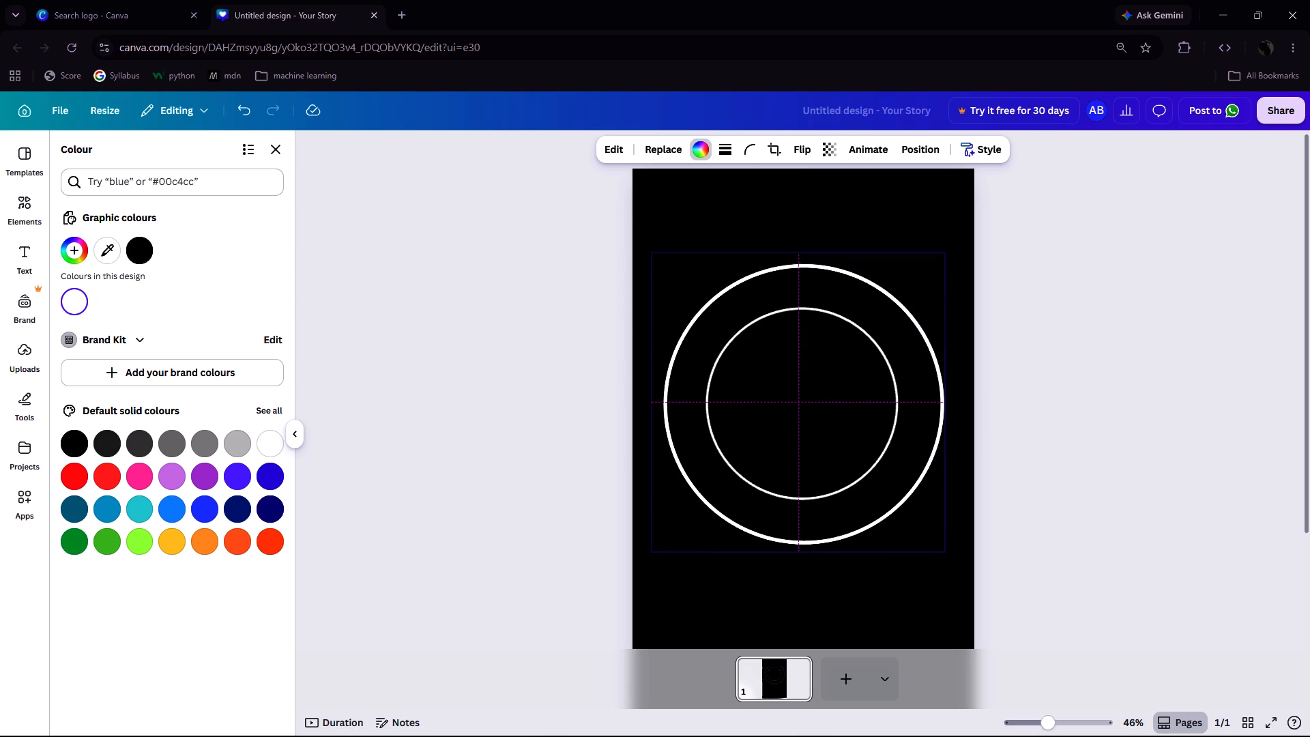
drag(796, 436, 796, 435)
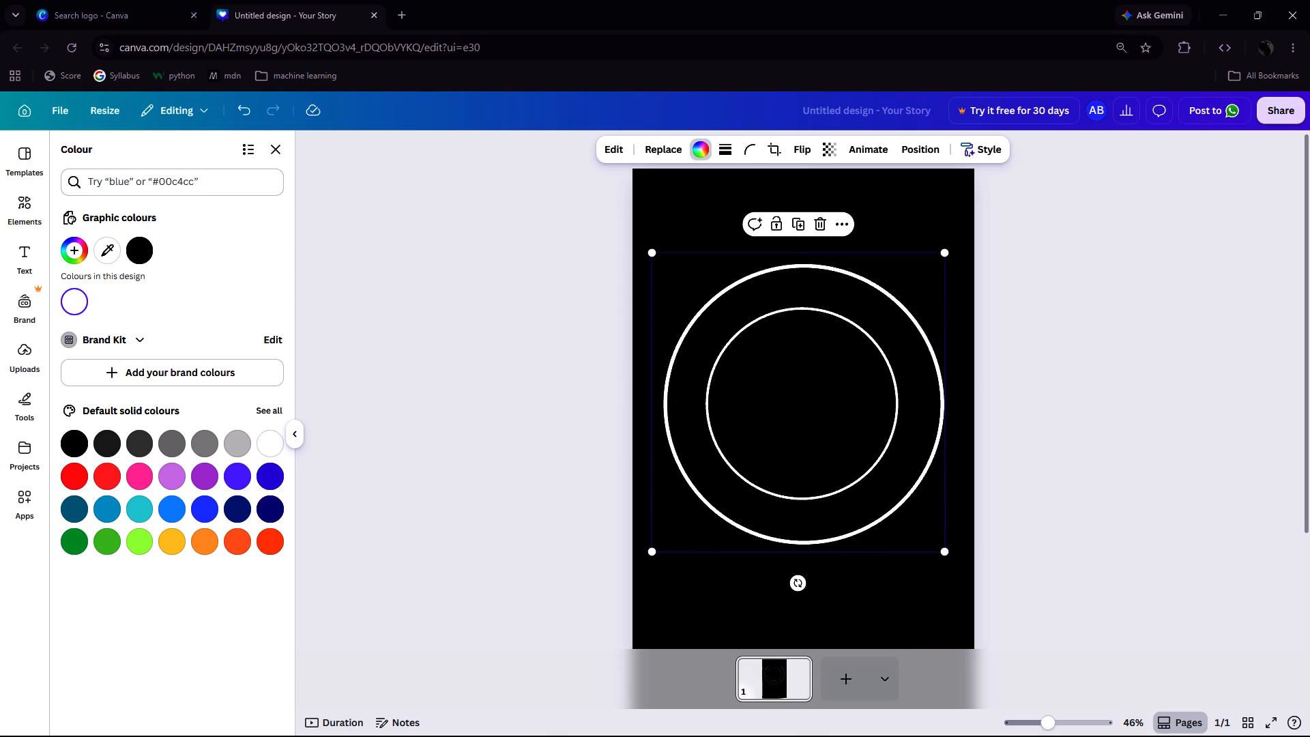
click(804, 402)
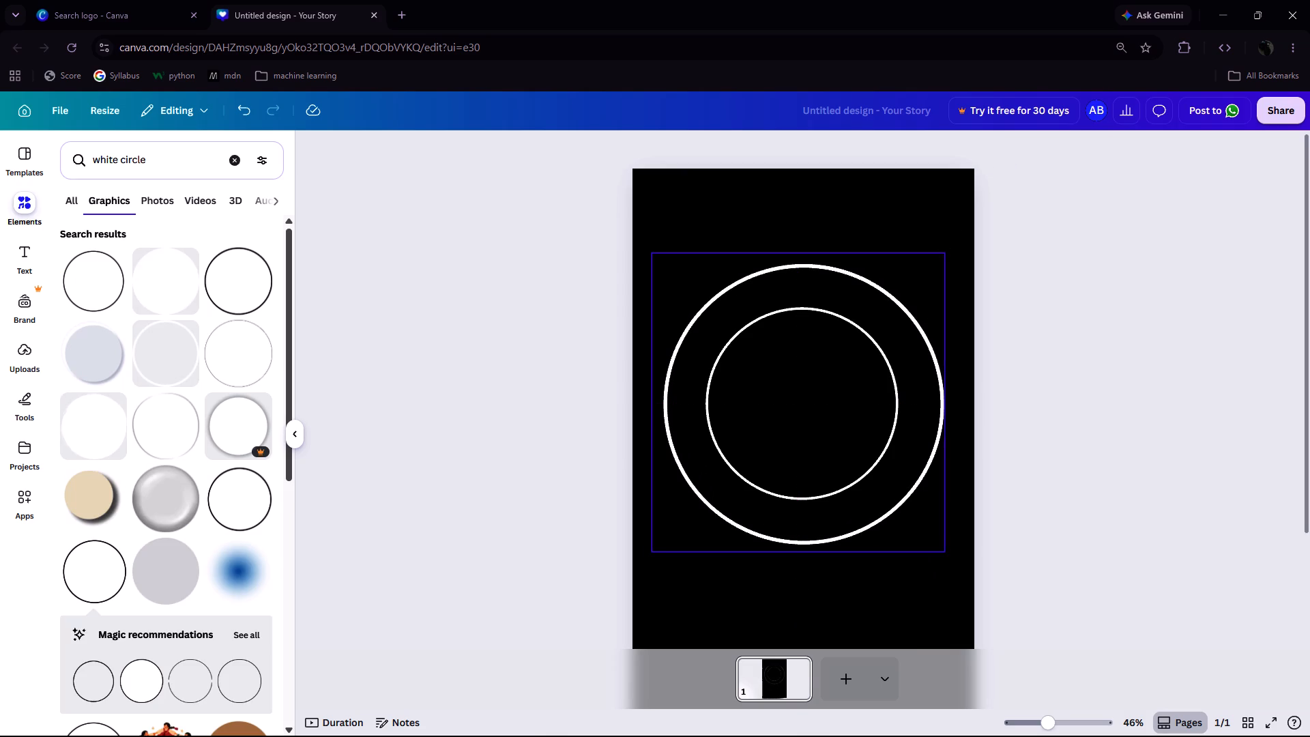
click(820, 381)
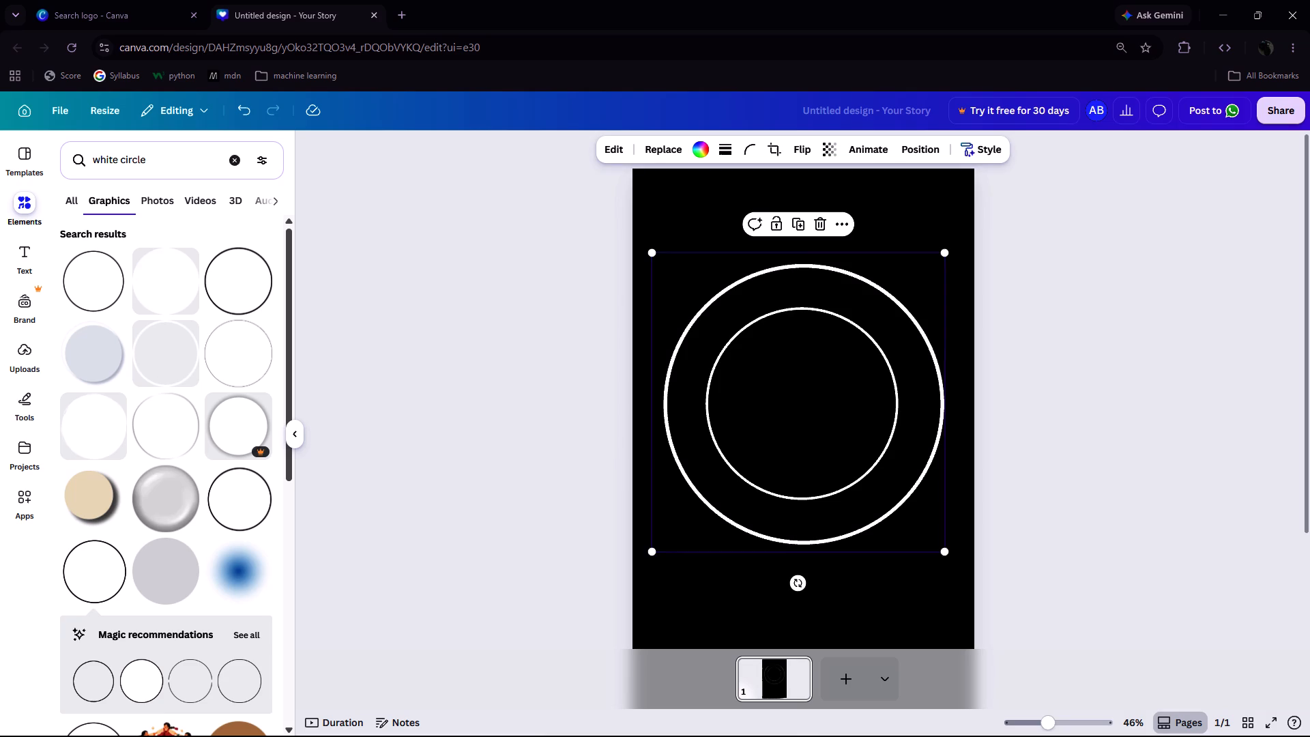
Send the outer ring one layer backward, behind the inner circle.
click(840, 231)
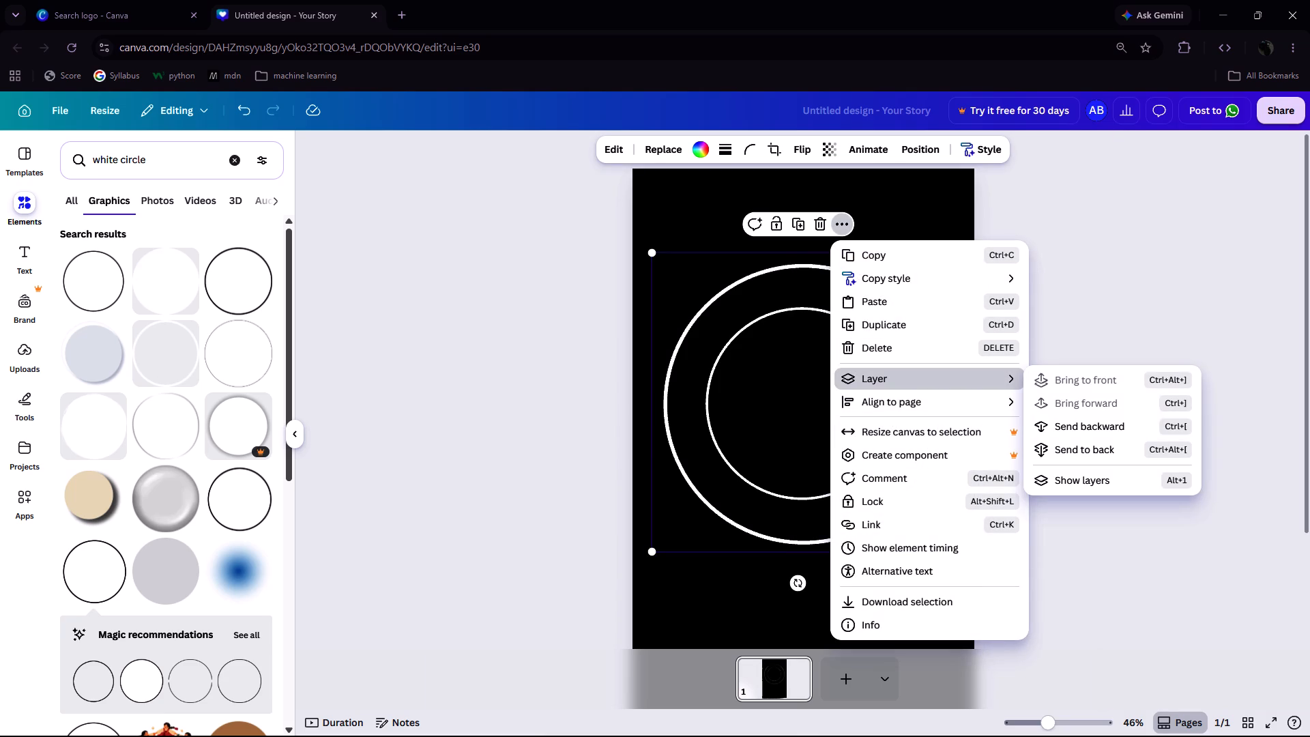
click(1047, 428)
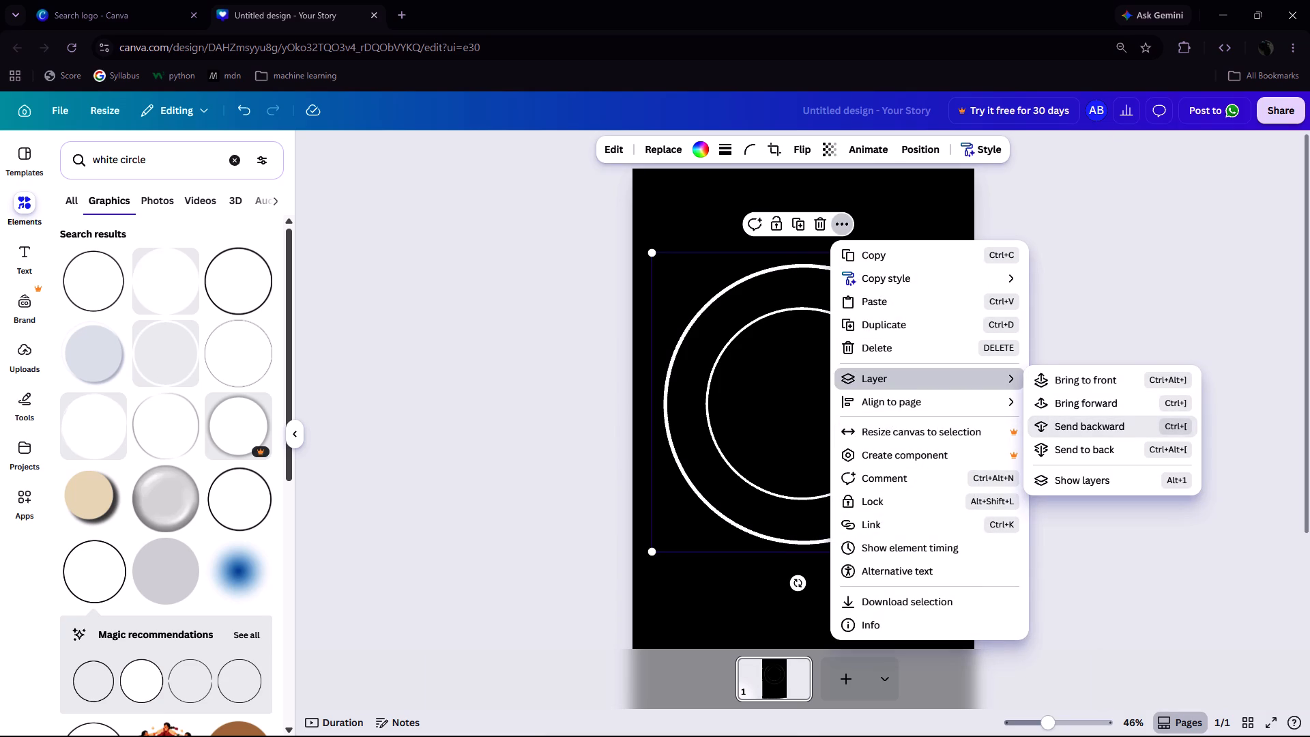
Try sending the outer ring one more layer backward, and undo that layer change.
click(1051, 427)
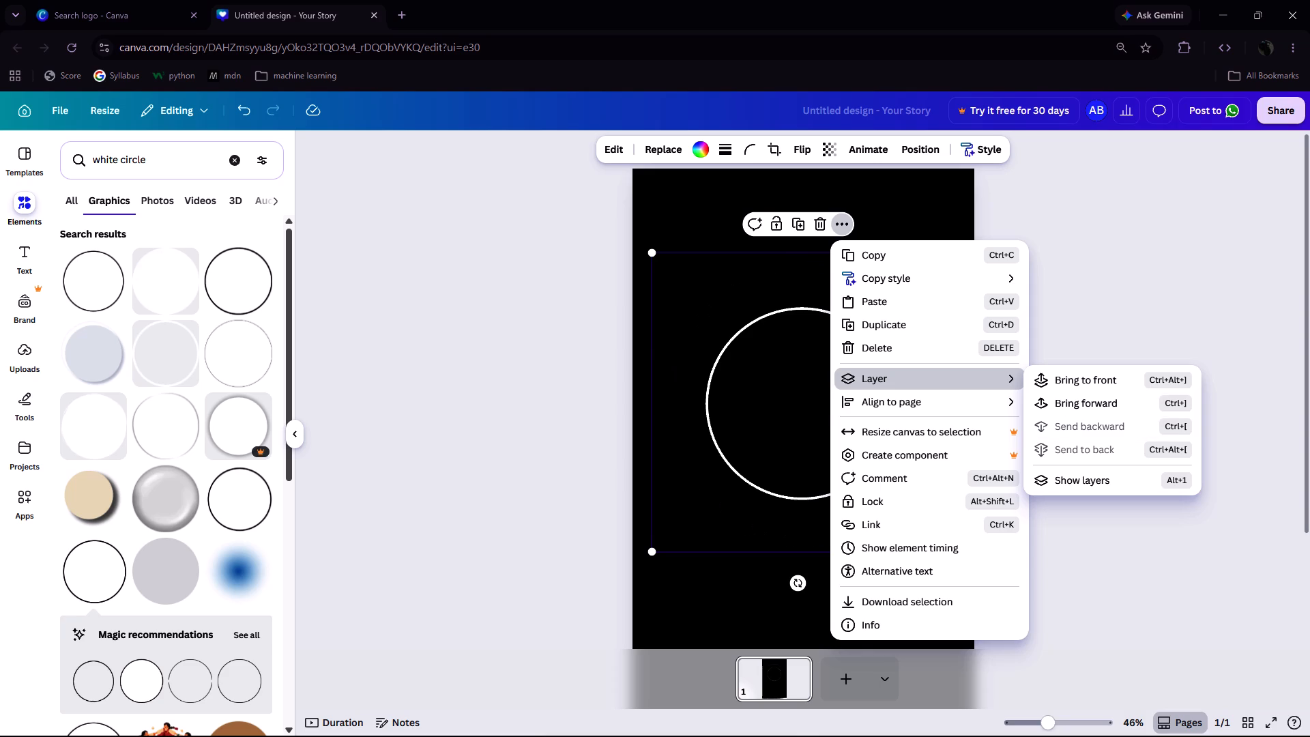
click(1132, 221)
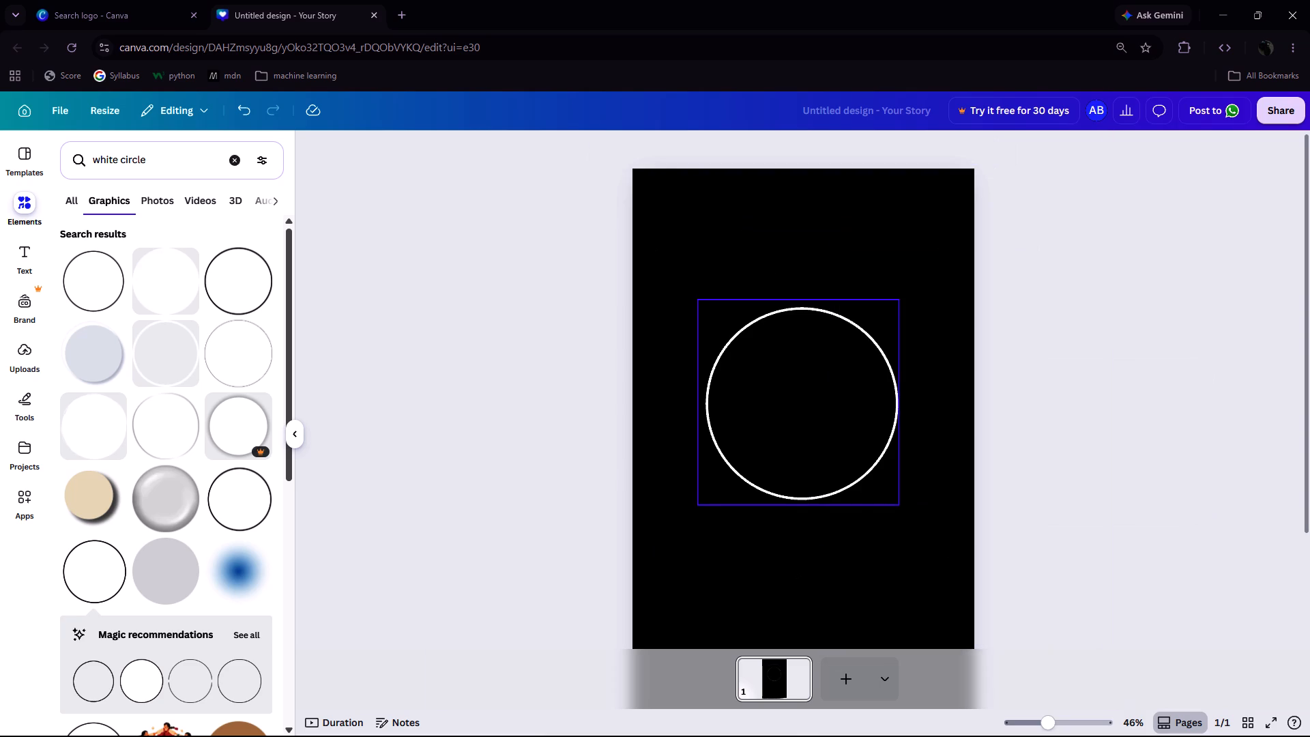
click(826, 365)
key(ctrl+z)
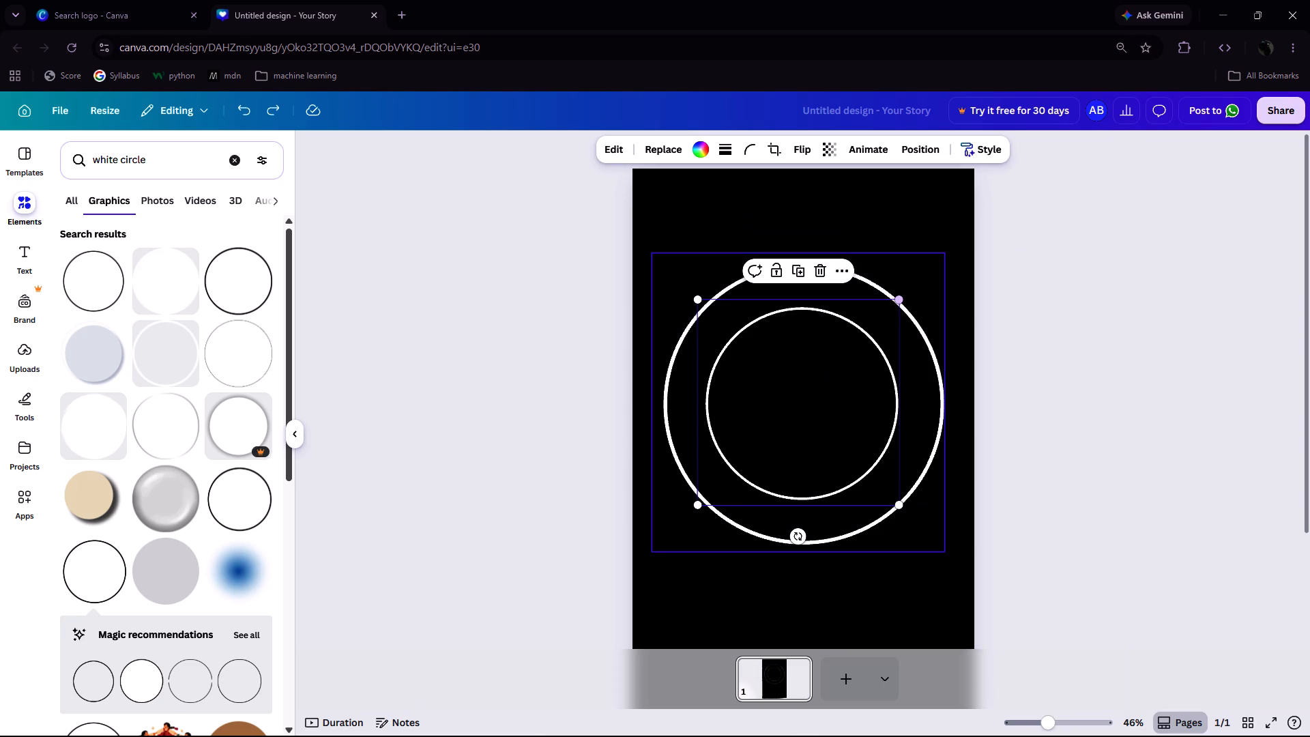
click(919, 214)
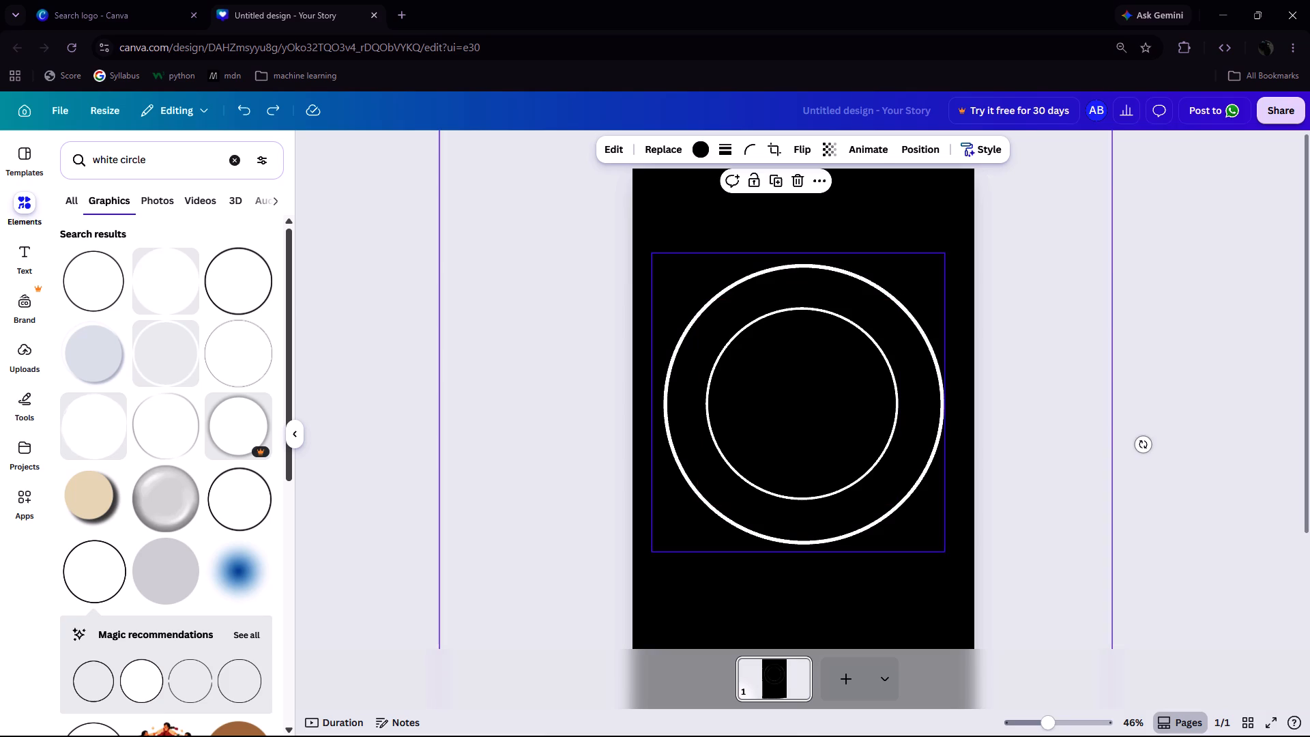
Enlarge the inner white circle to nearly the outer ring's size and centre it inside, leaving a narrow even gap.
click(797, 396)
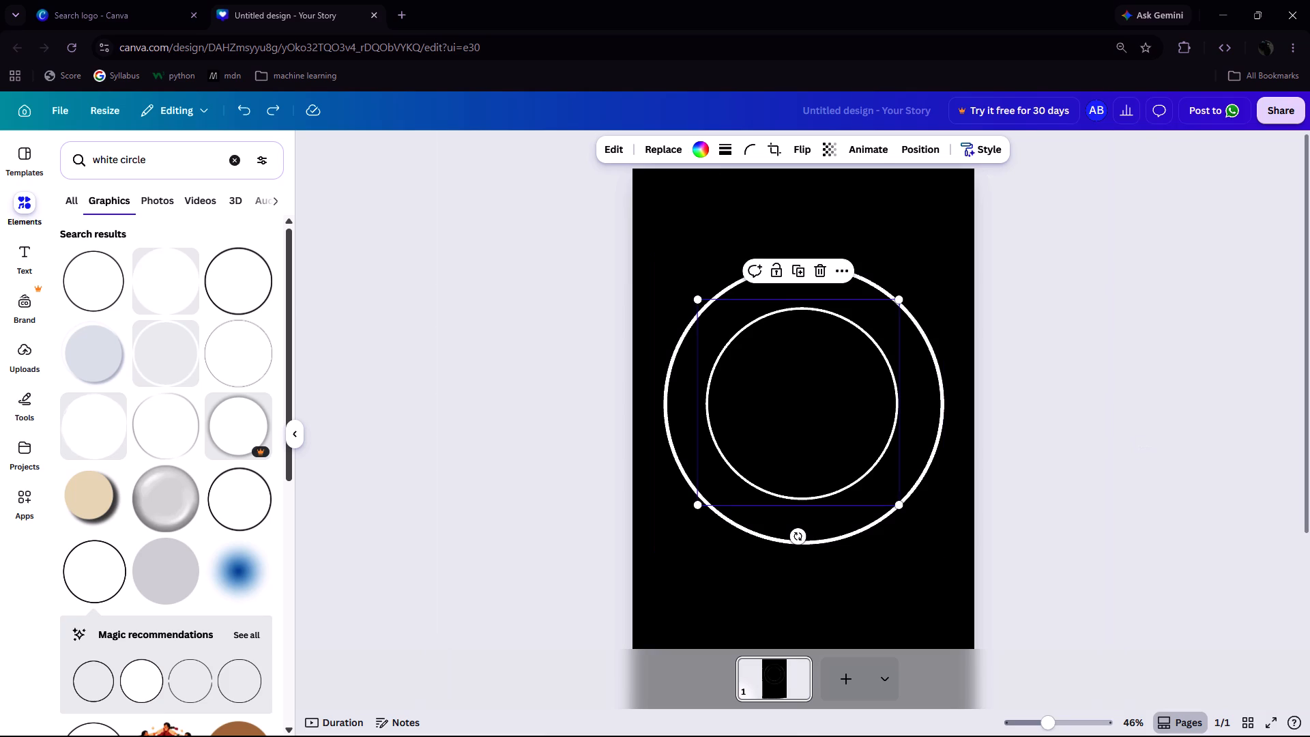
drag(695, 501, 690, 507)
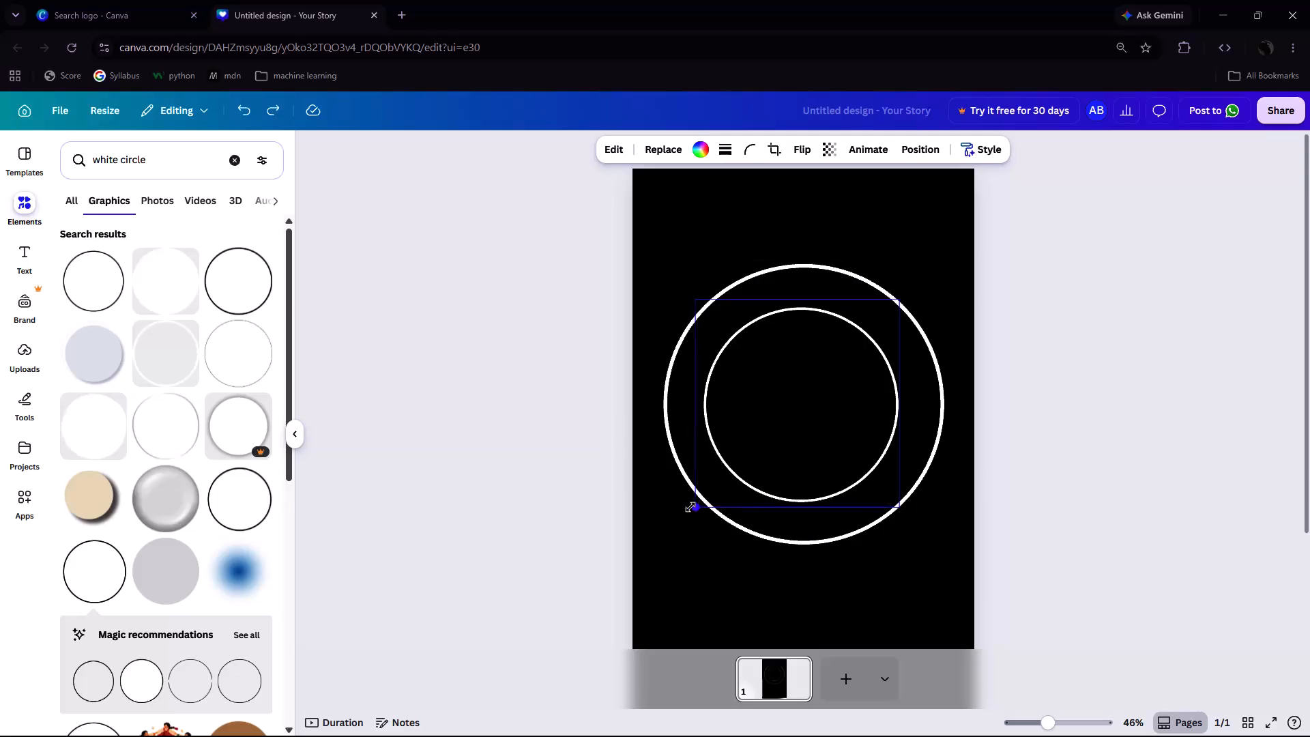
drag(690, 507, 683, 518)
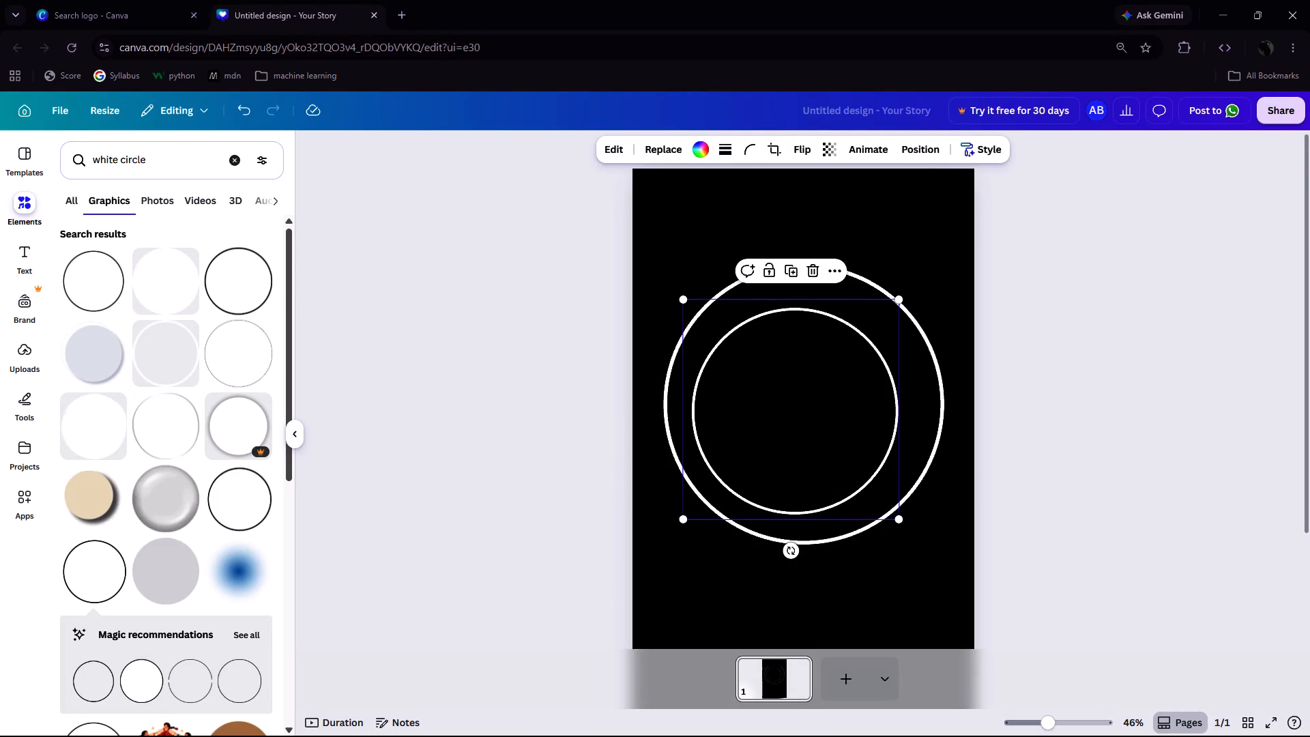
drag(757, 429, 766, 420)
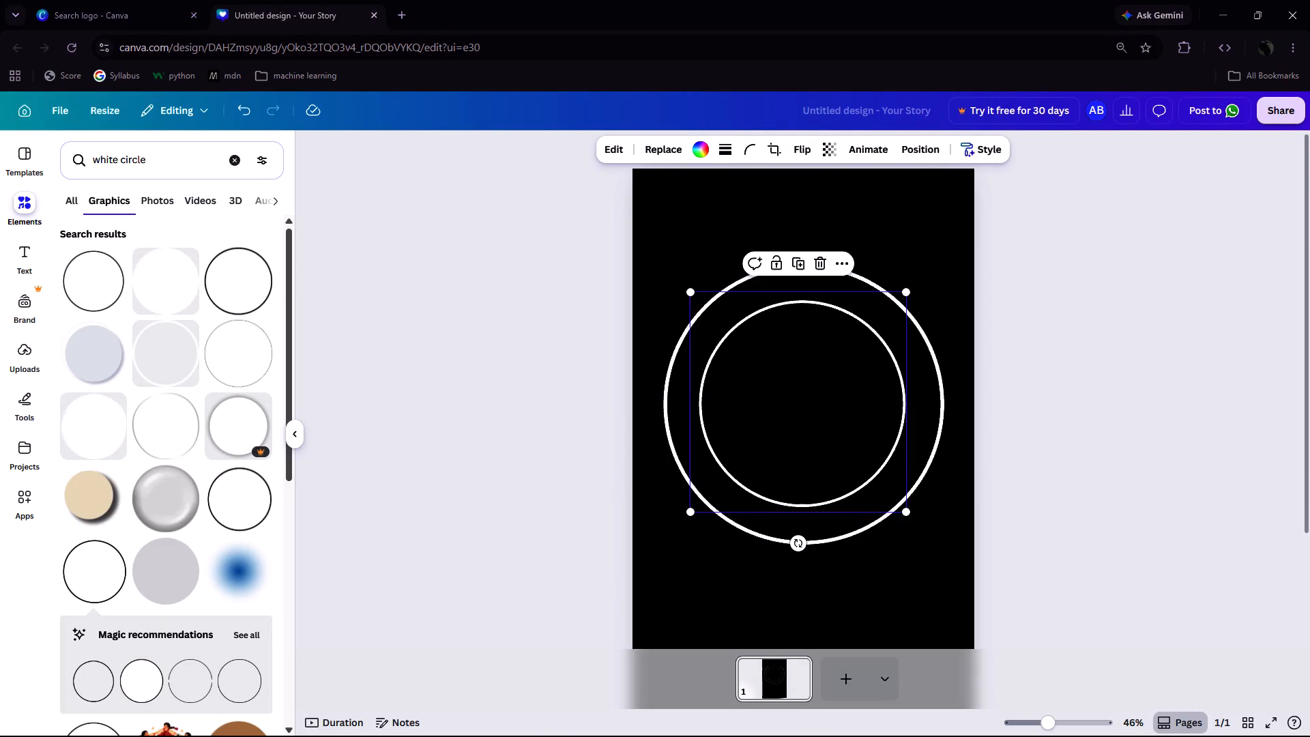
drag(690, 511, 689, 512)
drag(689, 512, 675, 528)
drag(771, 438, 781, 427)
drag(682, 521, 660, 543)
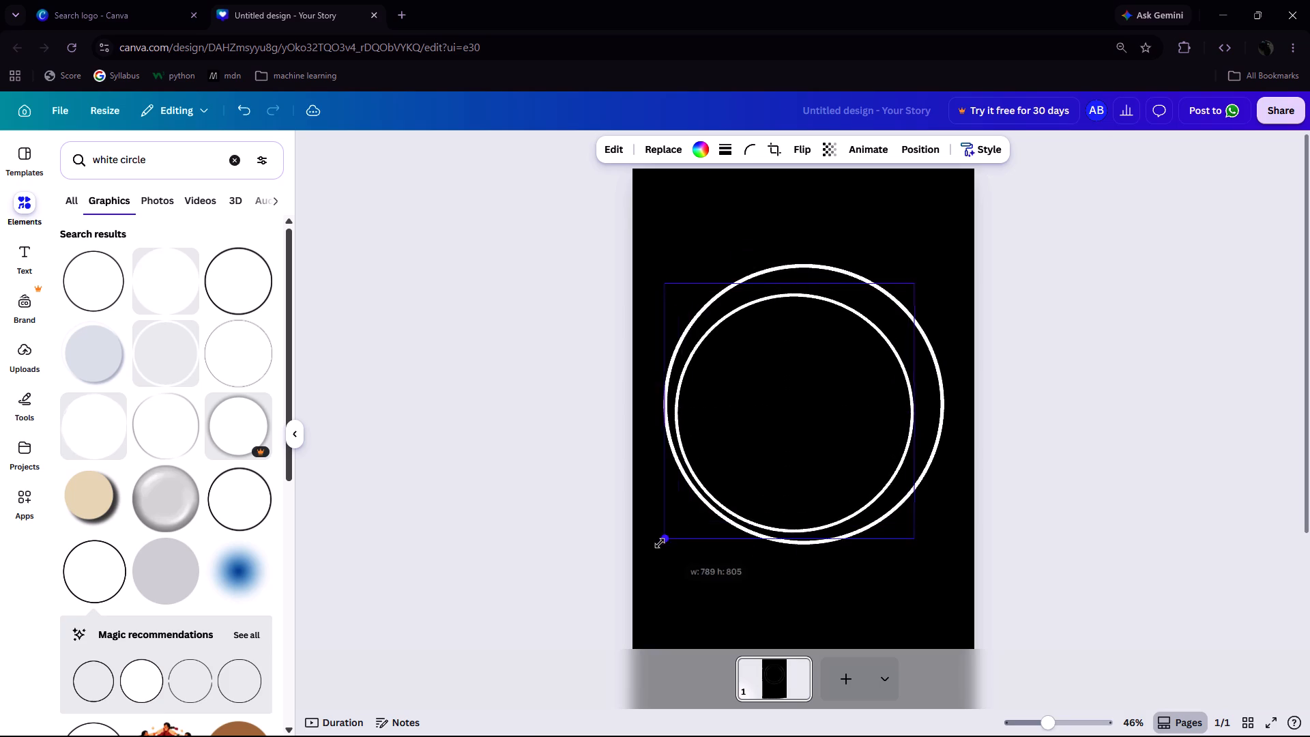
drag(660, 543, 654, 549)
drag(747, 452, 757, 444)
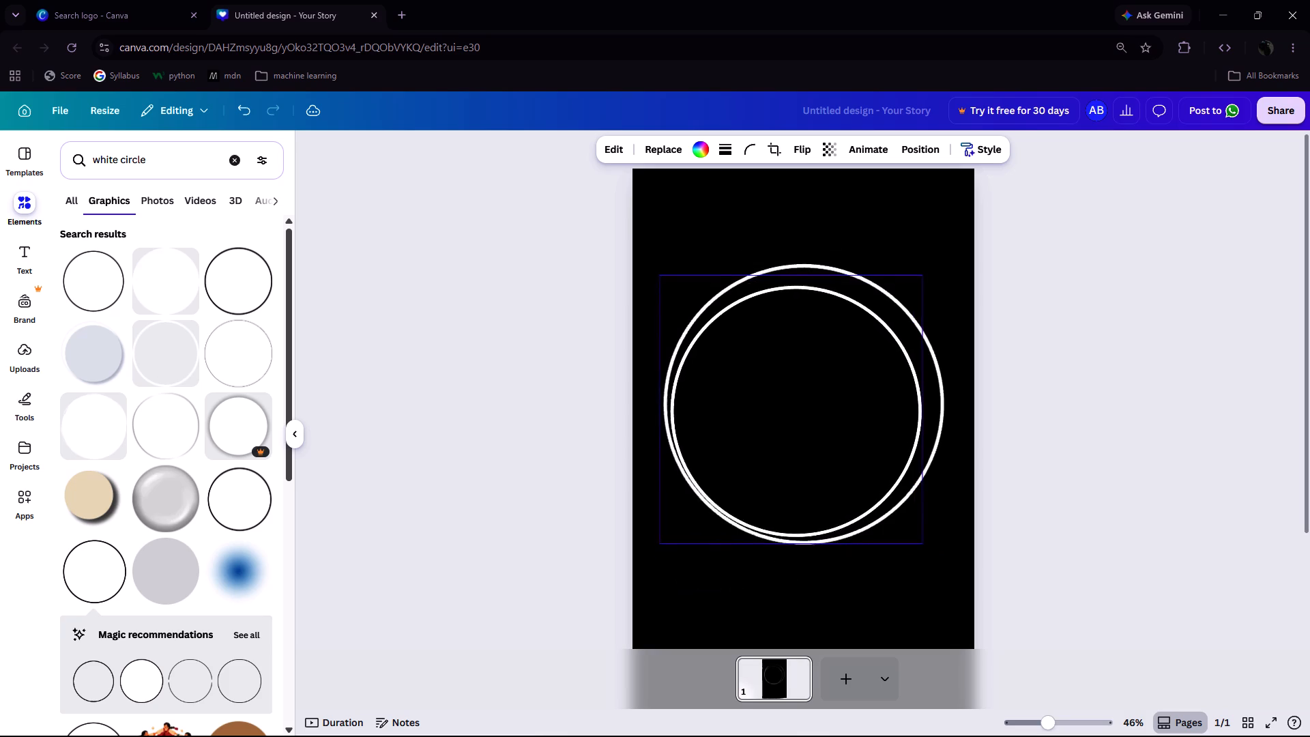
drag(757, 444, 758, 441)
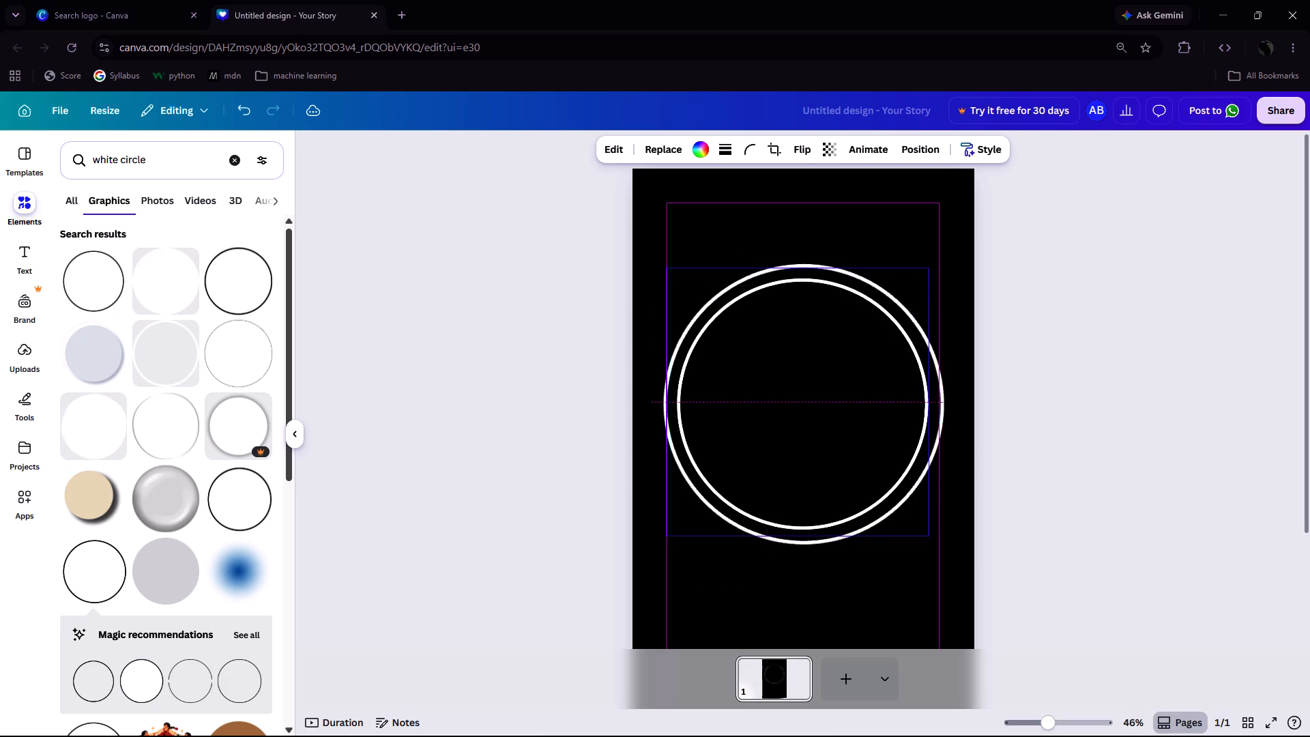
drag(758, 441, 757, 441)
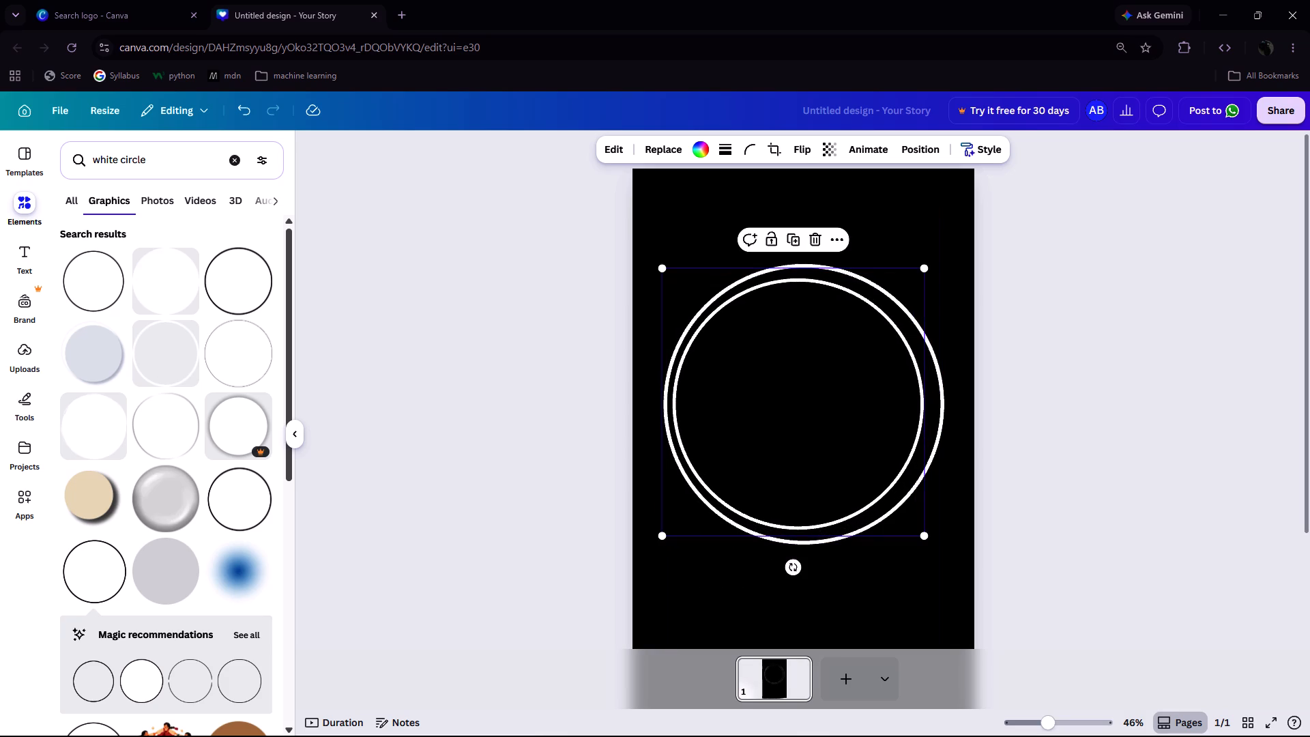
click(763, 437)
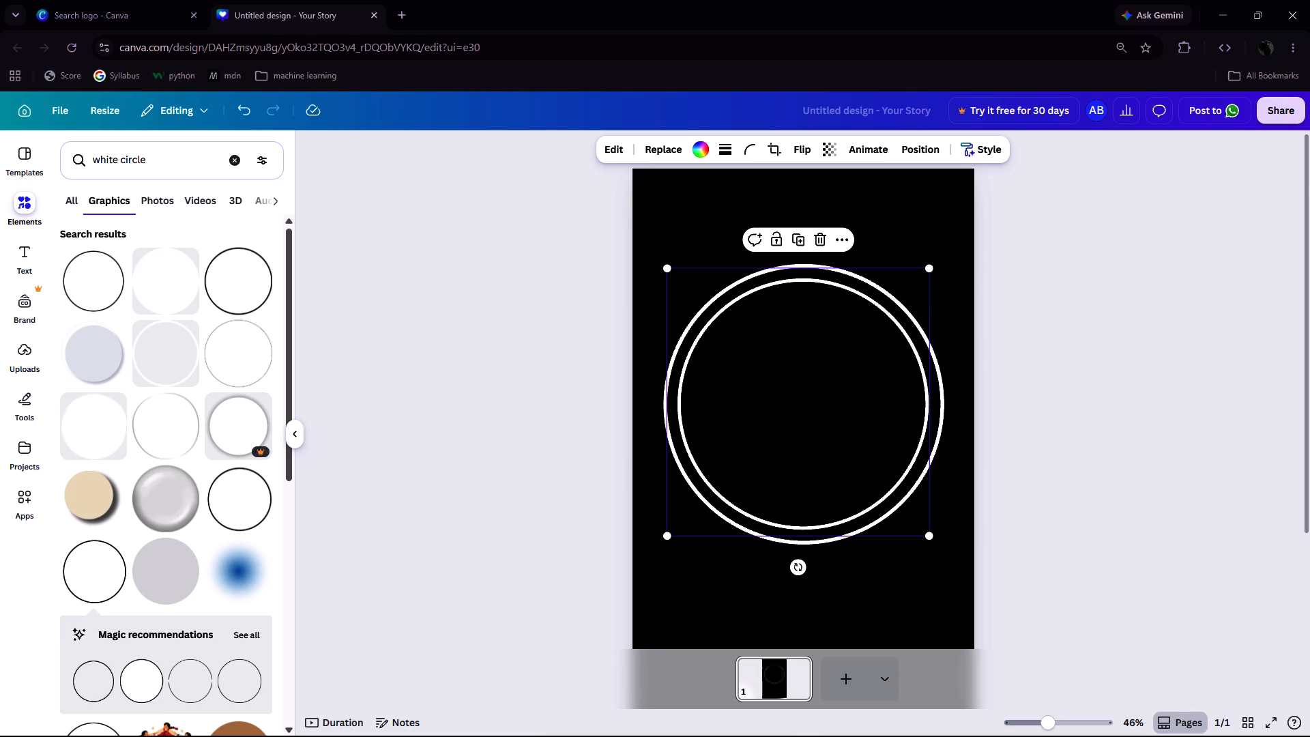
Search the graphics for "bickutes".
triple_click(166, 158)
click(166, 158)
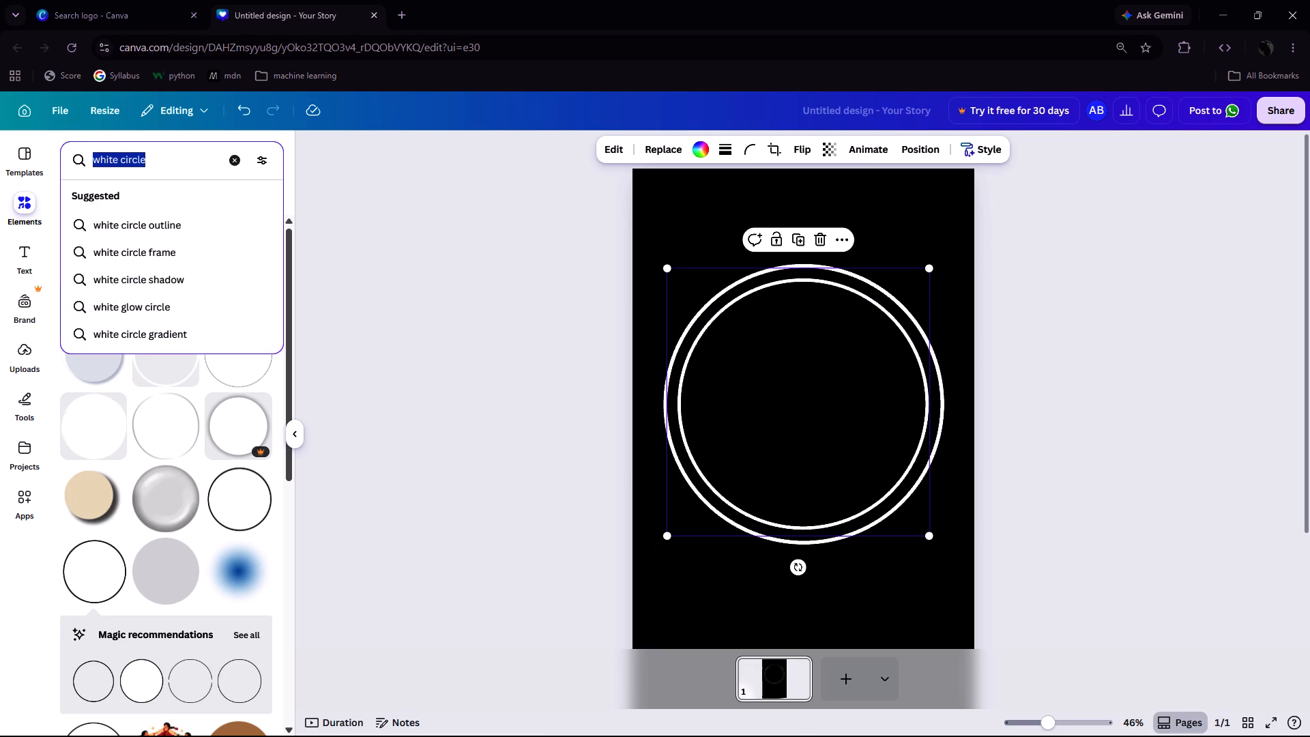
key(BackSpace)
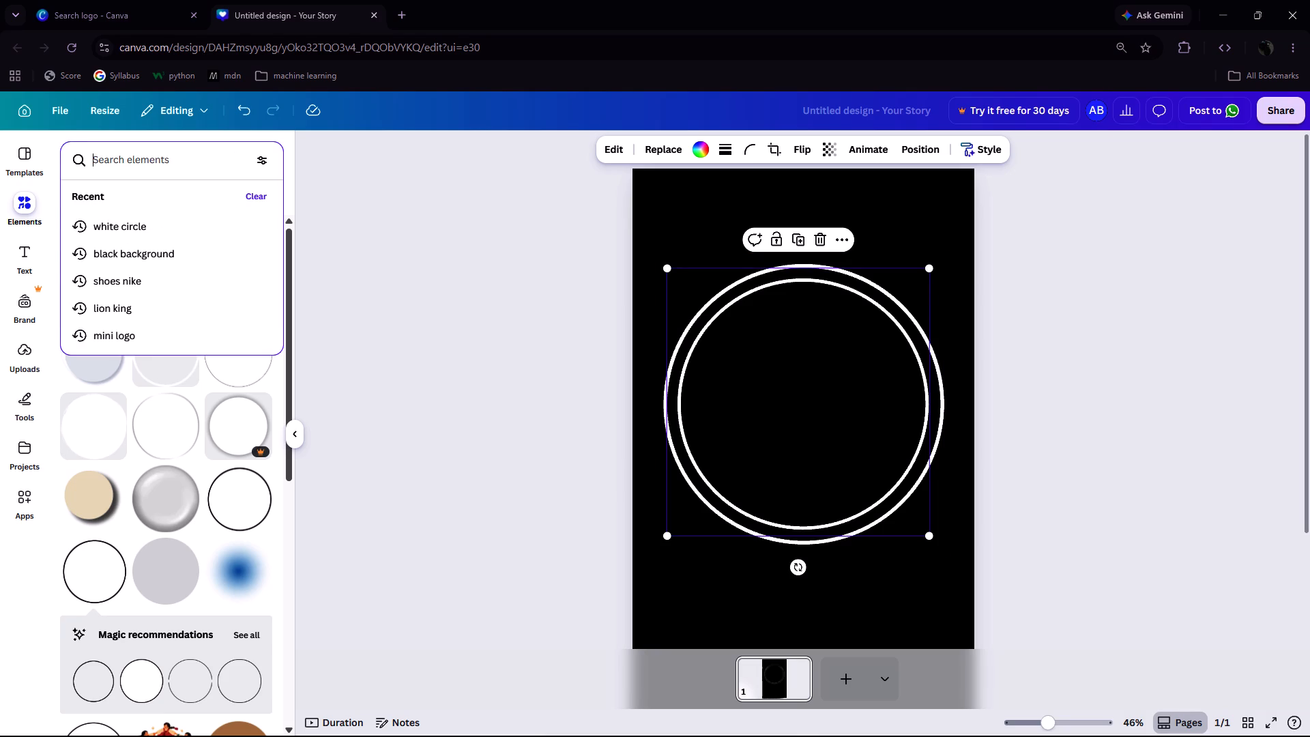
text(bi)
key(c)
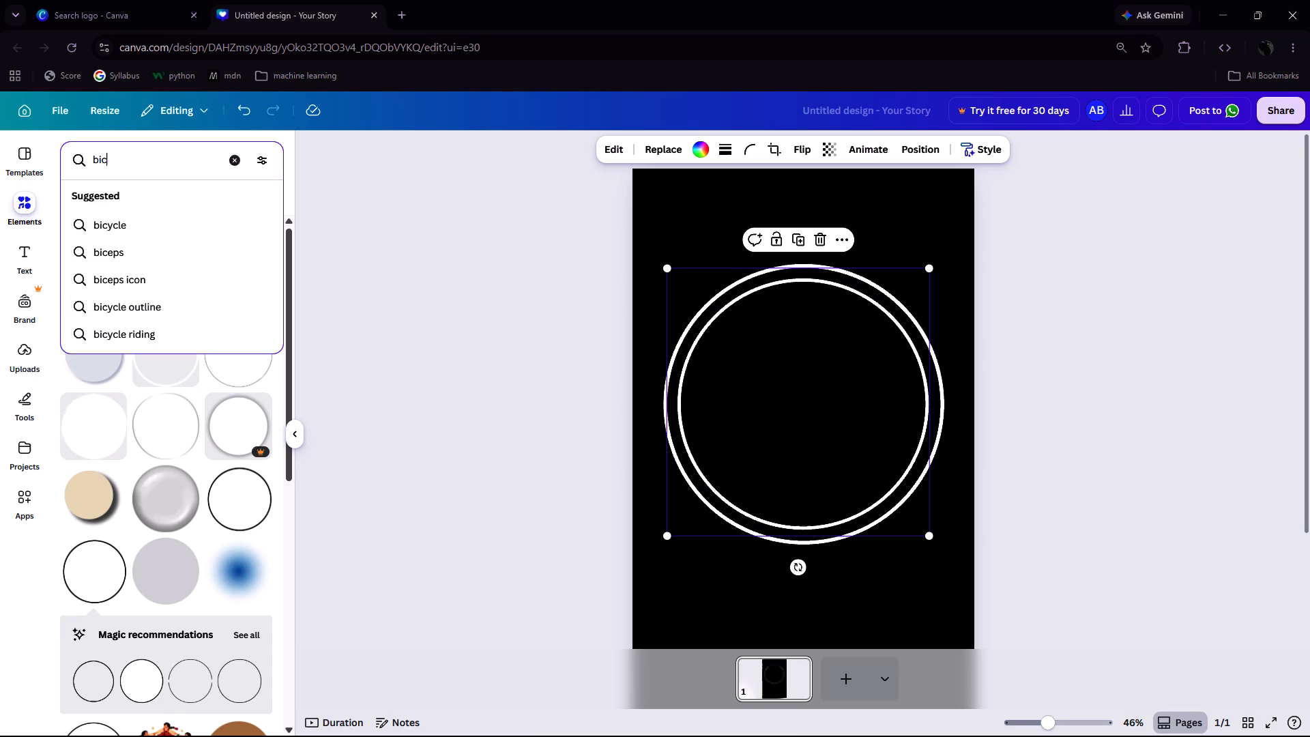
text(kur)
key(equal)
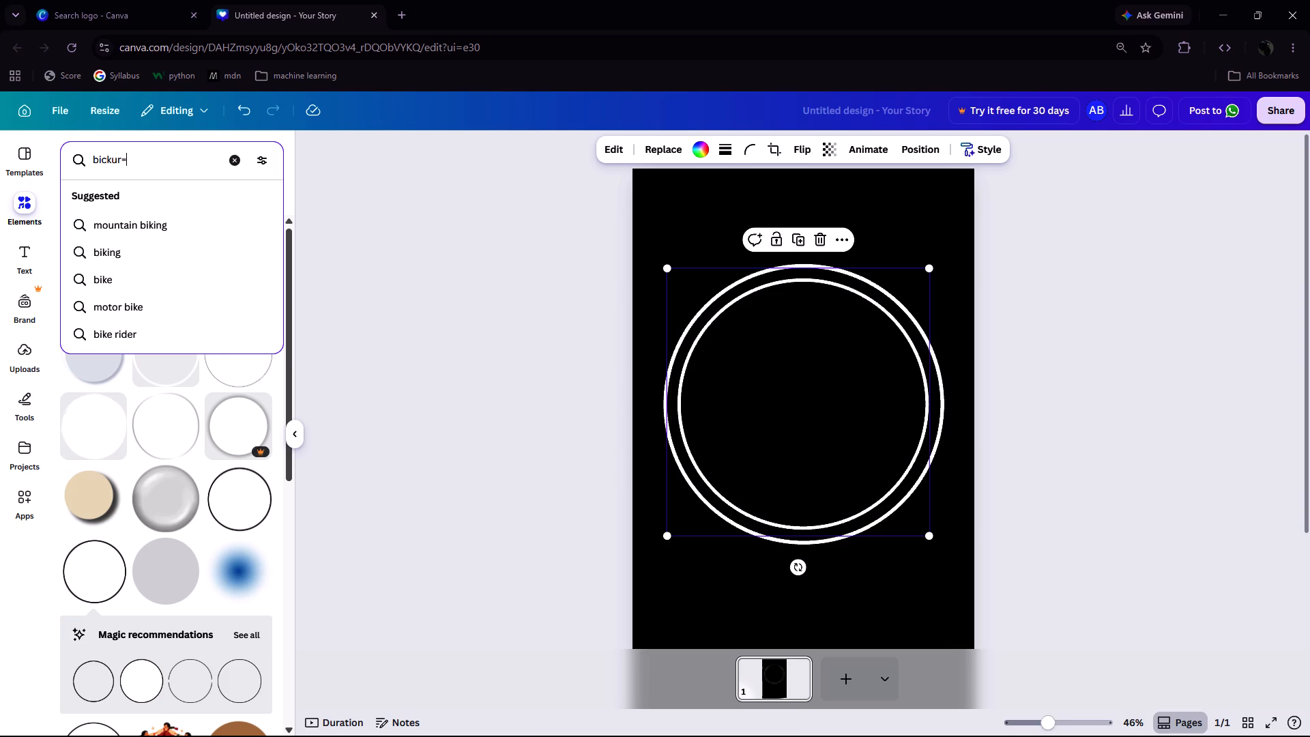
key(BackSpace)
key(BackSpace)
key(BackSpace)
key(BackSpace)
text(kutes)
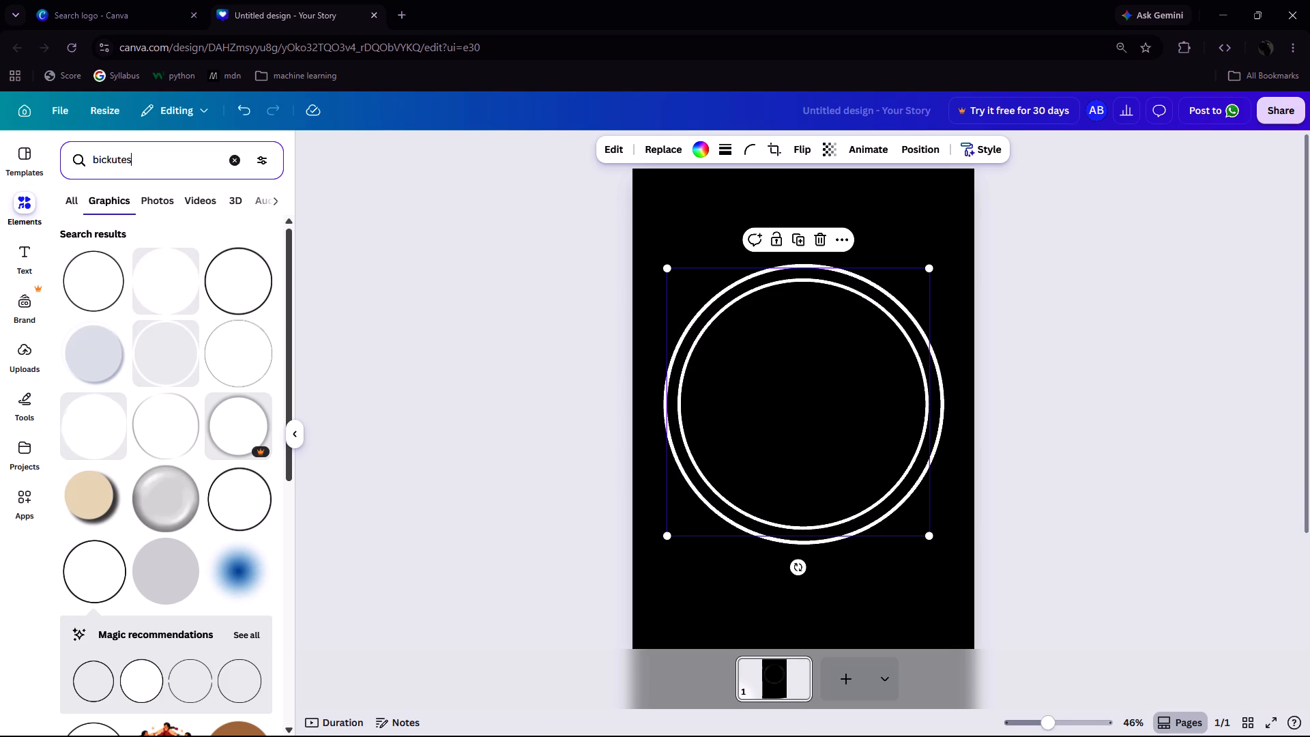
key(Return)
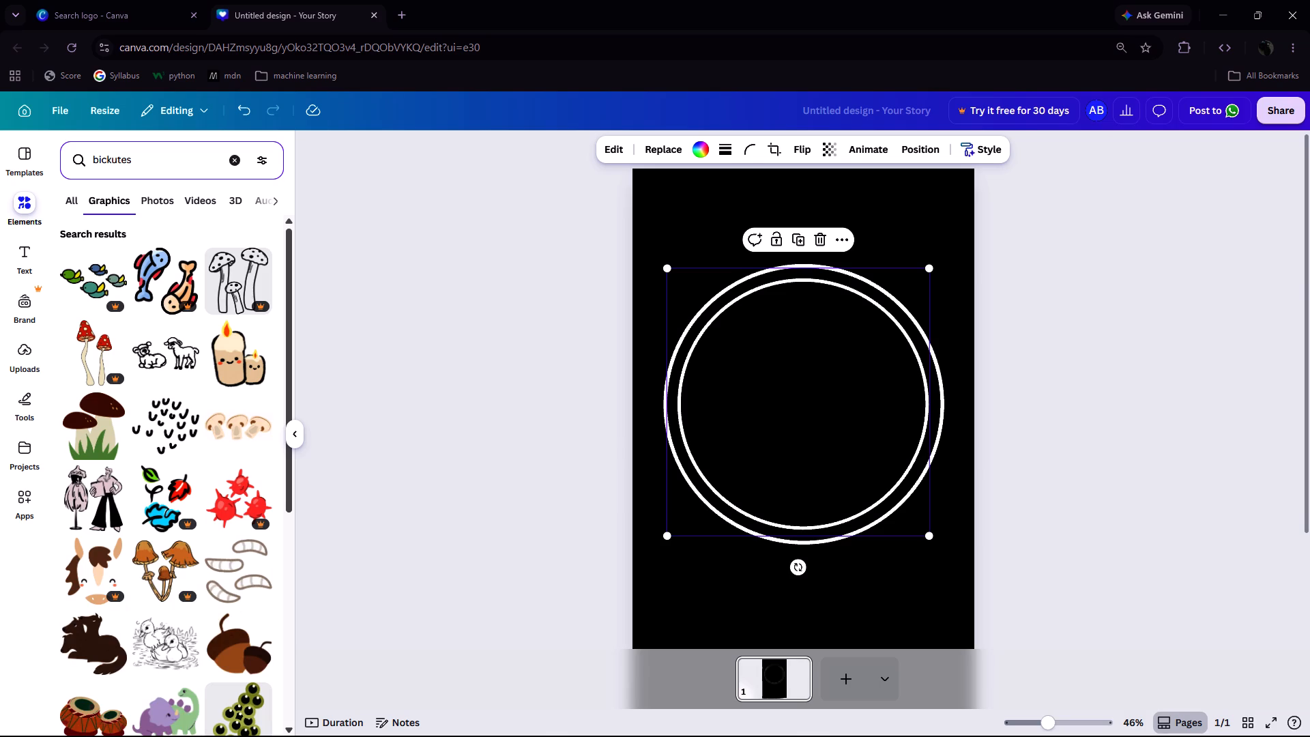
Search the graphics for "kukies" instead.
key(ctrl+a)
text(kukies)
key(Return)
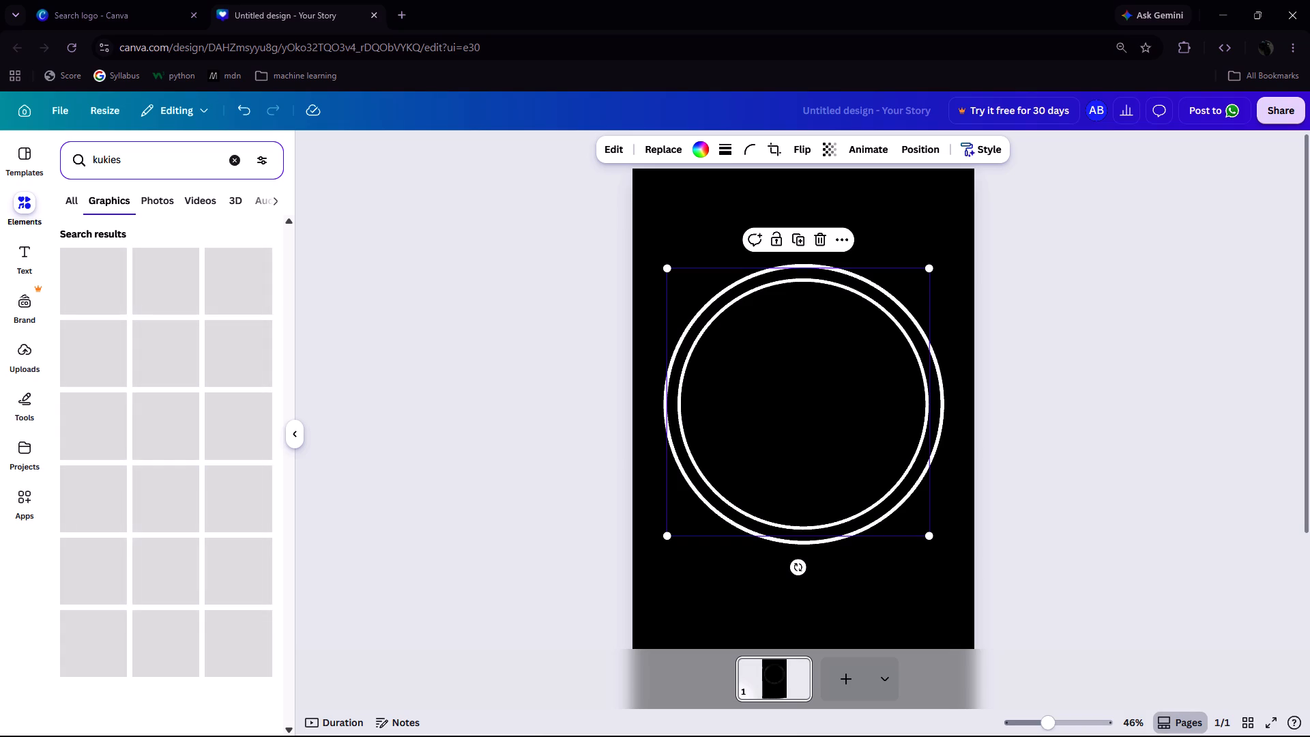
Look through the "kukies" results among the graphics, 3D elements and shapes for a suitable element.
click(763, 399)
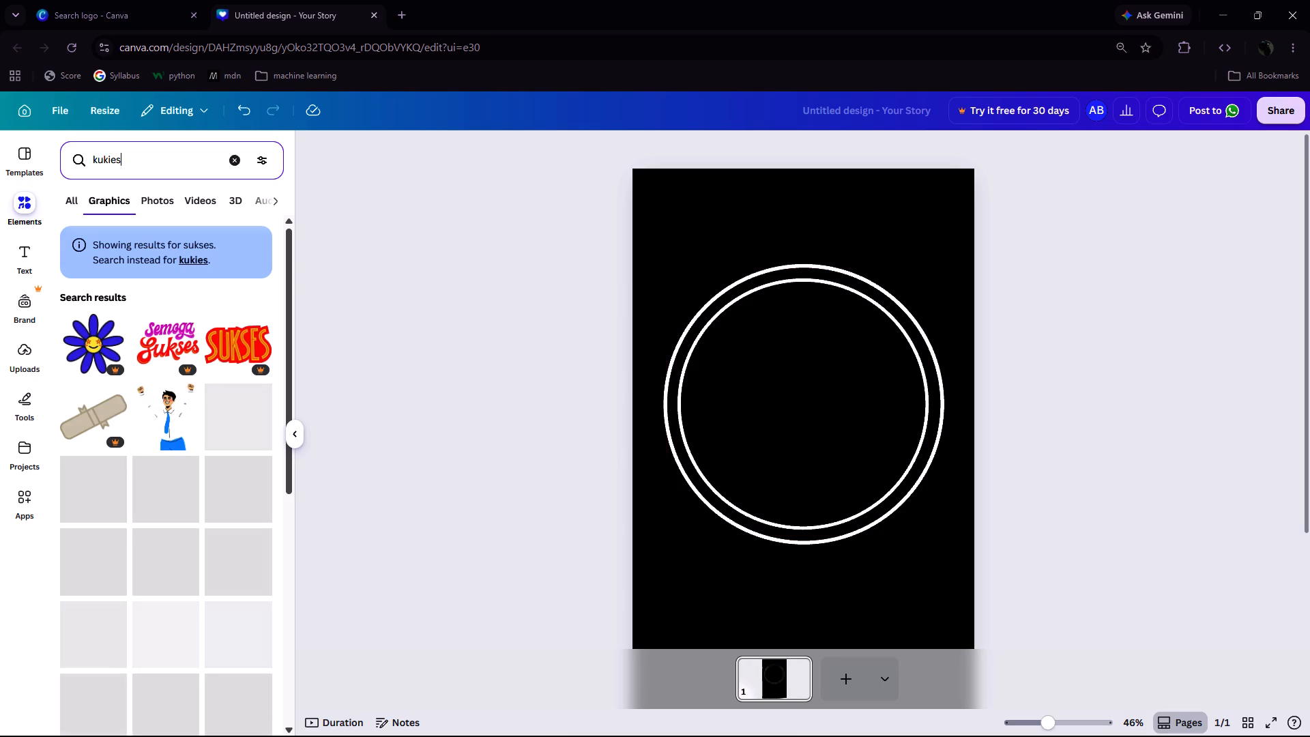
scroll(233, 484, down, 3)
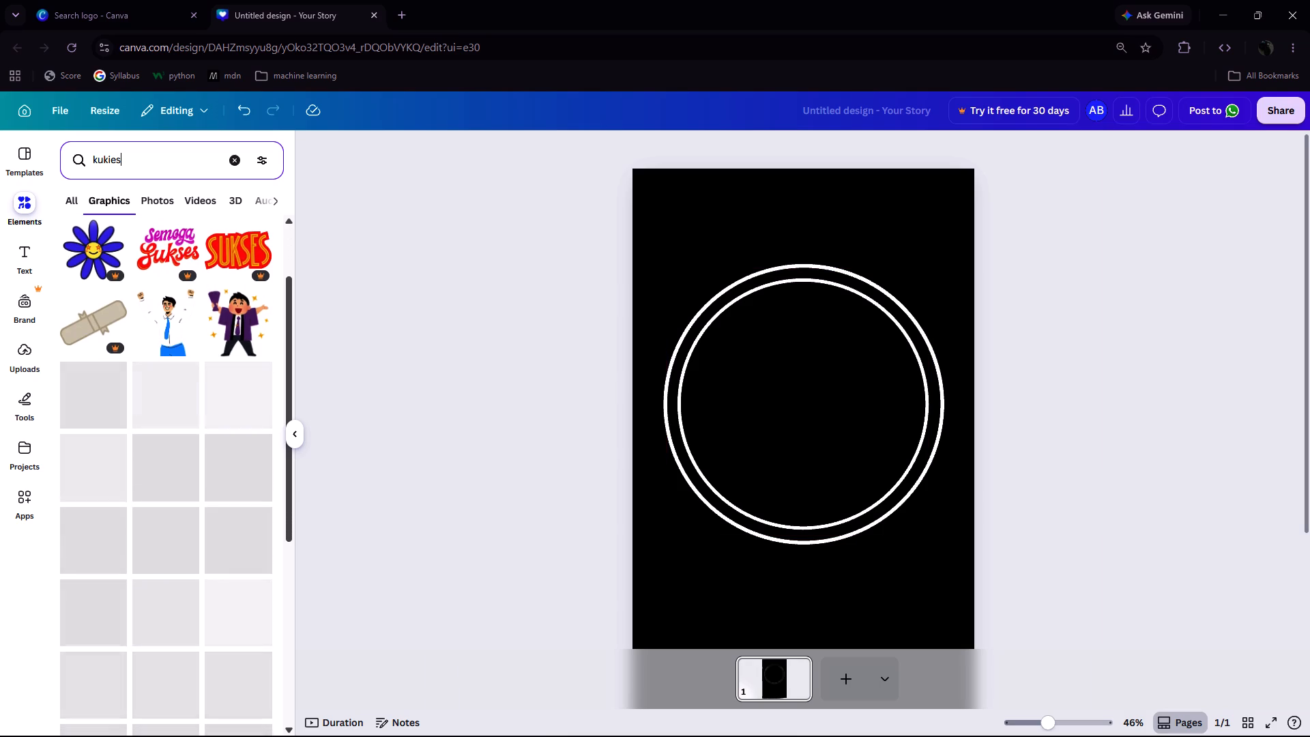
scroll(233, 484, up, 2)
scroll(201, 482, down, 2)
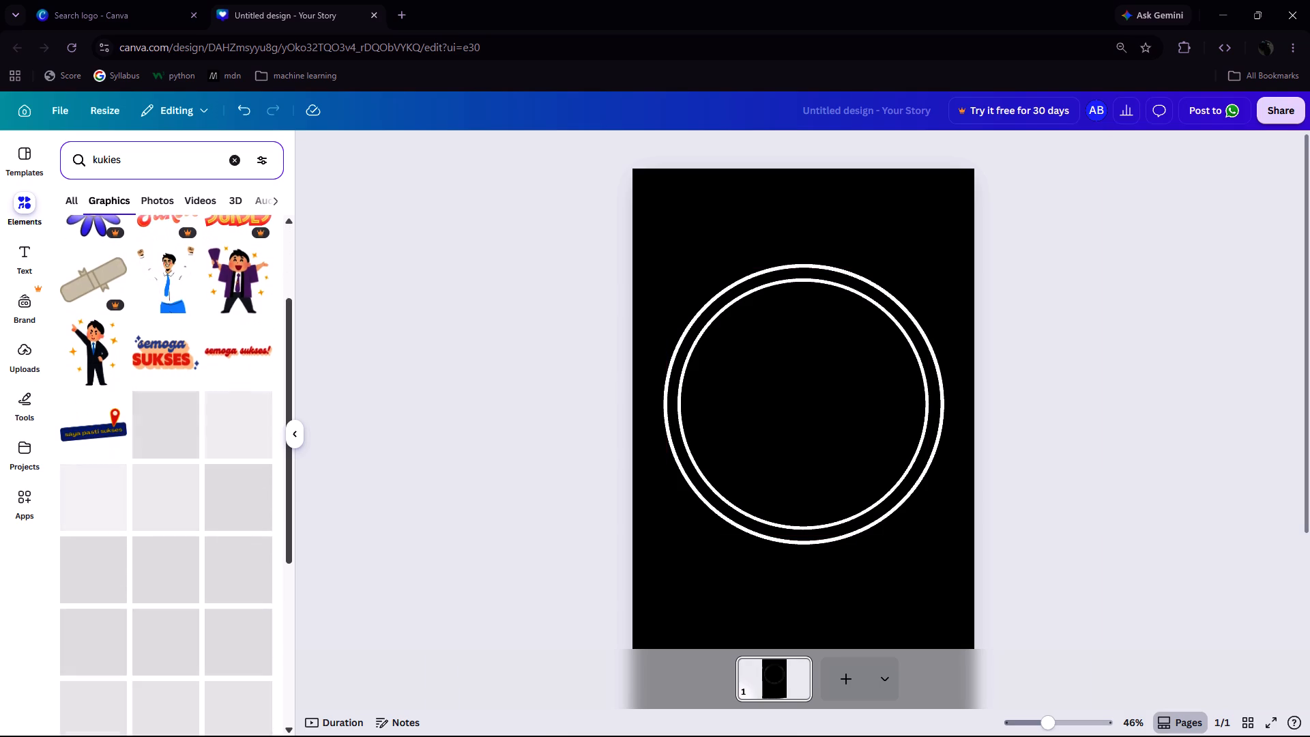
scroll(201, 482, down, 3)
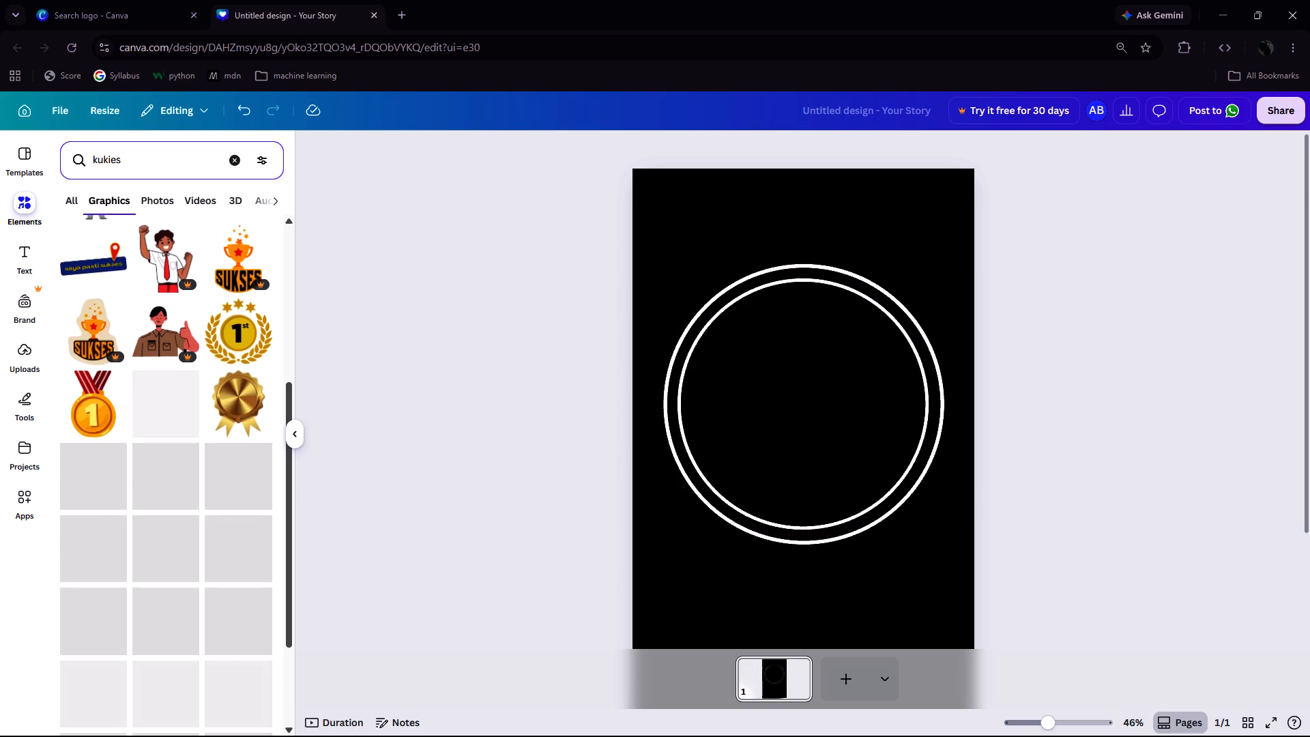
scroll(201, 482, down, 1)
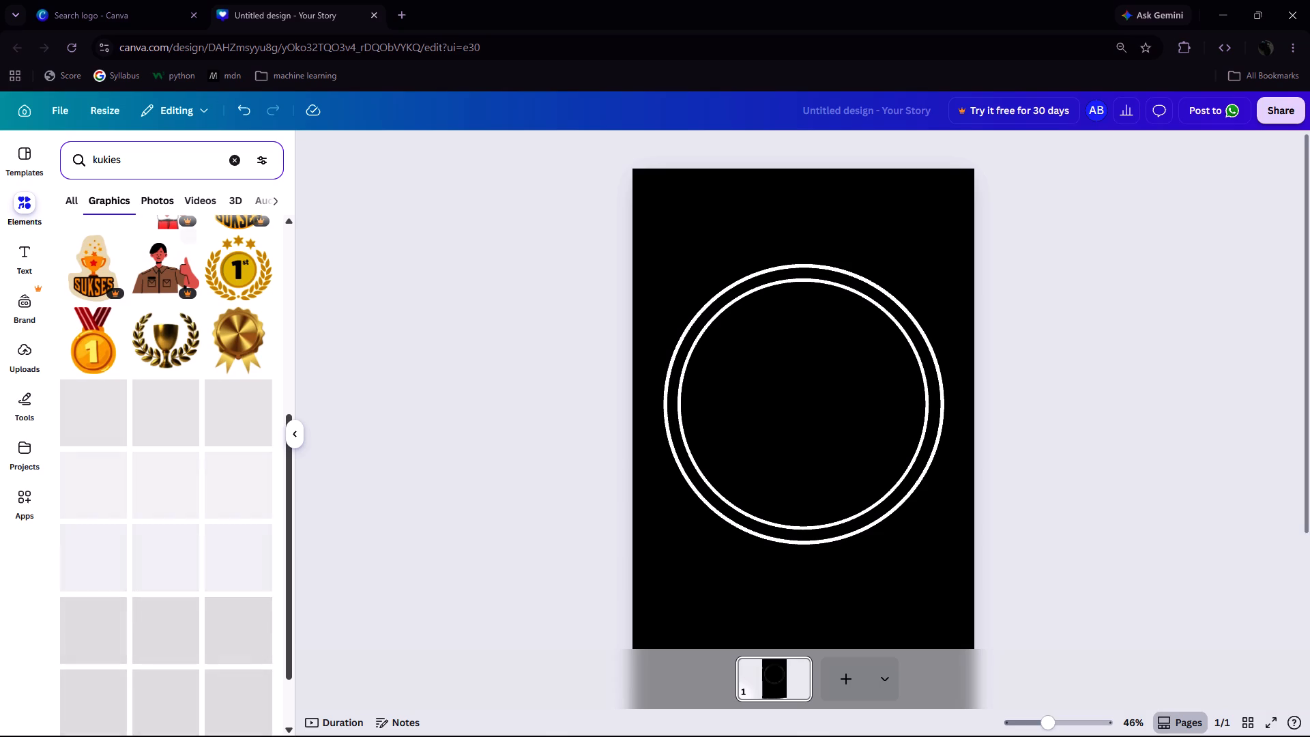
click(224, 197)
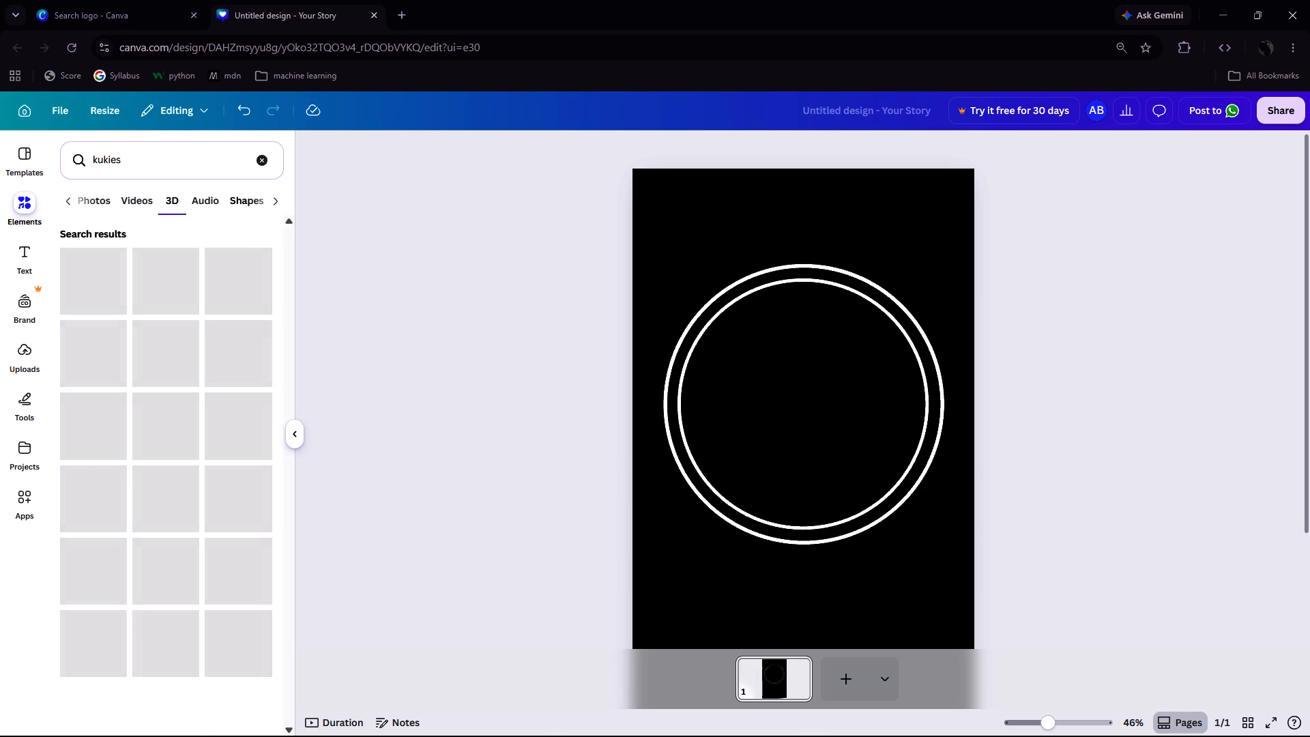
click(239, 203)
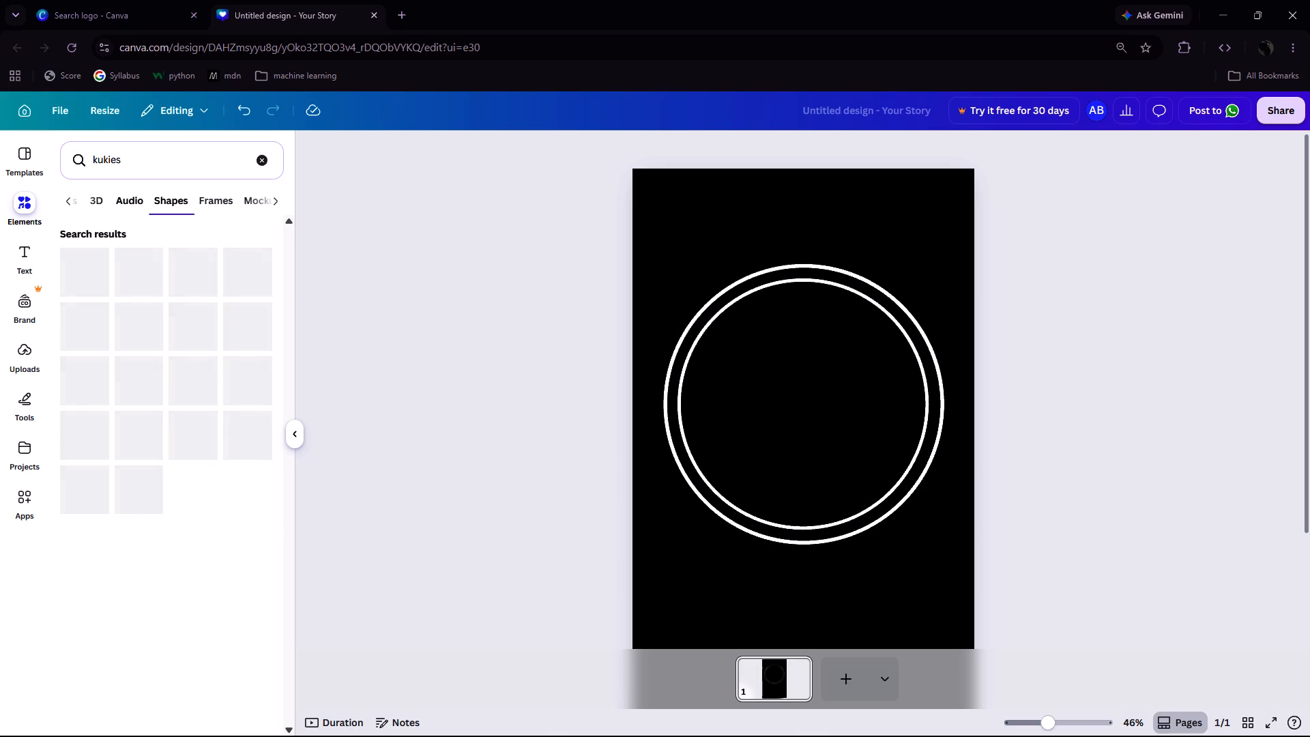
click(92, 201)
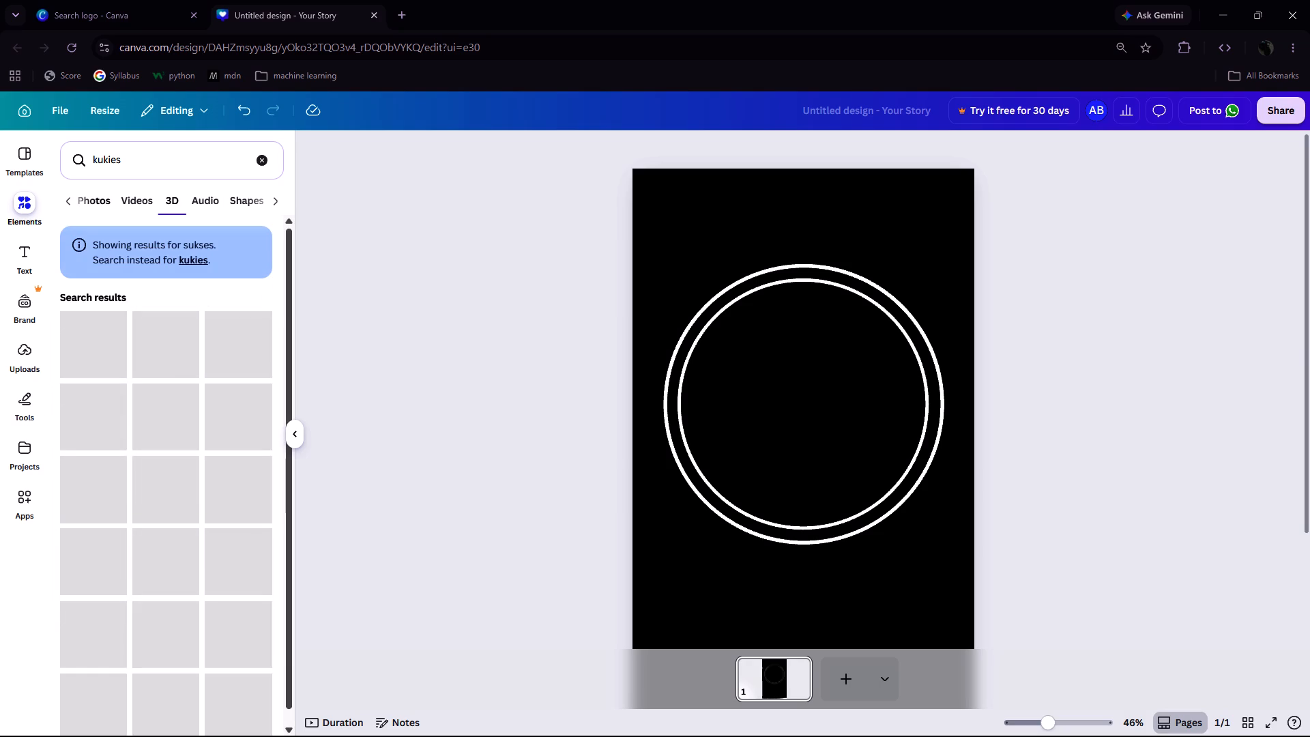
scroll(108, 203, right, 3)
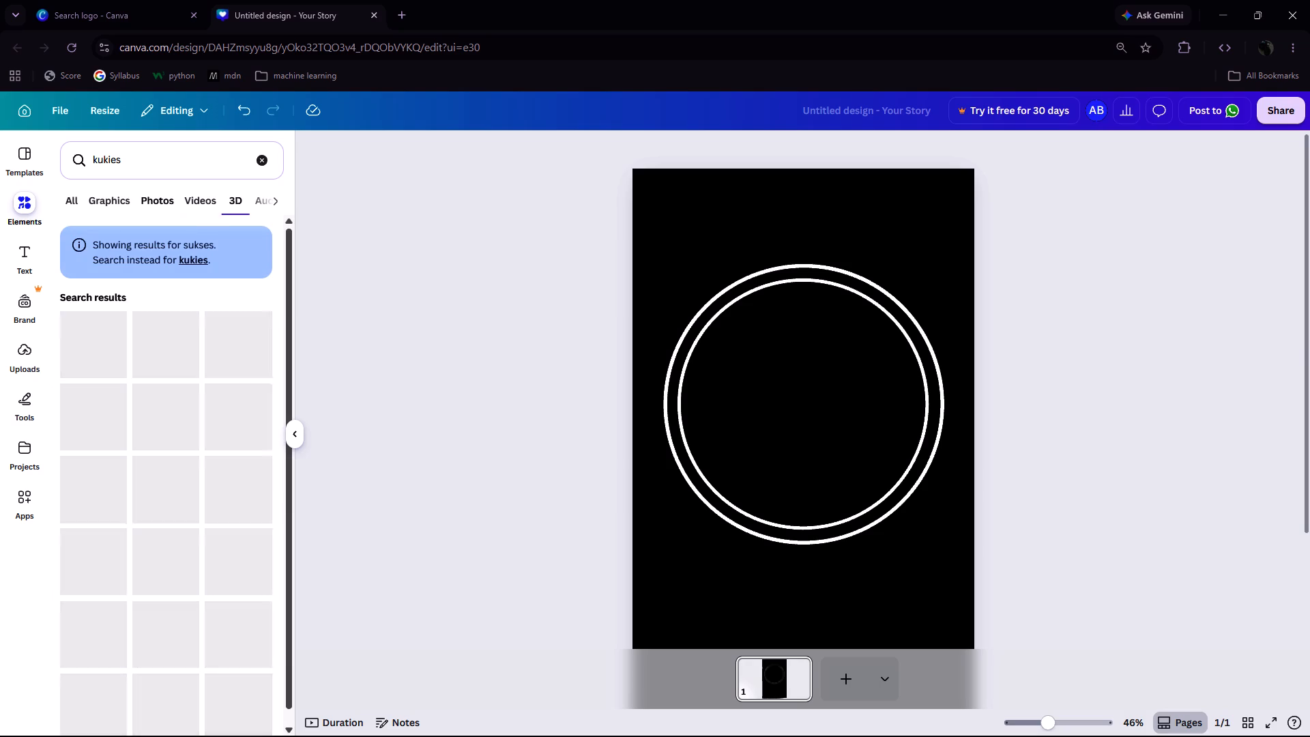
click(123, 201)
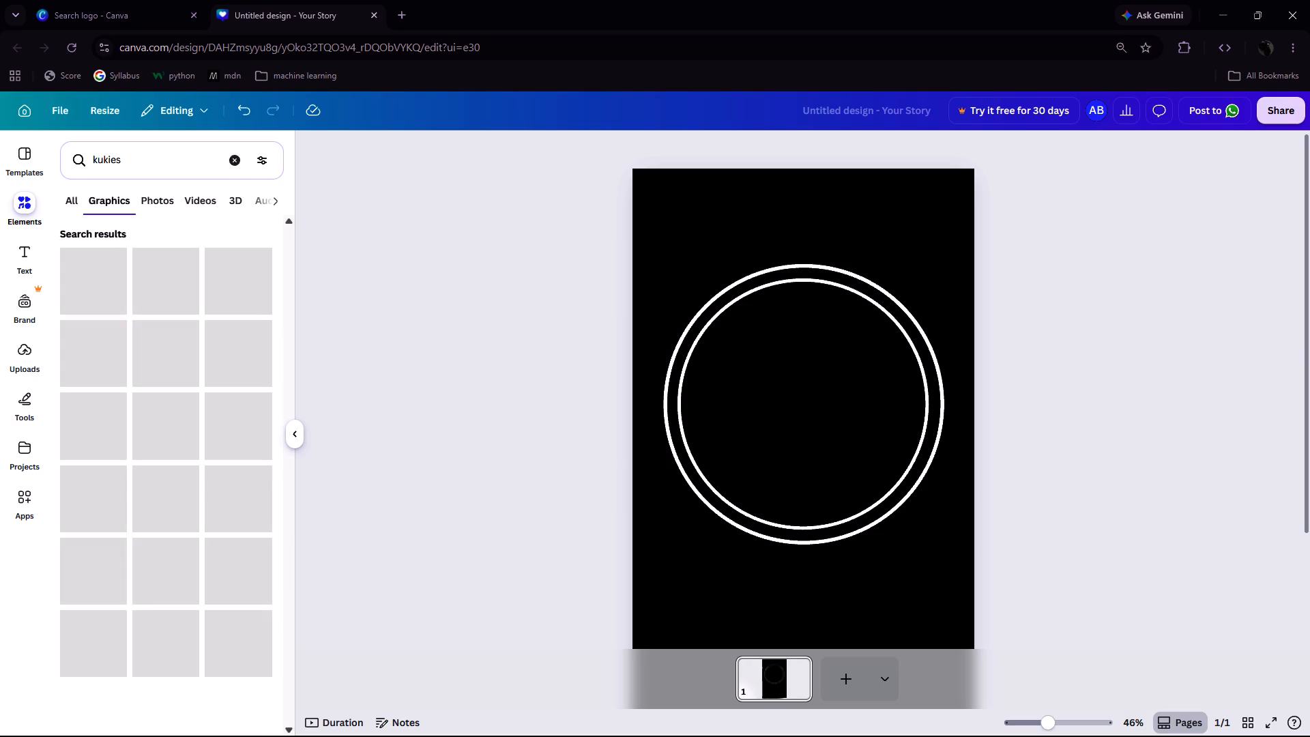
Duplicate the outer white circle, enlarge the copy slightly and centre it around the two existing rings.
click(797, 392)
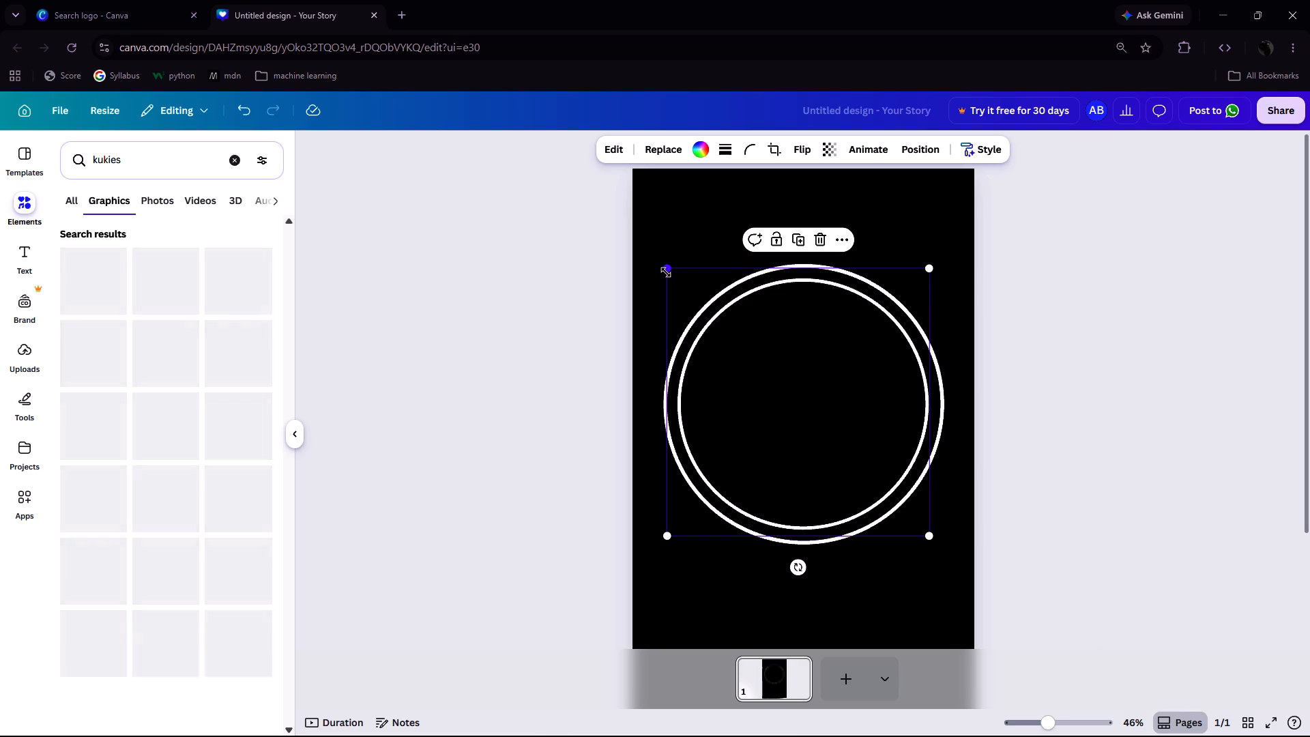
click(703, 257)
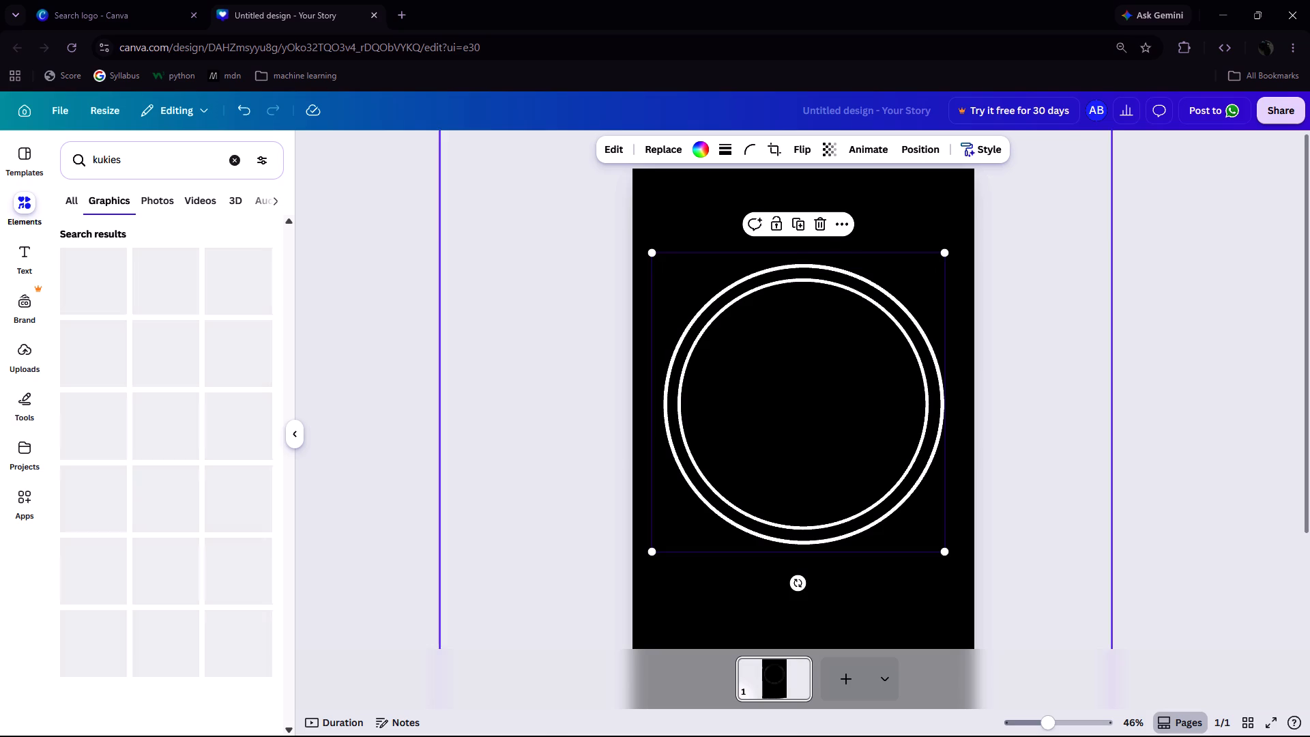
click(801, 223)
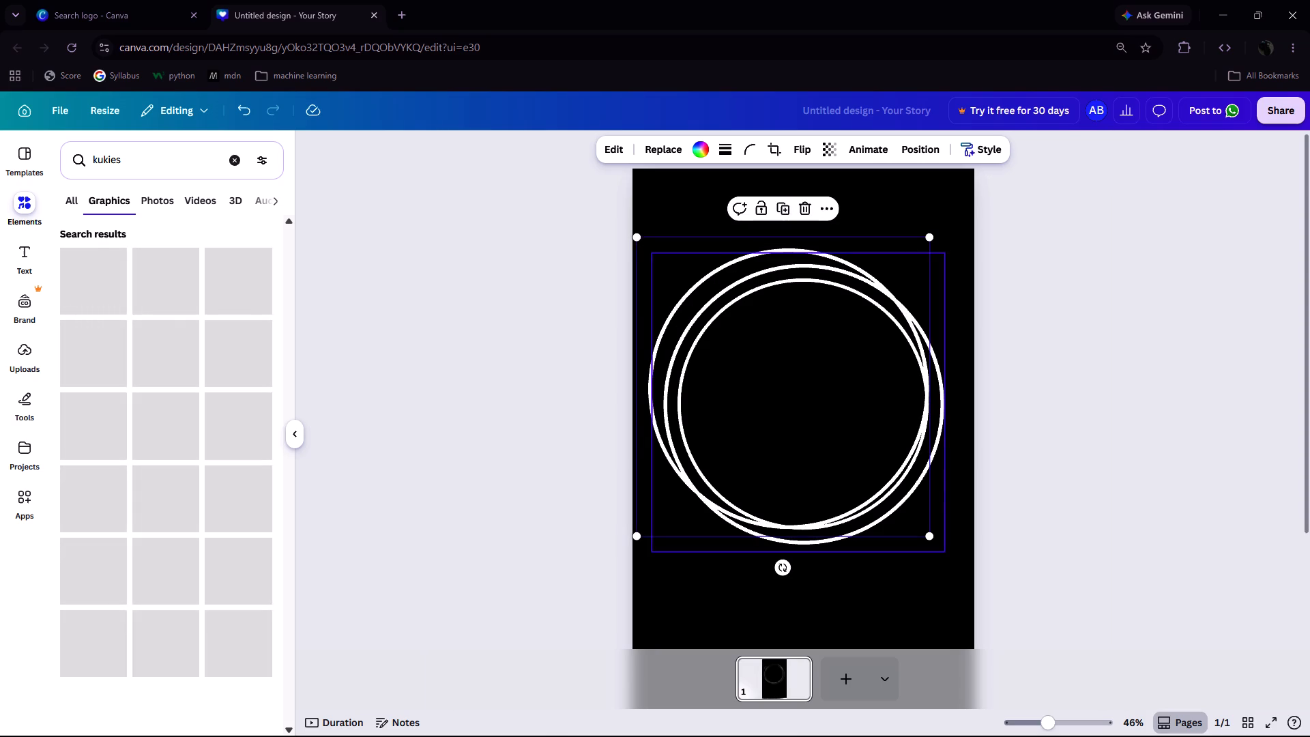
drag(929, 540, 950, 543)
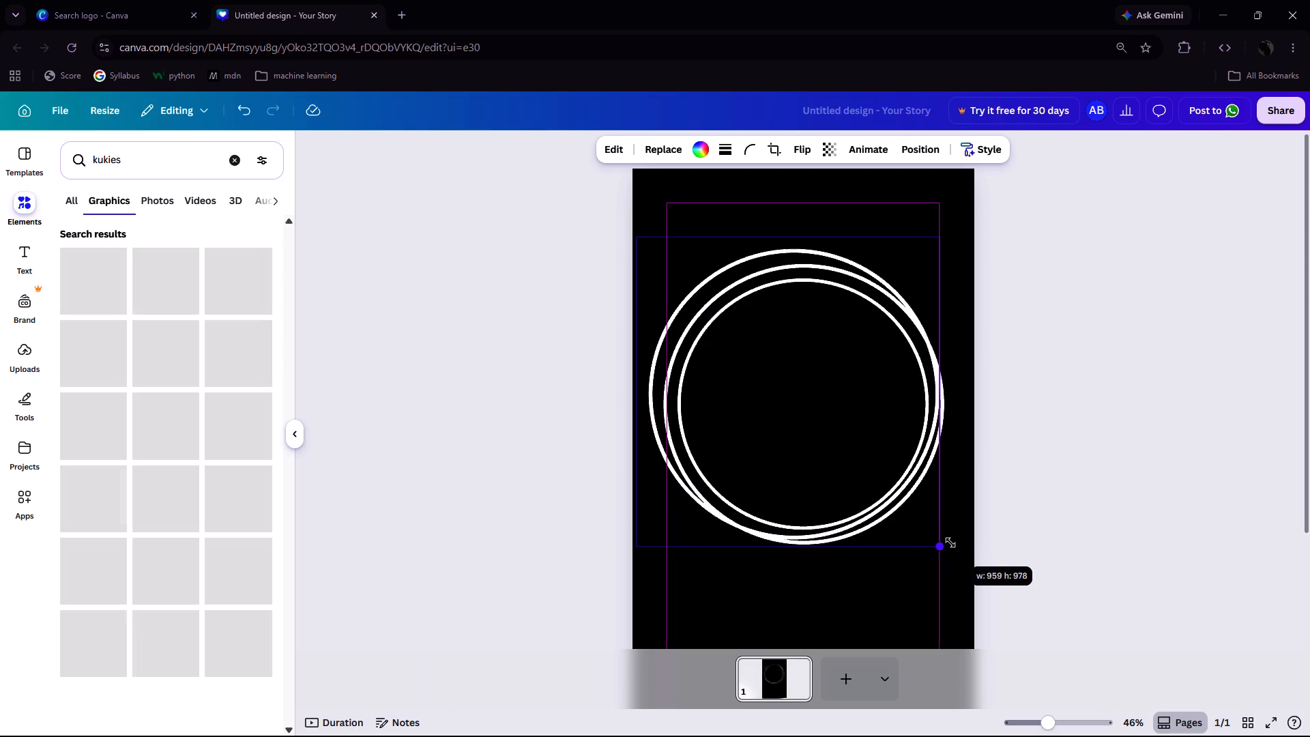
drag(950, 543, 957, 544)
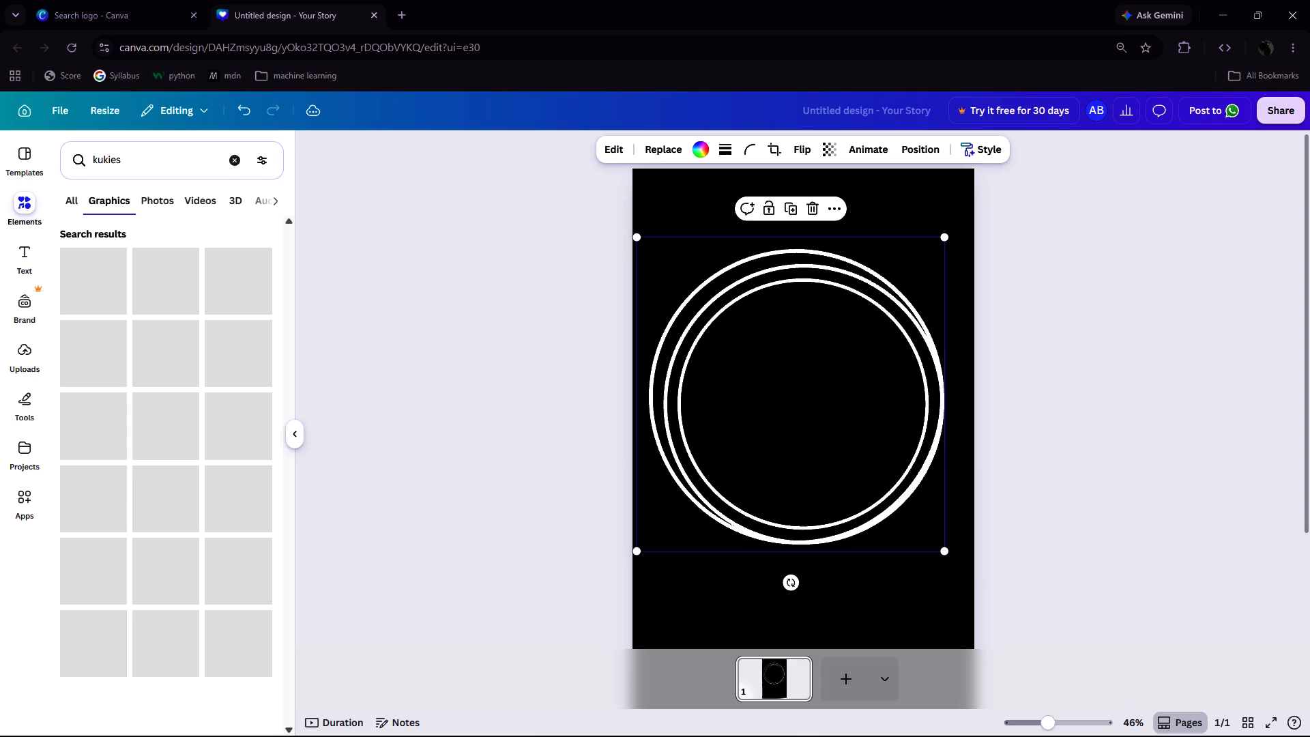
drag(839, 435, 847, 439)
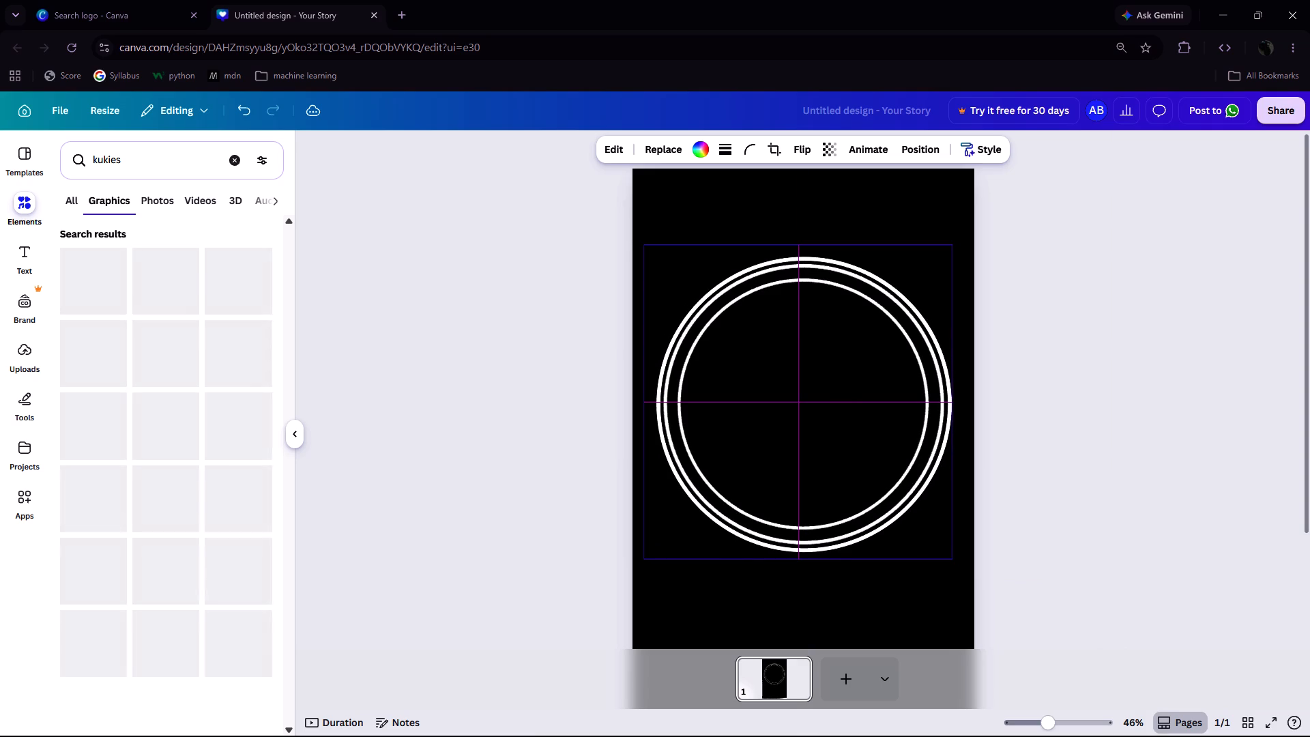
drag(847, 439, 847, 439)
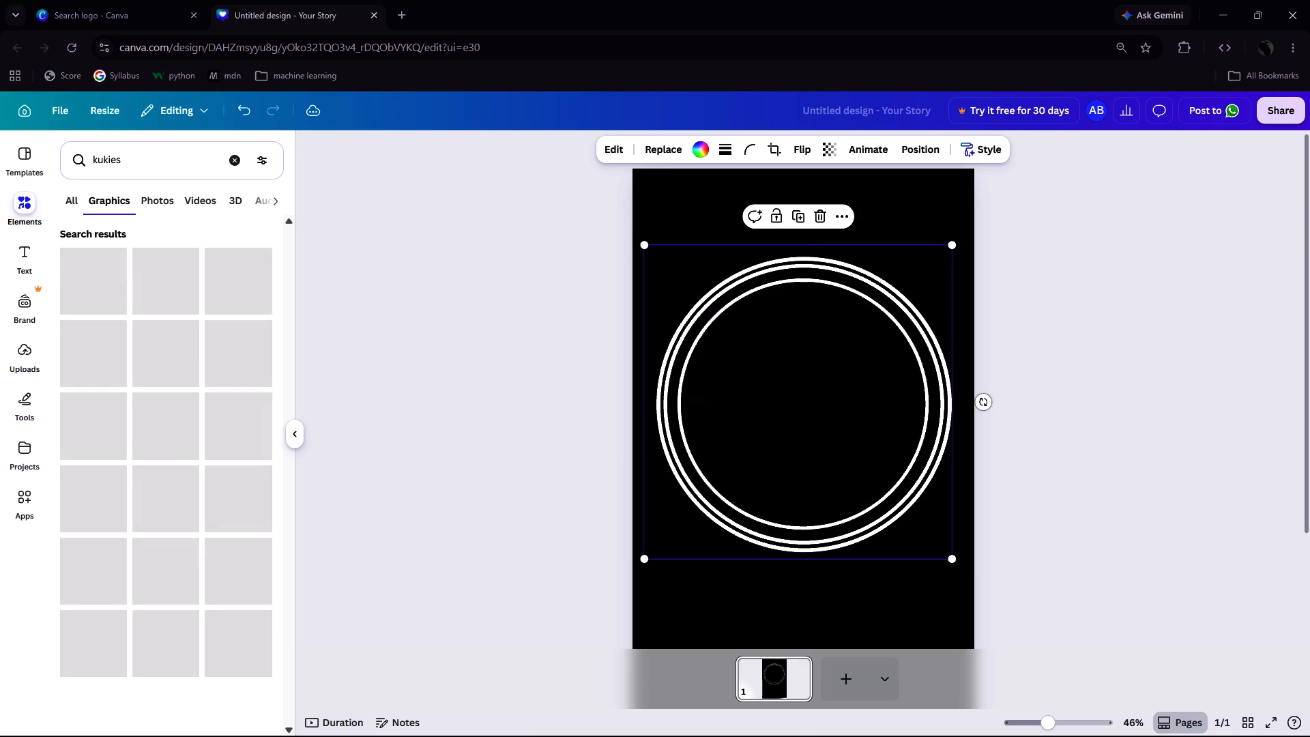
Shrink the duplicated circle slightly and align it against the outer ring so both merge into one thicker outline.
click(639, 562)
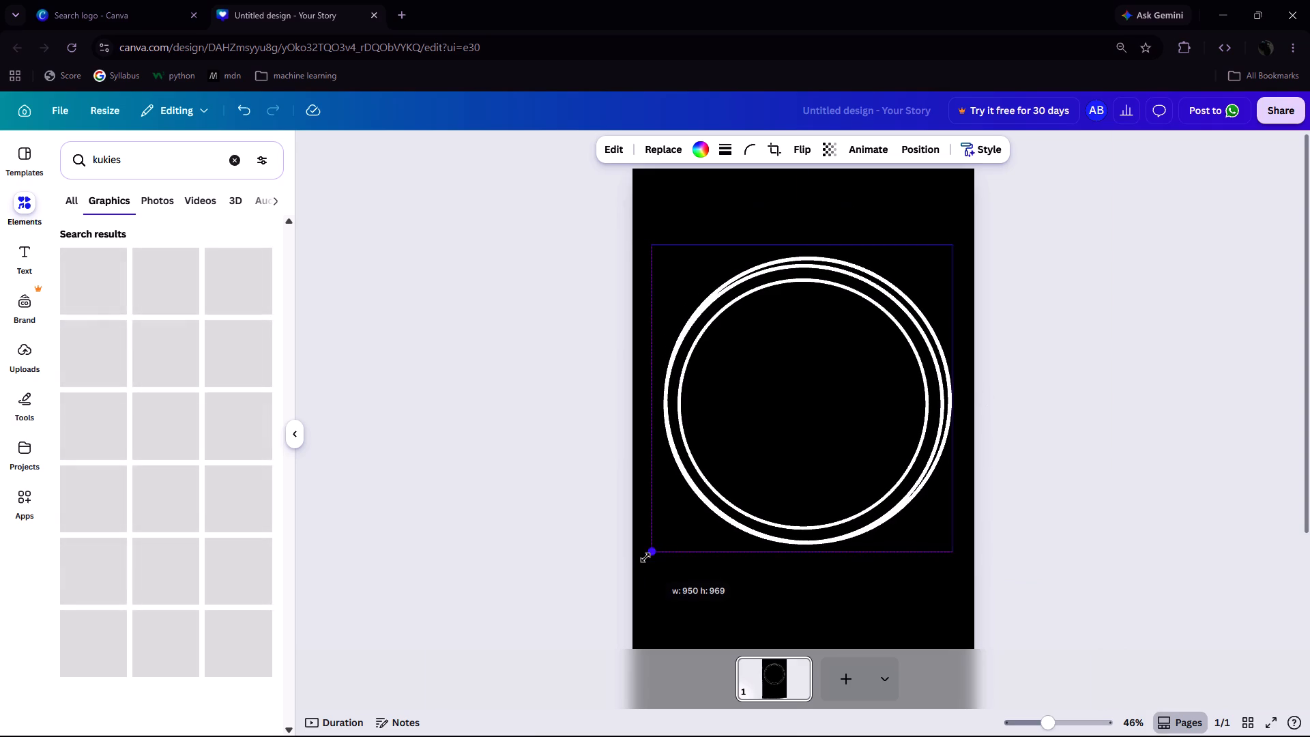
click(783, 431)
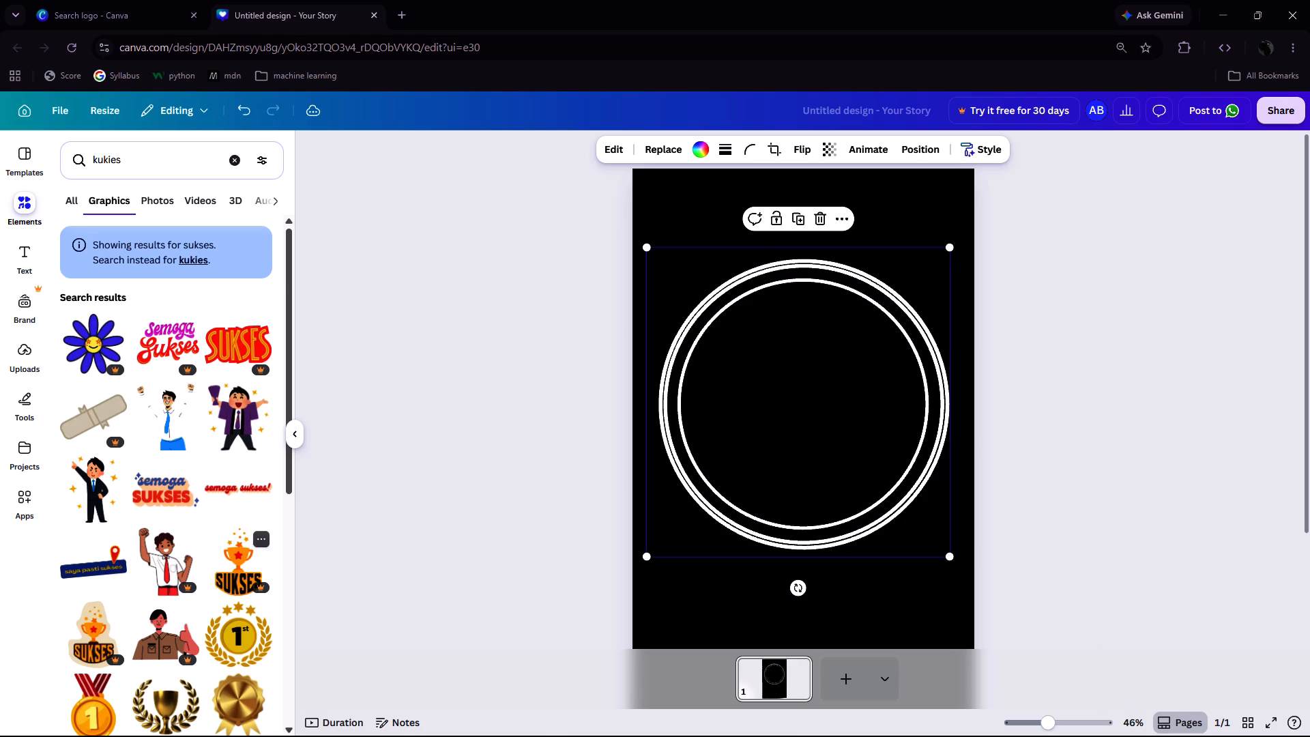
scroll(248, 536, down, 4)
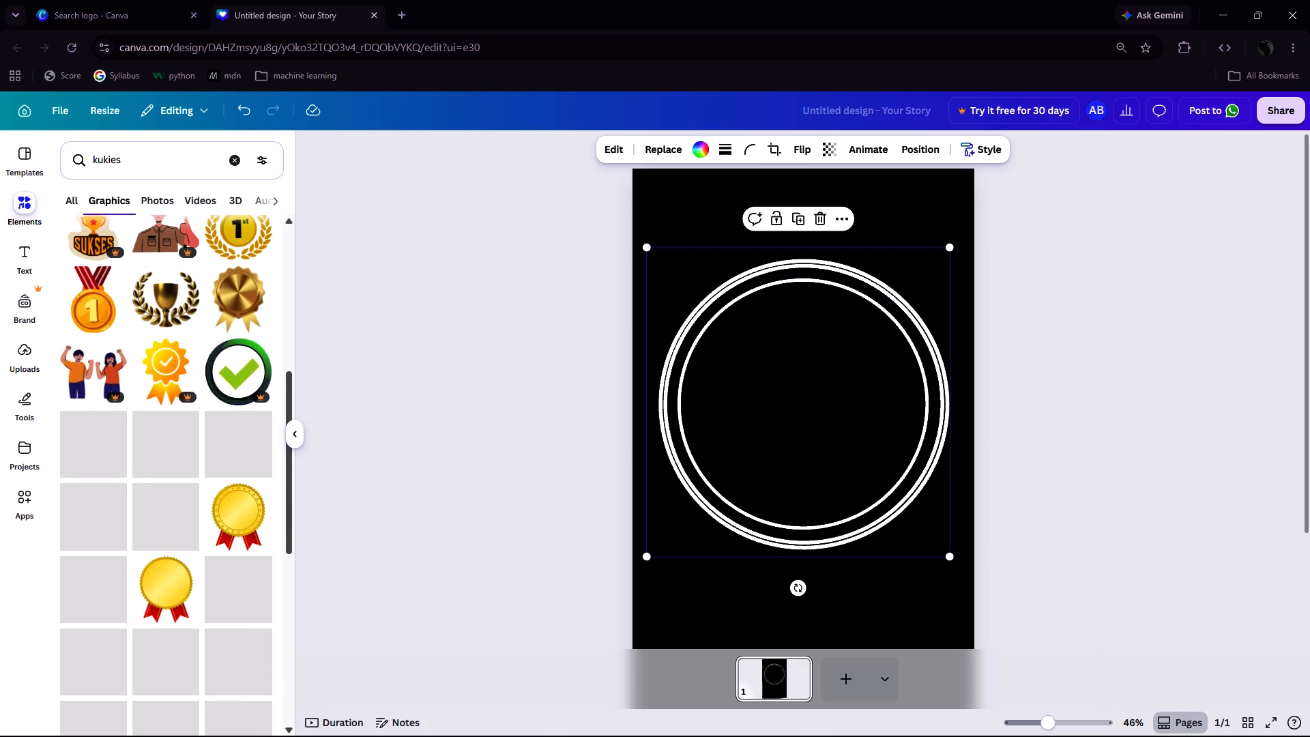
click(650, 557)
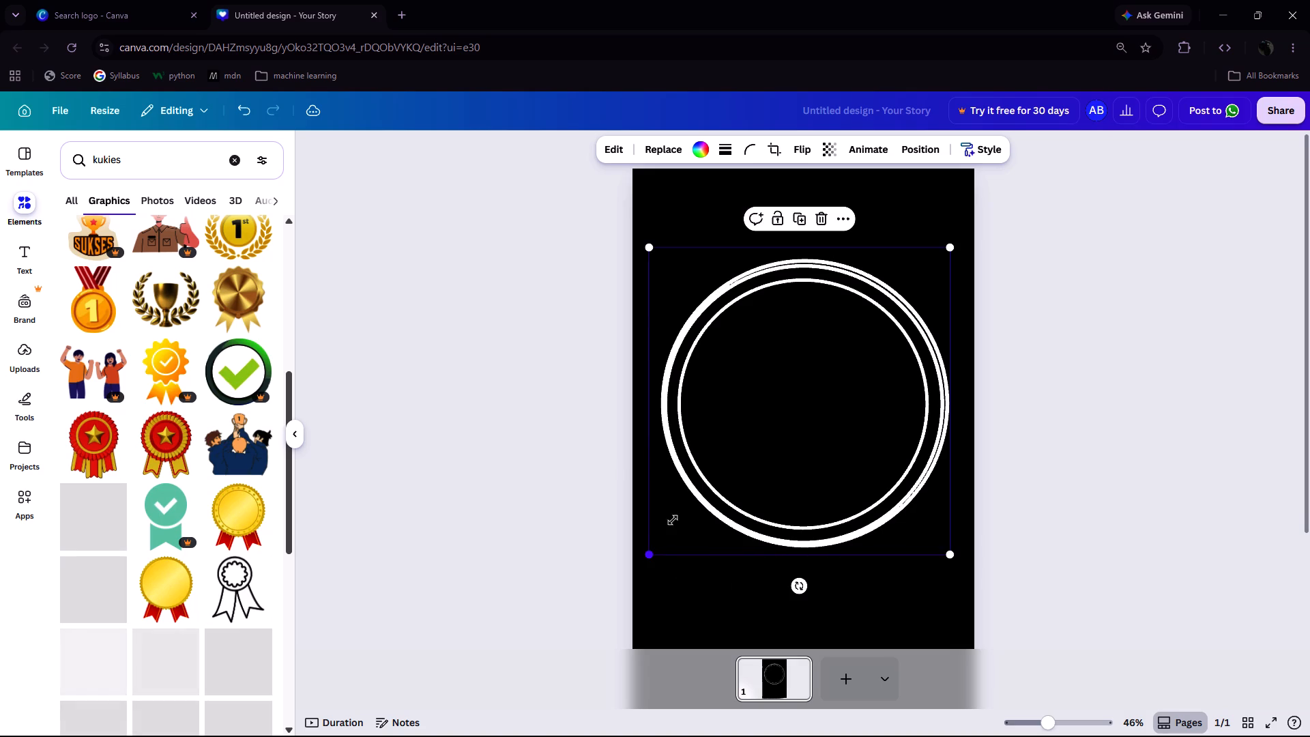
click(727, 443)
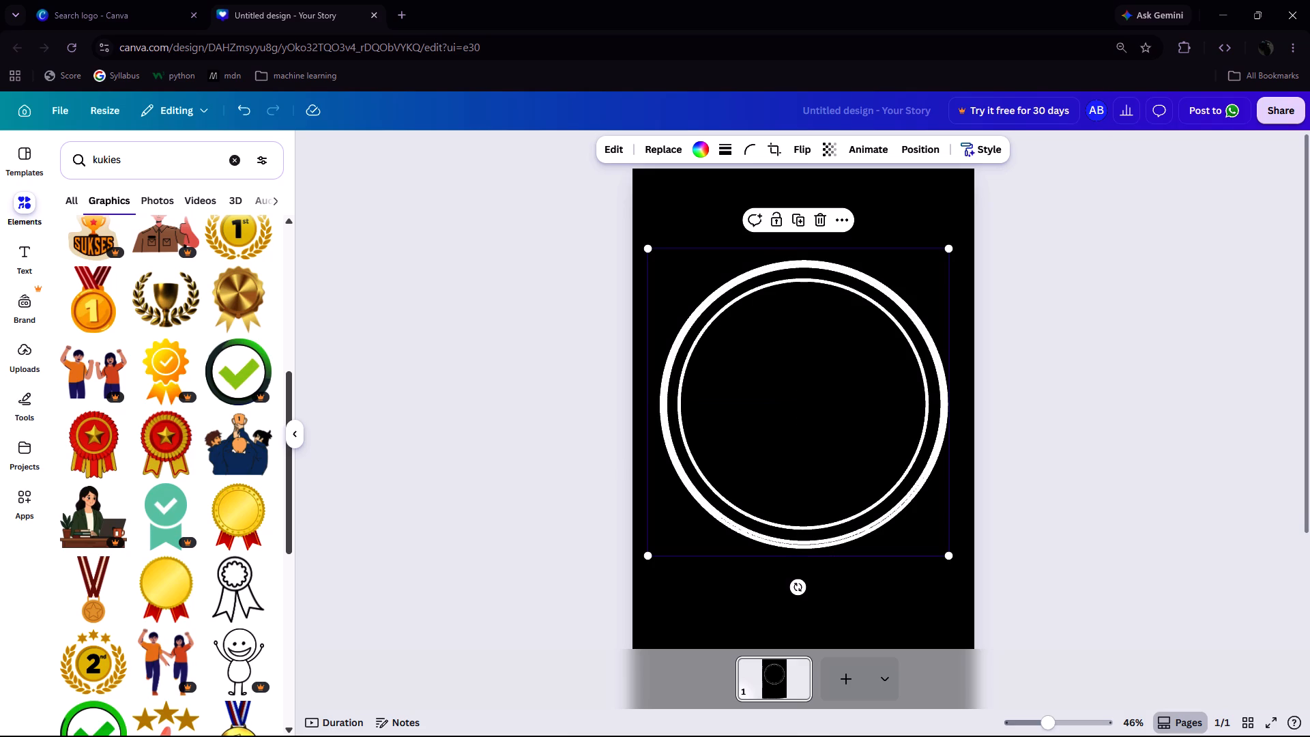
double_click(784, 412)
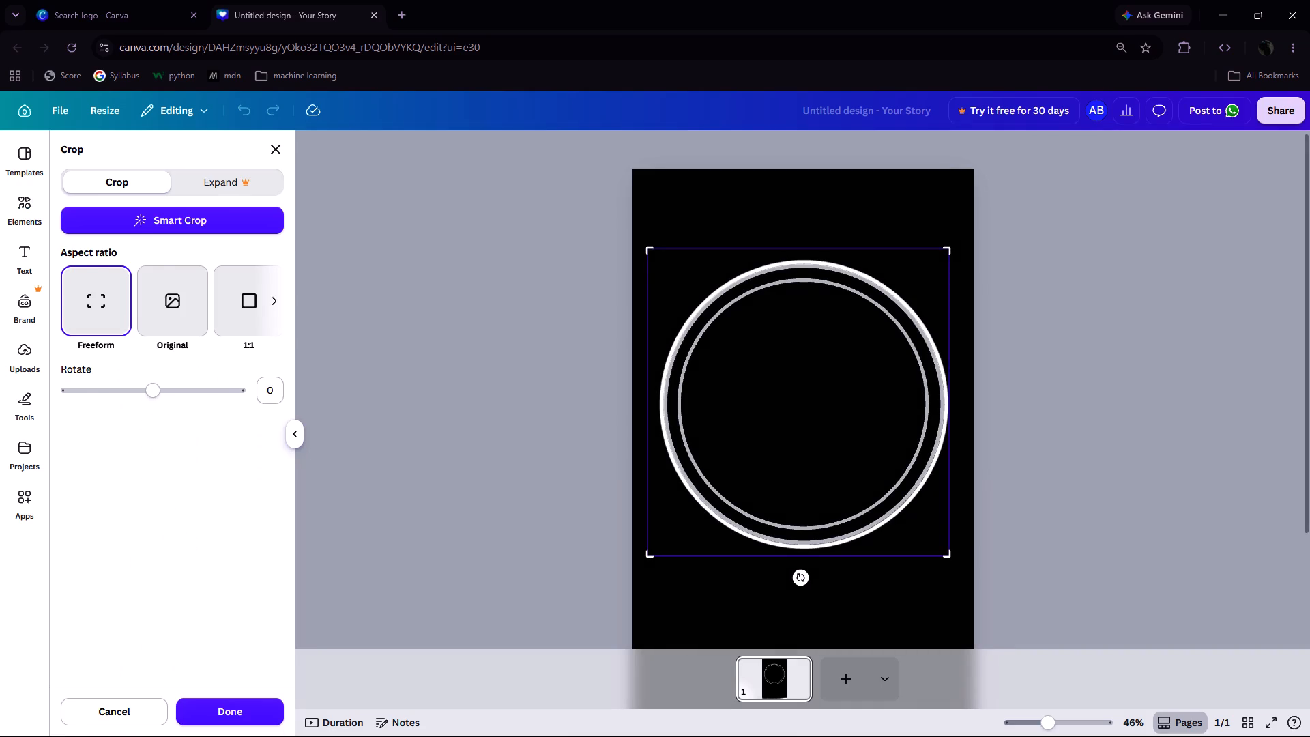
click(536, 389)
Look through the "kukies" results among the graphics and photos for a cookie image.
scroll(207, 469, down, 3)
scroll(207, 469, up, 2)
scroll(207, 469, down, 5)
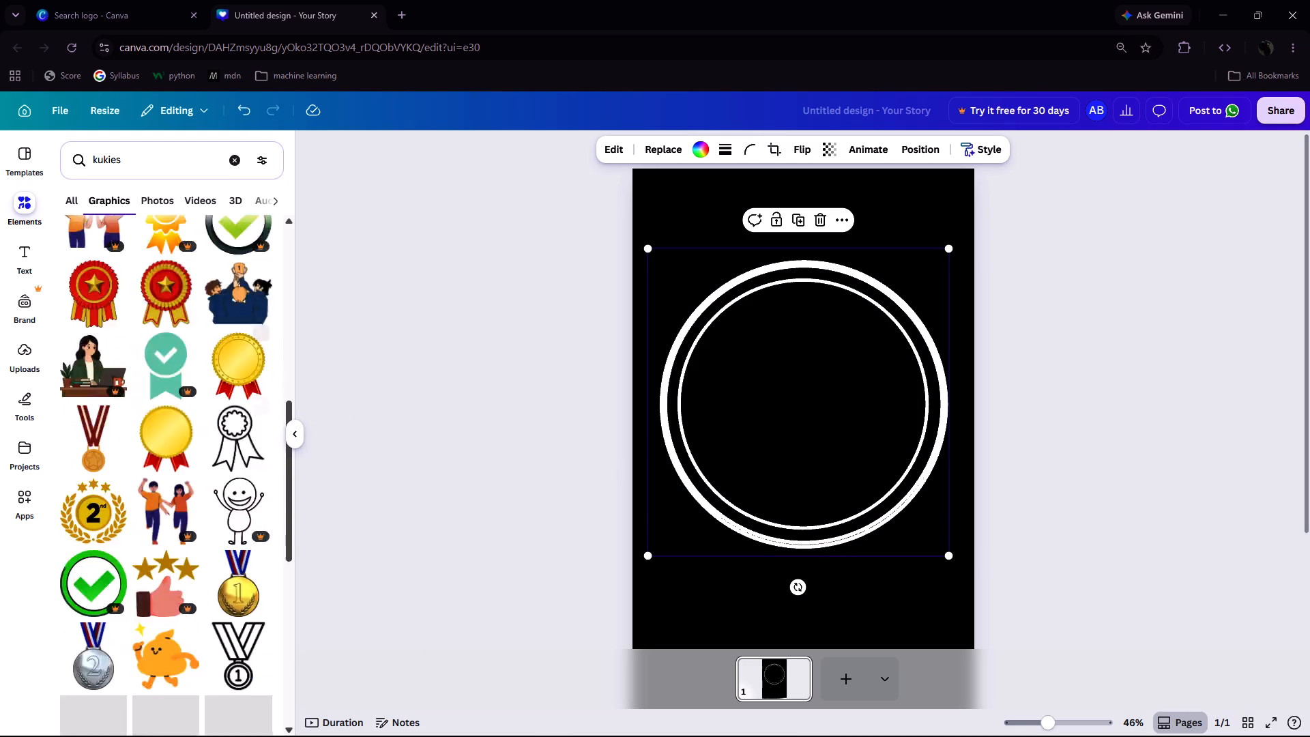
scroll(207, 469, down, 2)
scroll(207, 469, up, 4)
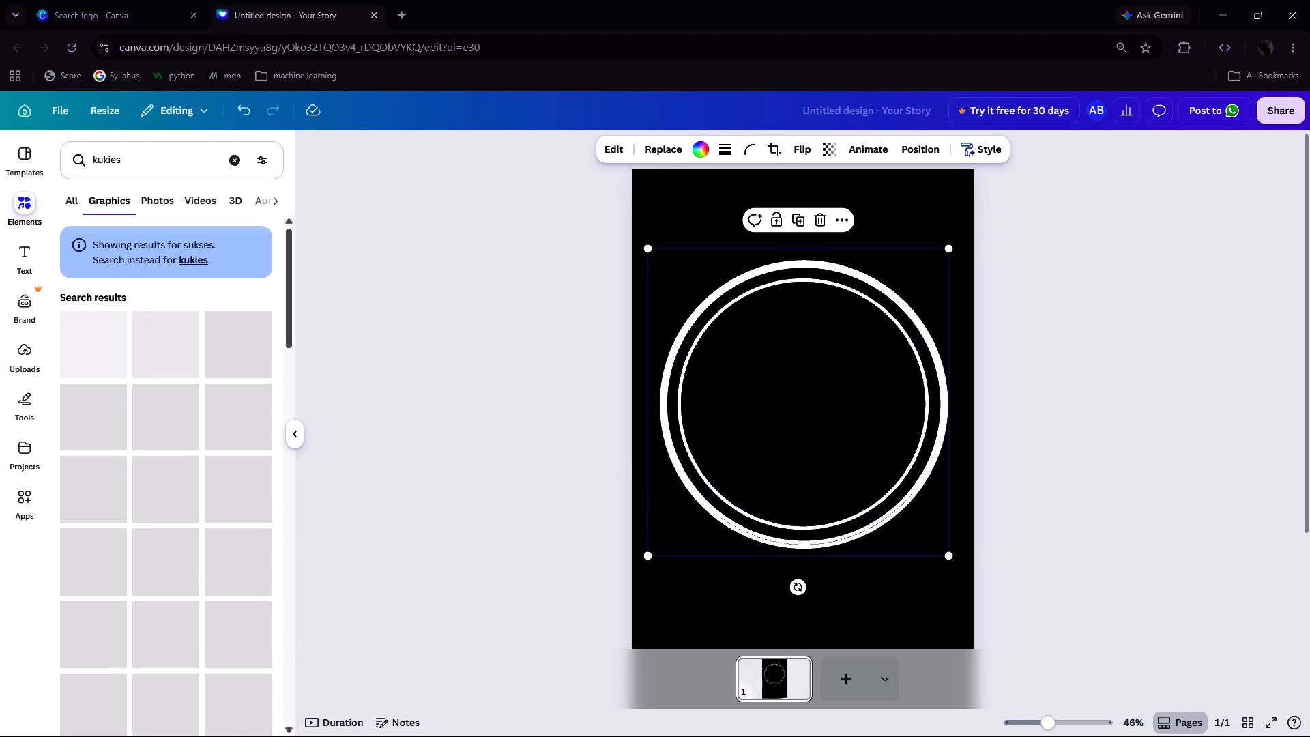
click(165, 202)
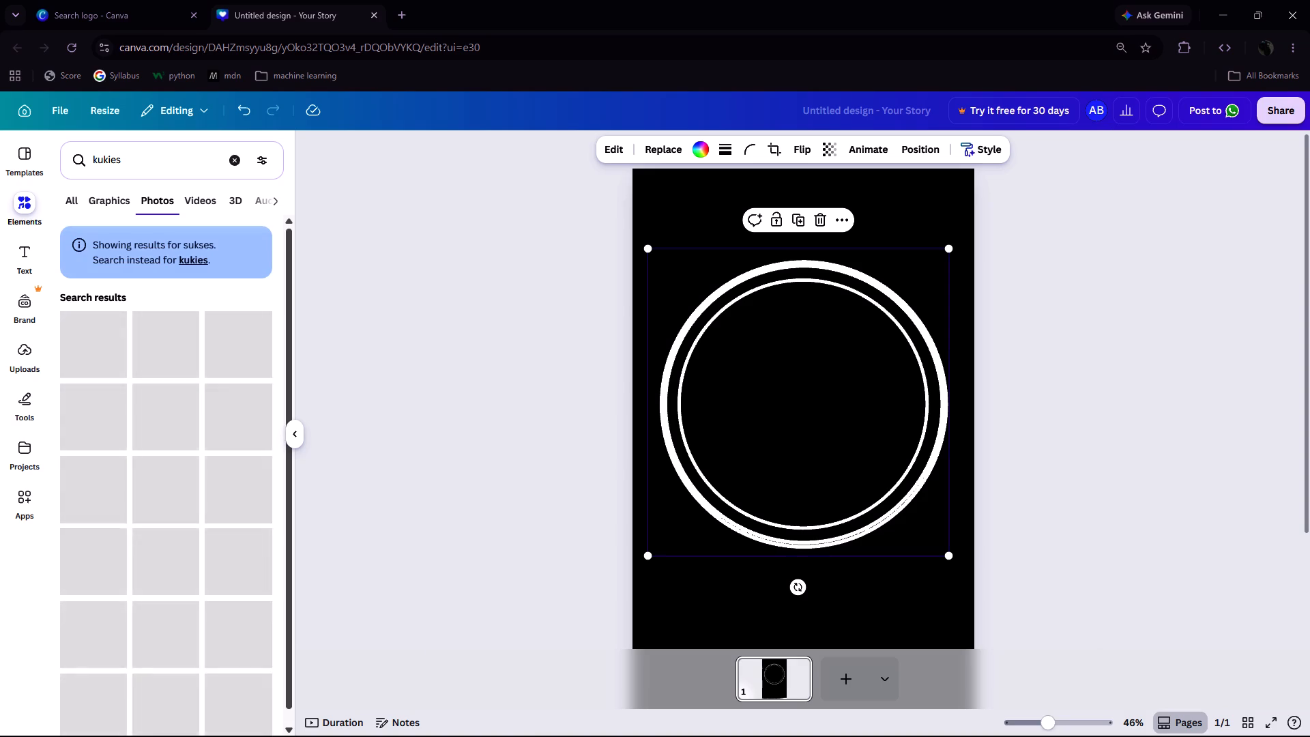
Search the templates for "kukies" in place of "black".
click(34, 167)
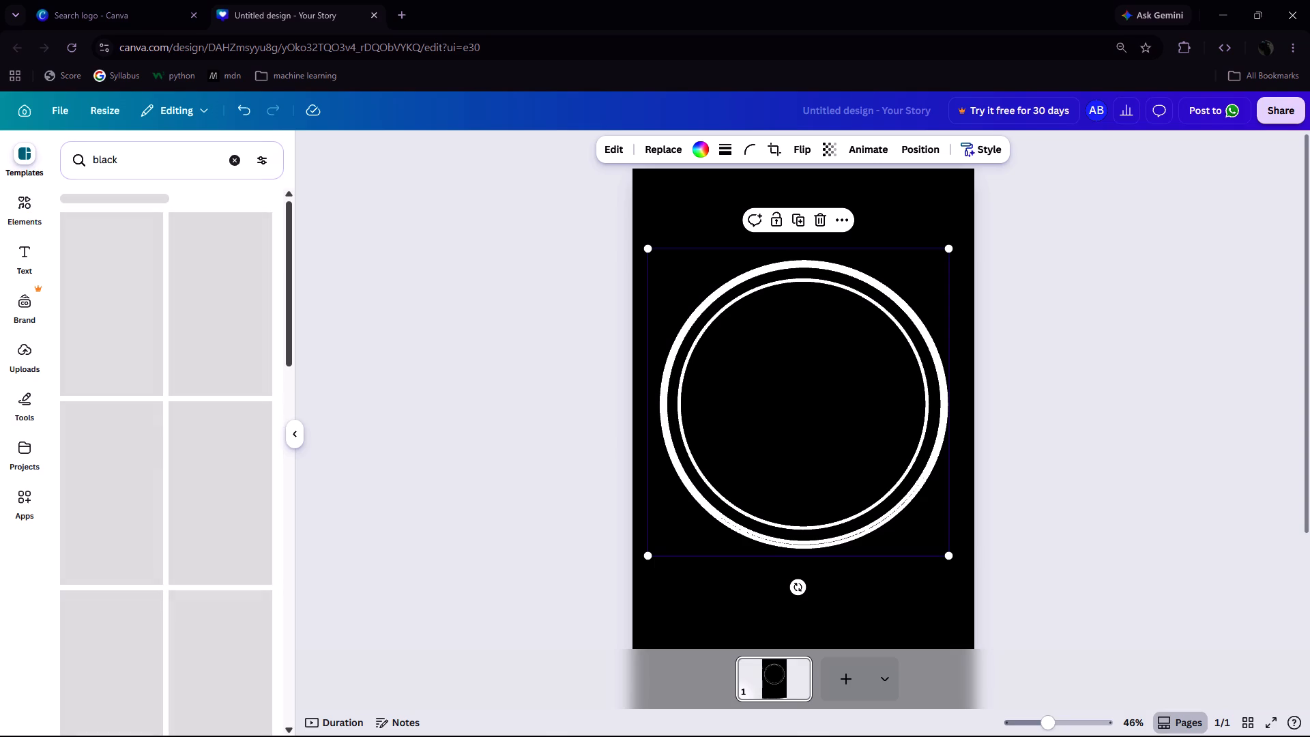
triple_click(158, 156)
key(BackSpace)
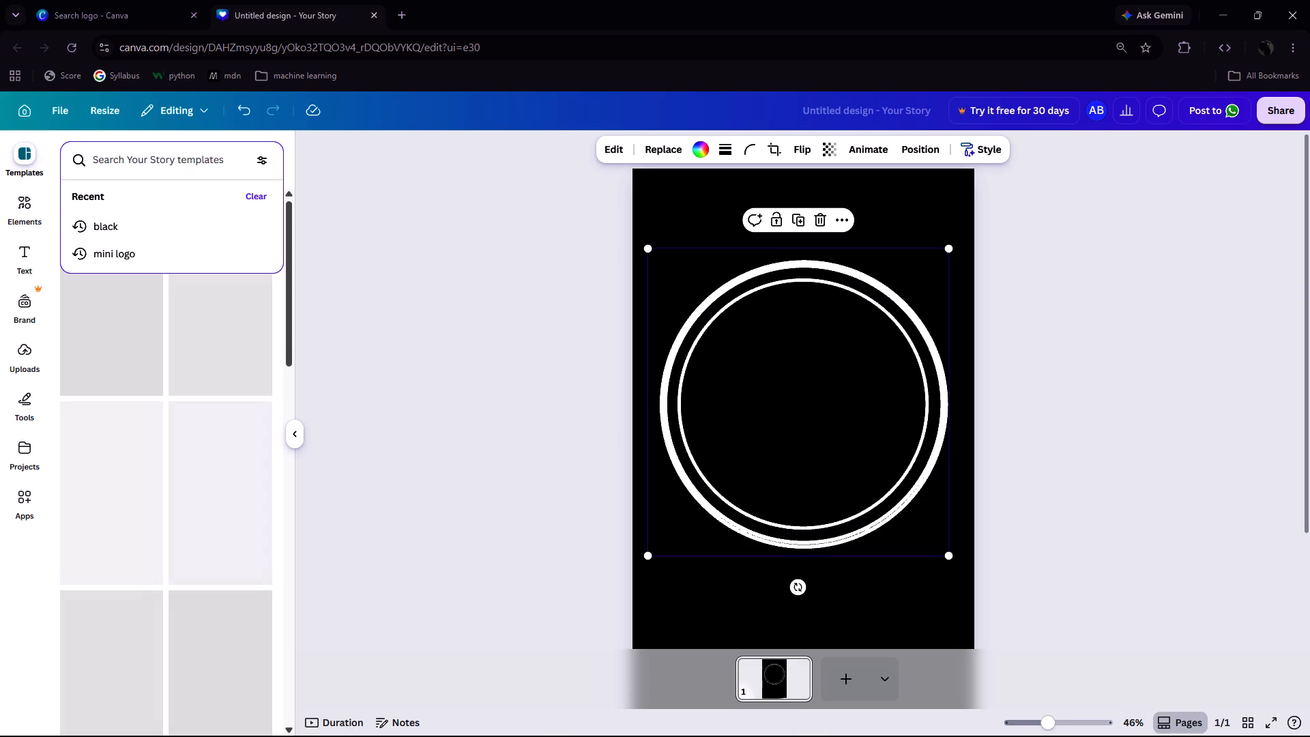
text(kukies)
key(Return)
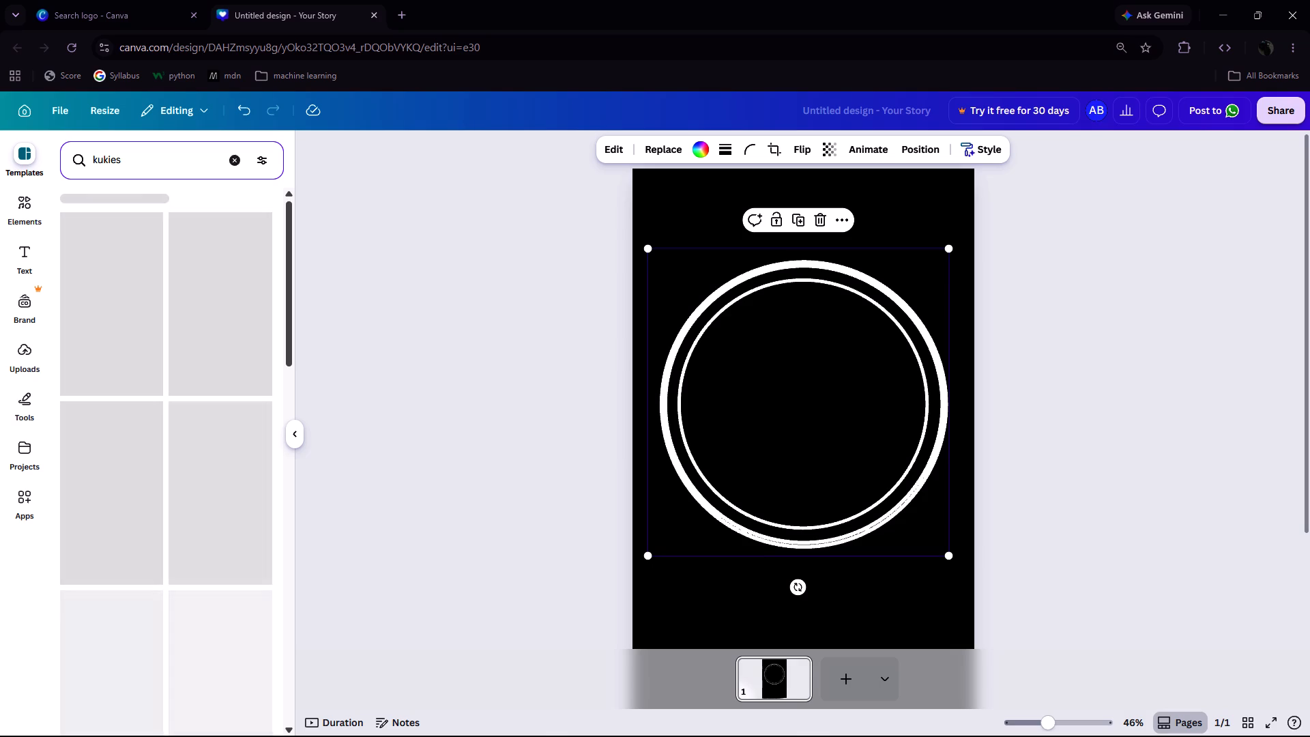
key(Return)
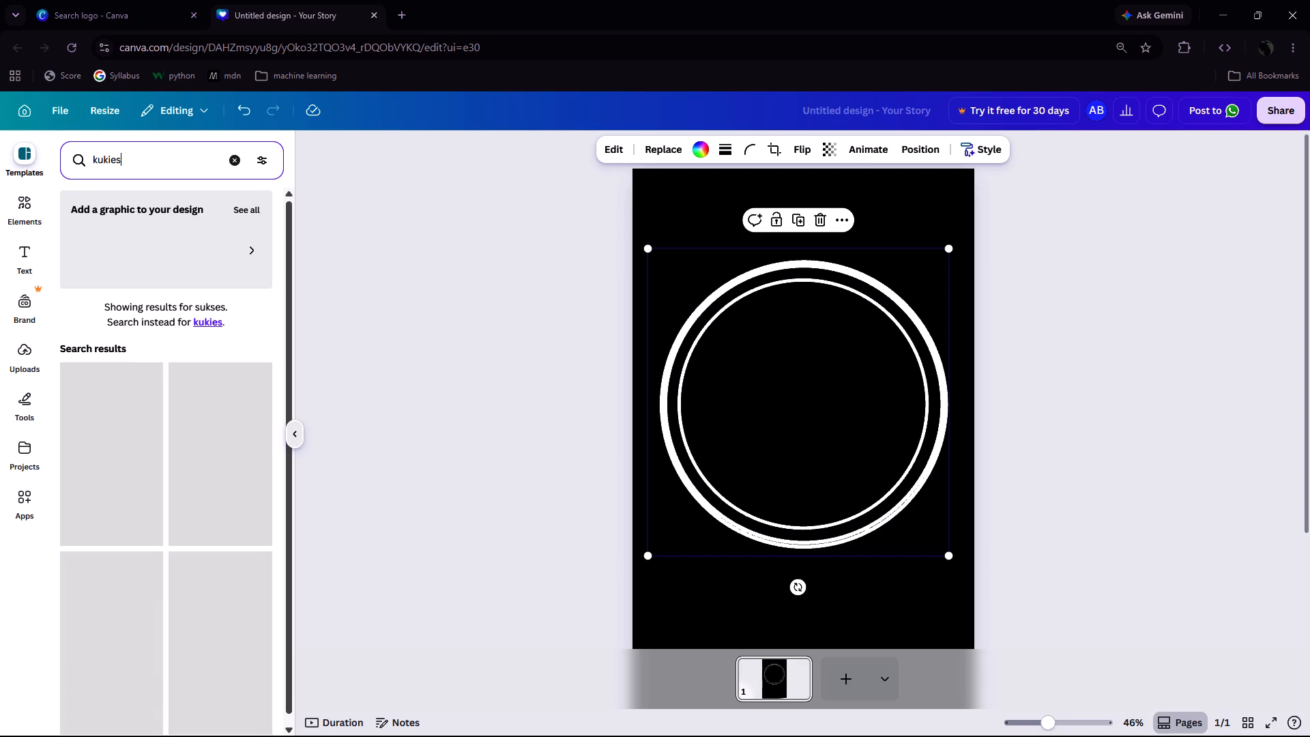
Add the round brown chocolate chip cookie from the suggested graphics to the design, over the circles.
scroll(190, 457, down, 2)
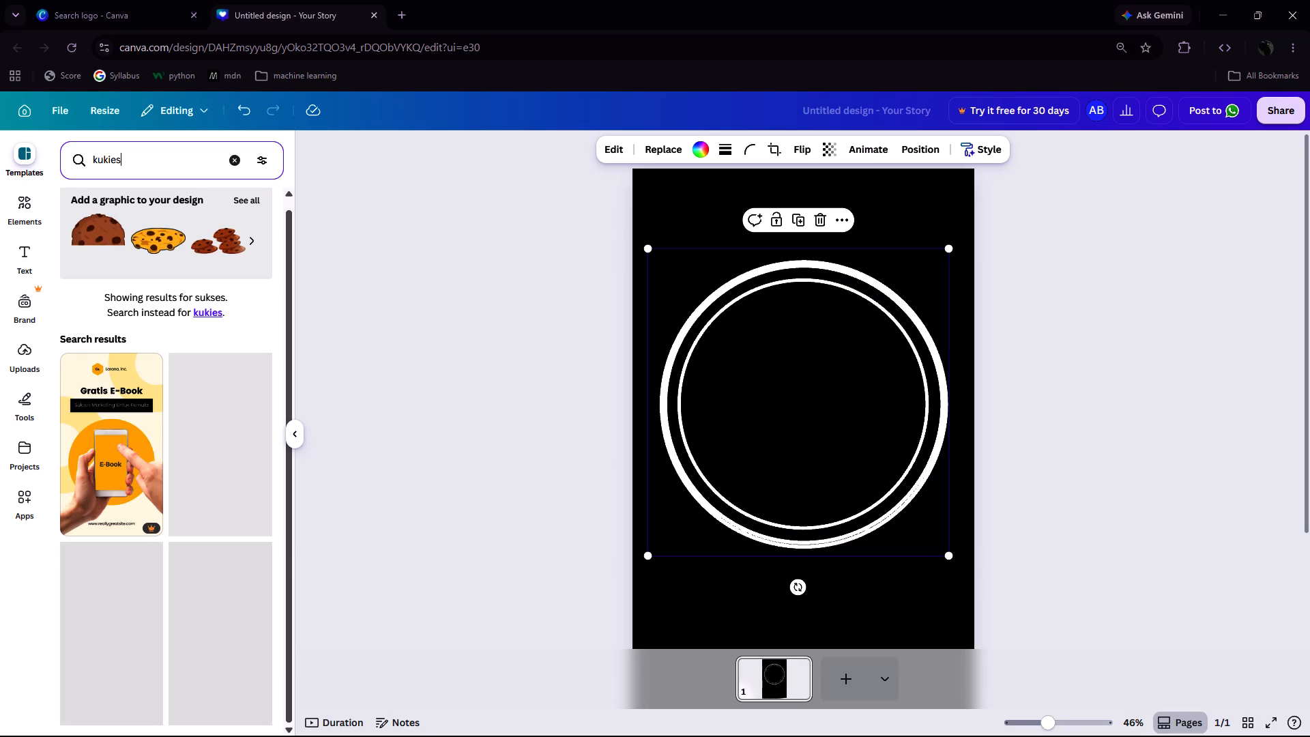
scroll(155, 457, down, 1)
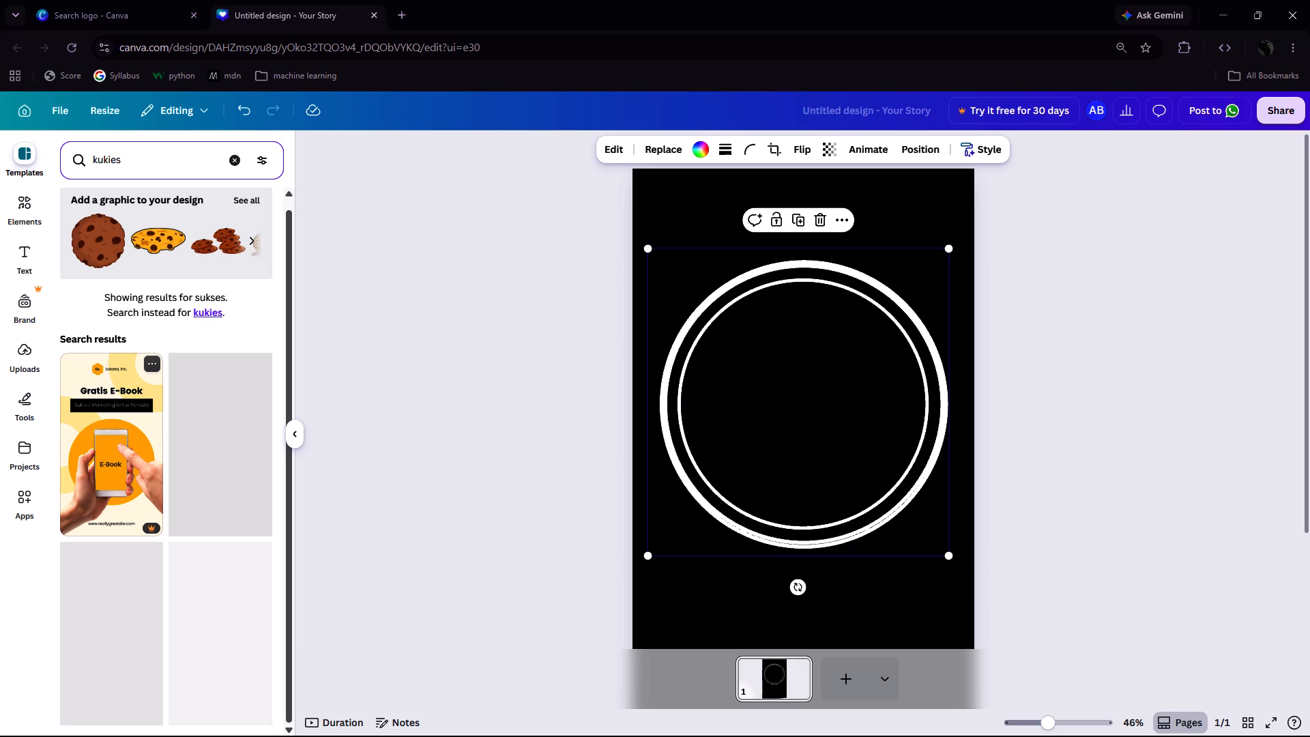
scroll(155, 457, down, 2)
drag(103, 241, 366, 360)
scroll(269, 306, right, 1)
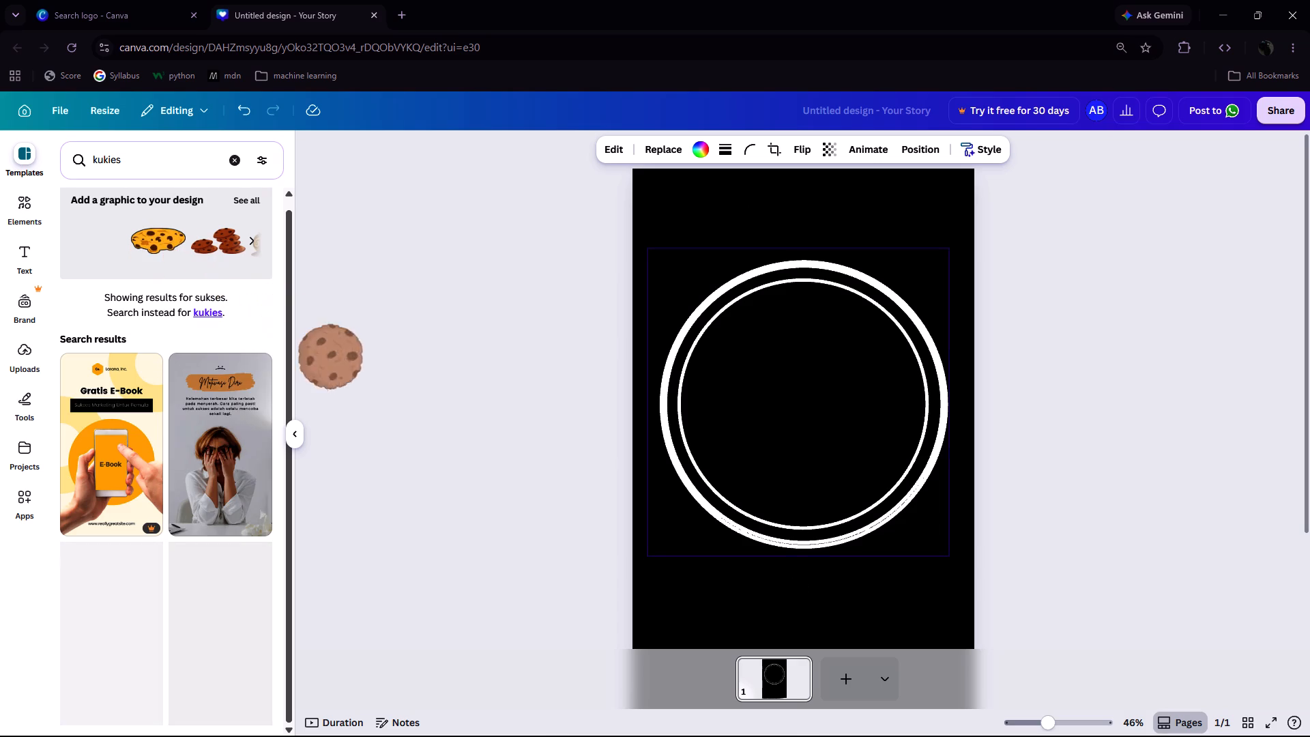
scroll(366, 360, right, 1)
drag(366, 360, 709, 261)
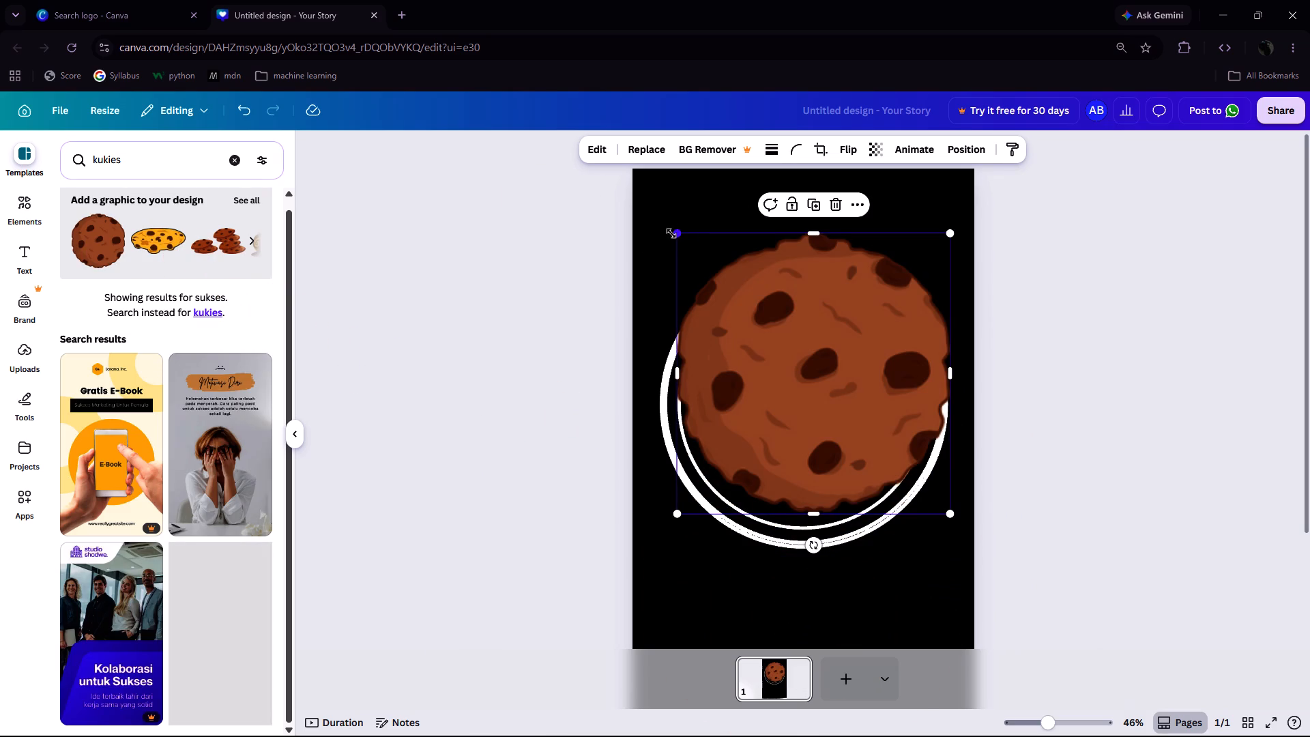
Shrink the cookie to less than half its size and place it inside the inner circle, near the centre.
drag(677, 234, 841, 391)
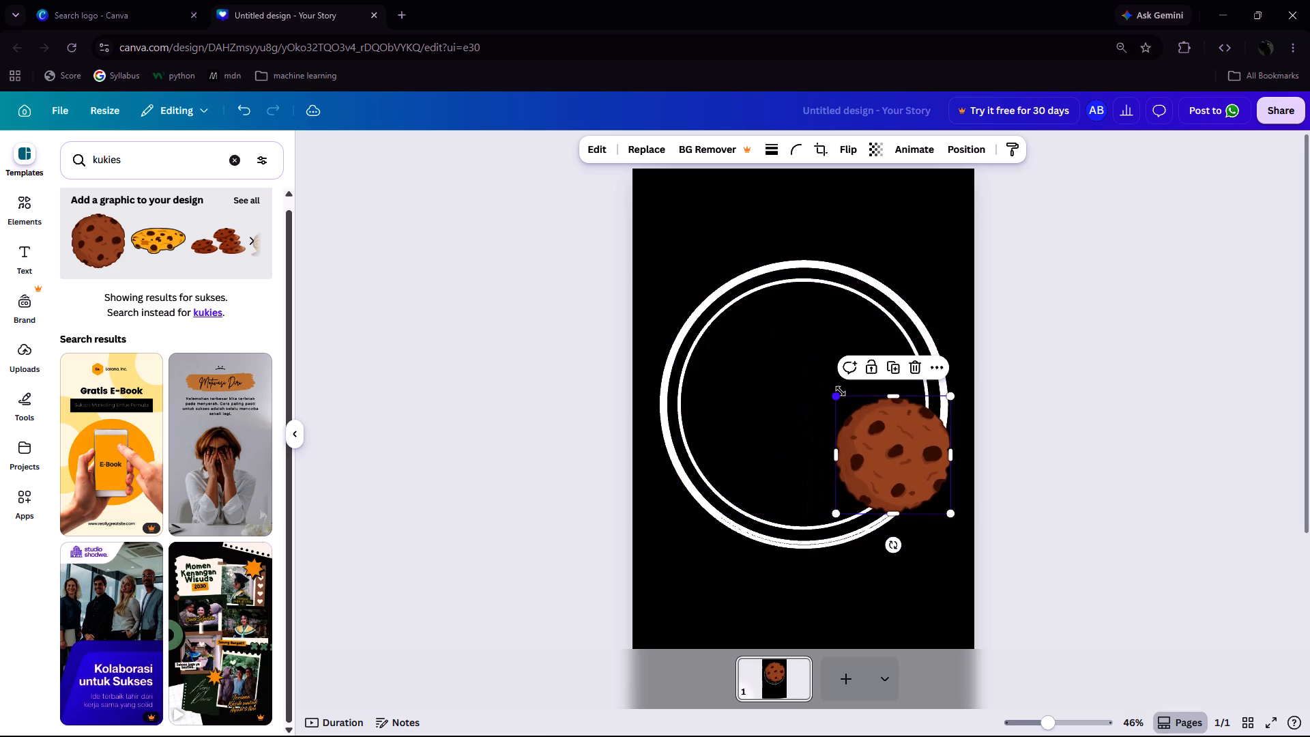
drag(908, 457, 799, 422)
Show all suggested graphics for "kukies".
scroll(405, 472, down, 1)
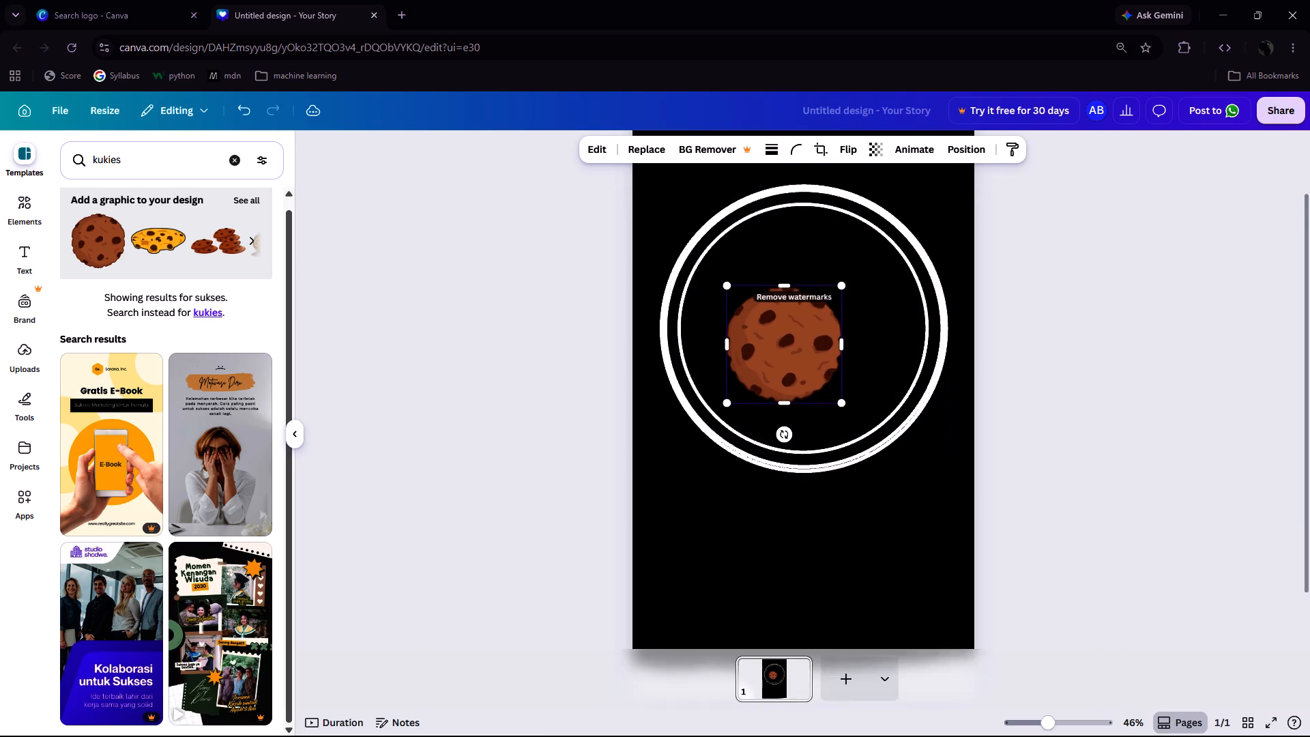
scroll(405, 472, down, 1)
scroll(131, 580, down, 4)
scroll(131, 580, up, 1)
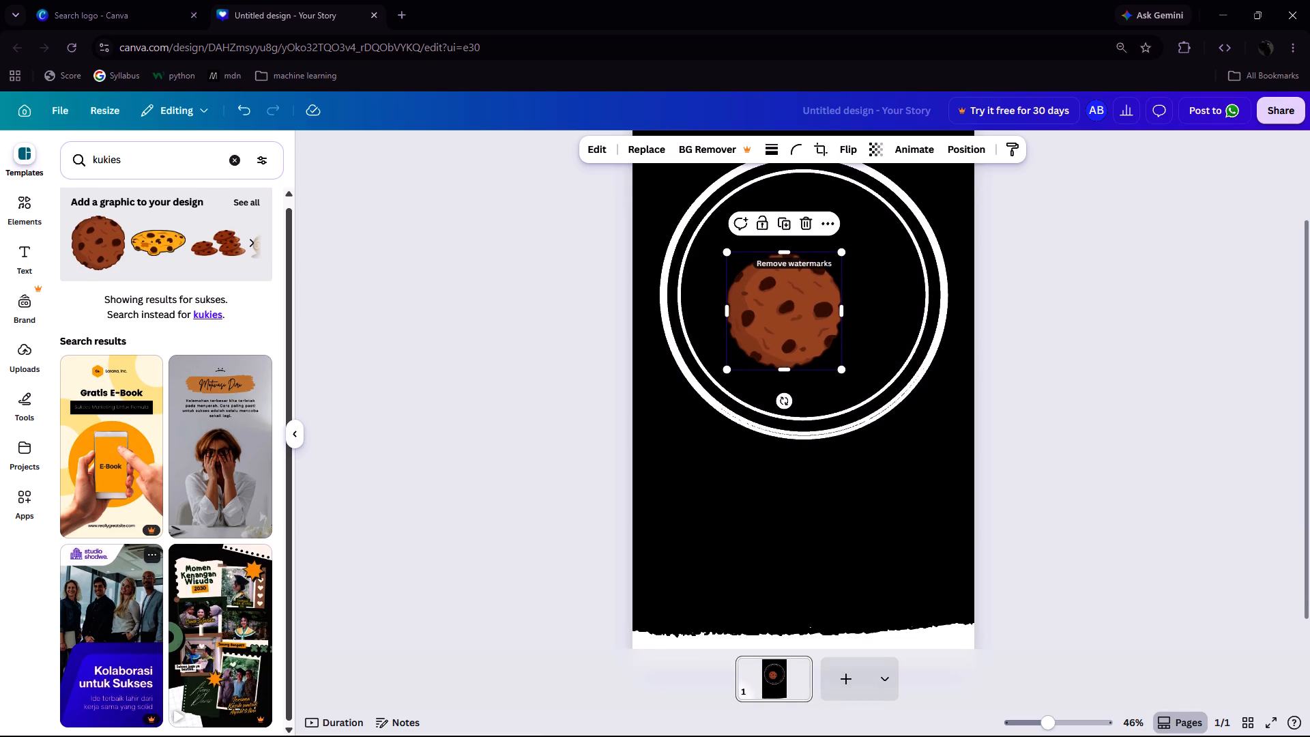
scroll(131, 580, up, 2)
click(253, 209)
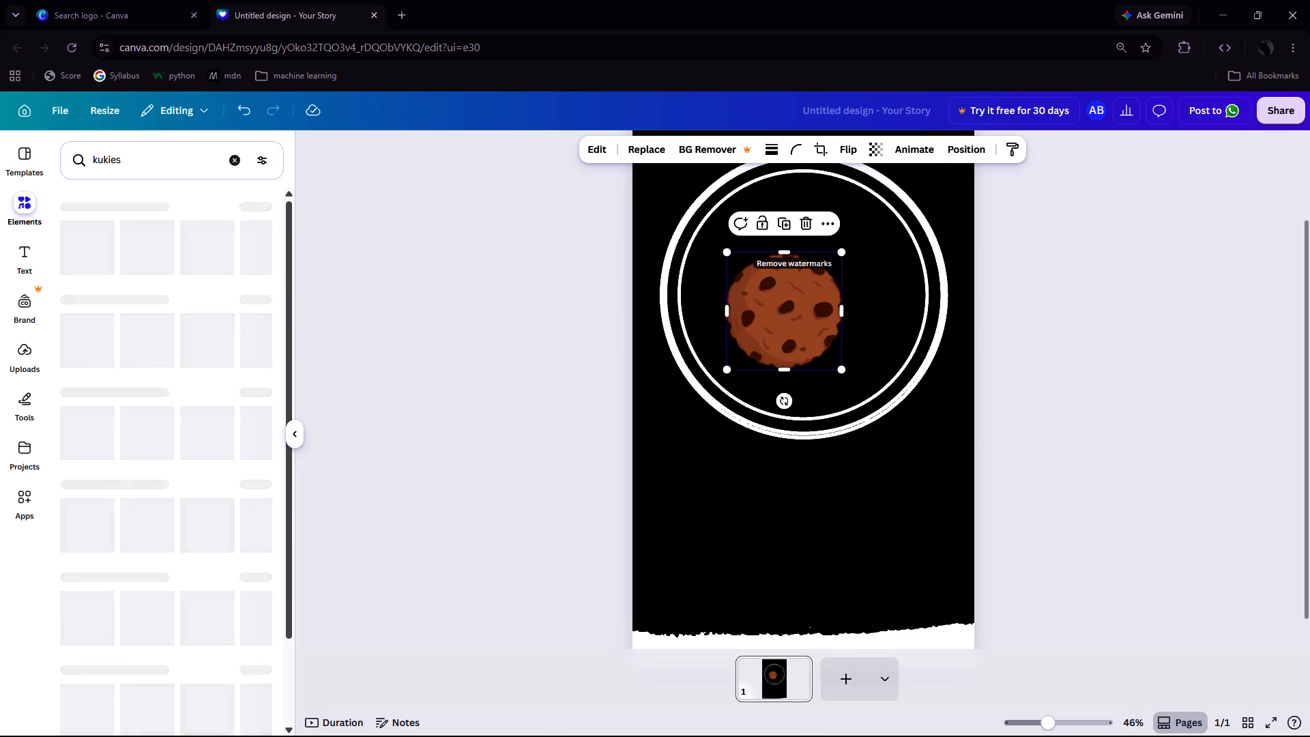
Move the cookie slightly higher inside the inner circle.
drag(796, 303, 793, 281)
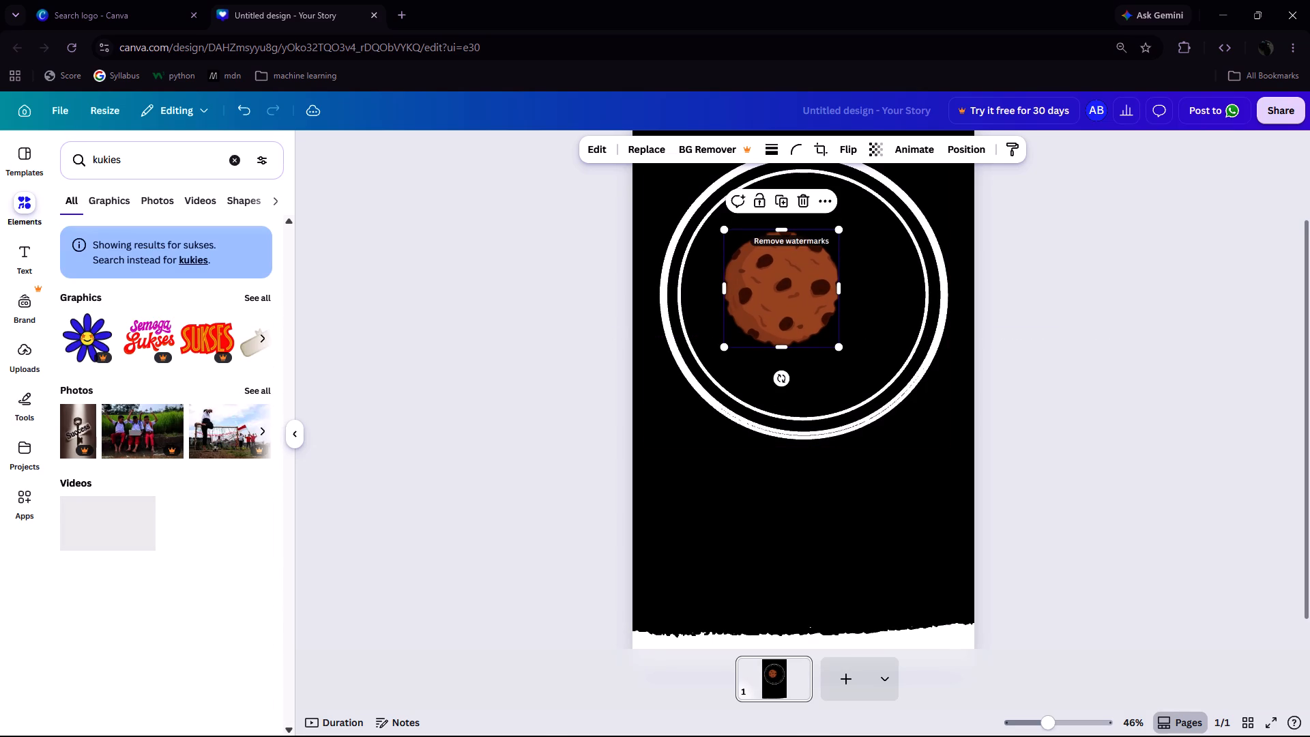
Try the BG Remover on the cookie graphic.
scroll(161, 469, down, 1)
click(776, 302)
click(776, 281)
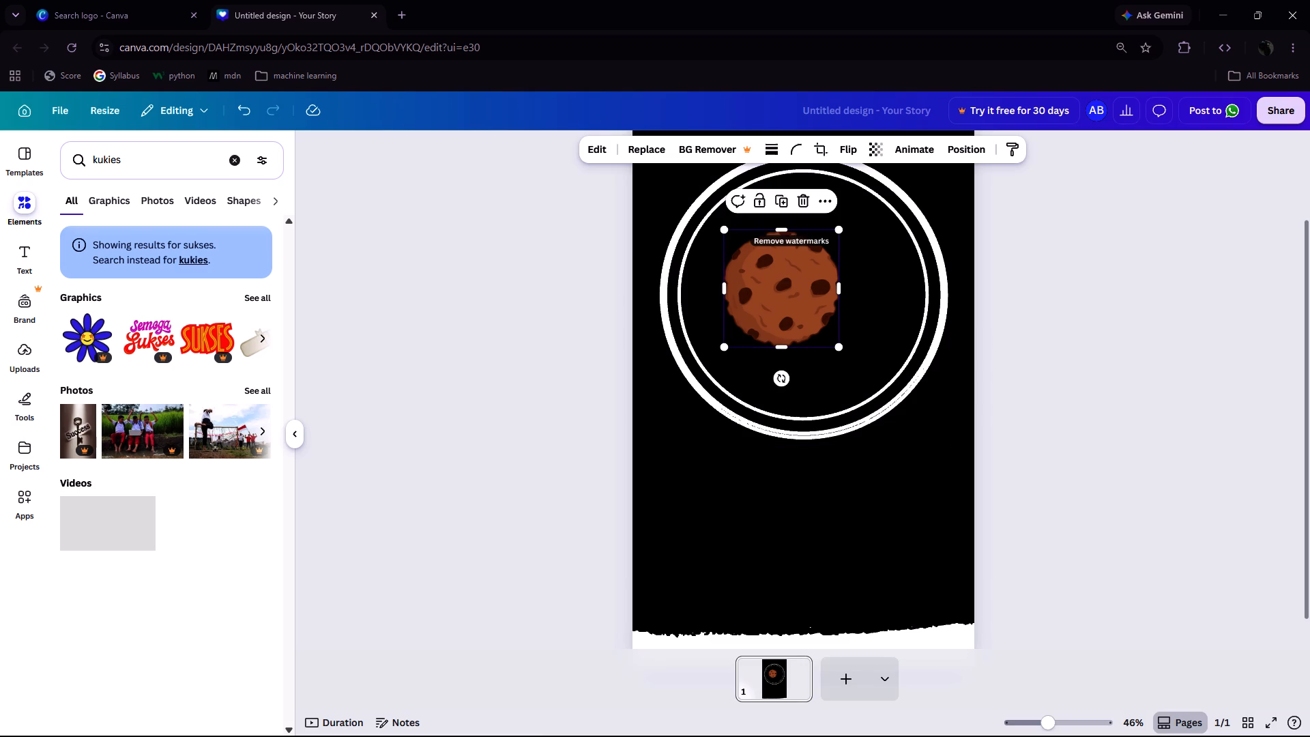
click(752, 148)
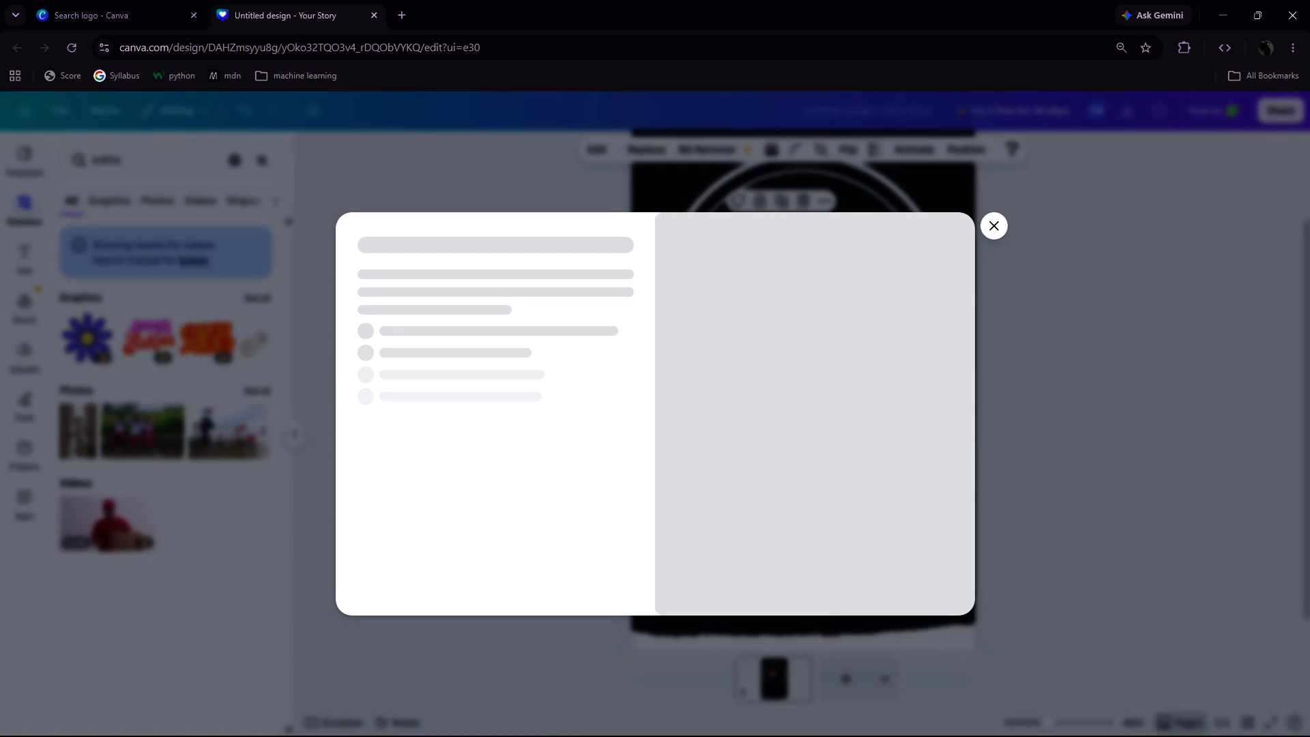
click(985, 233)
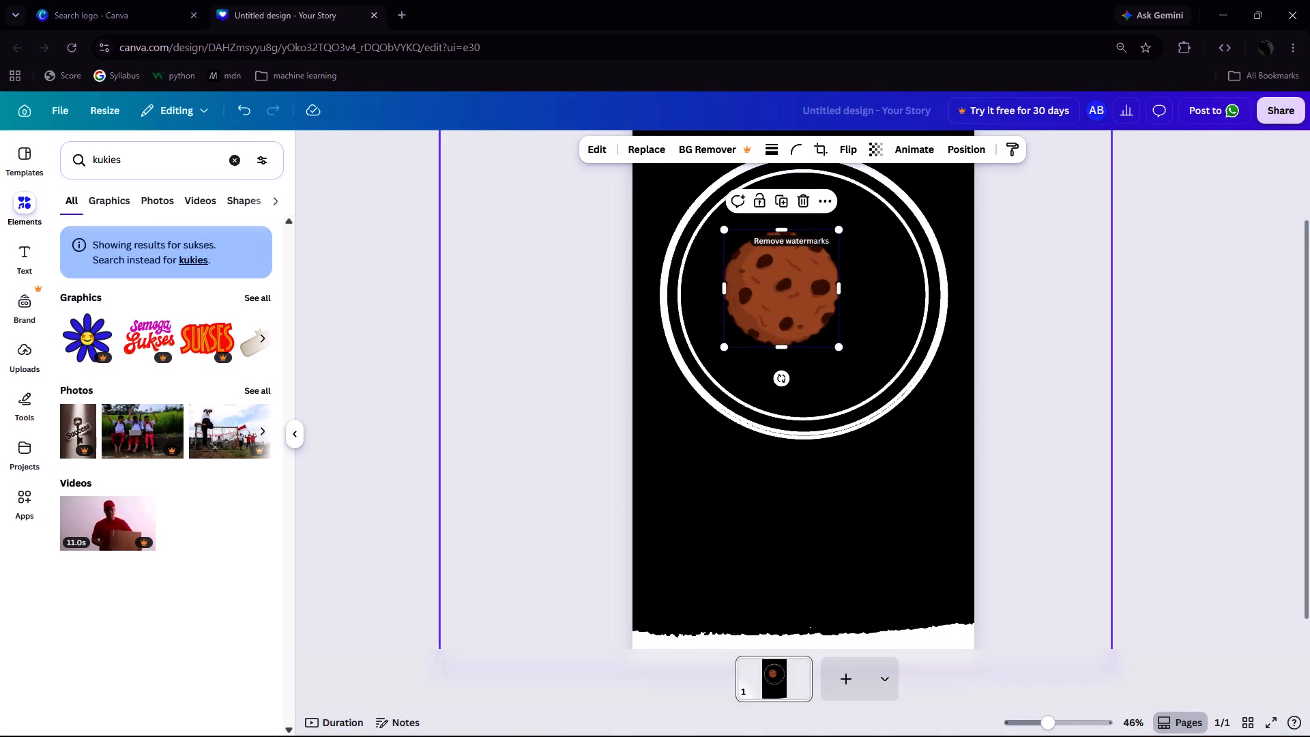
Browse the graphics results for "kukies", then return to the full set of results.
click(99, 199)
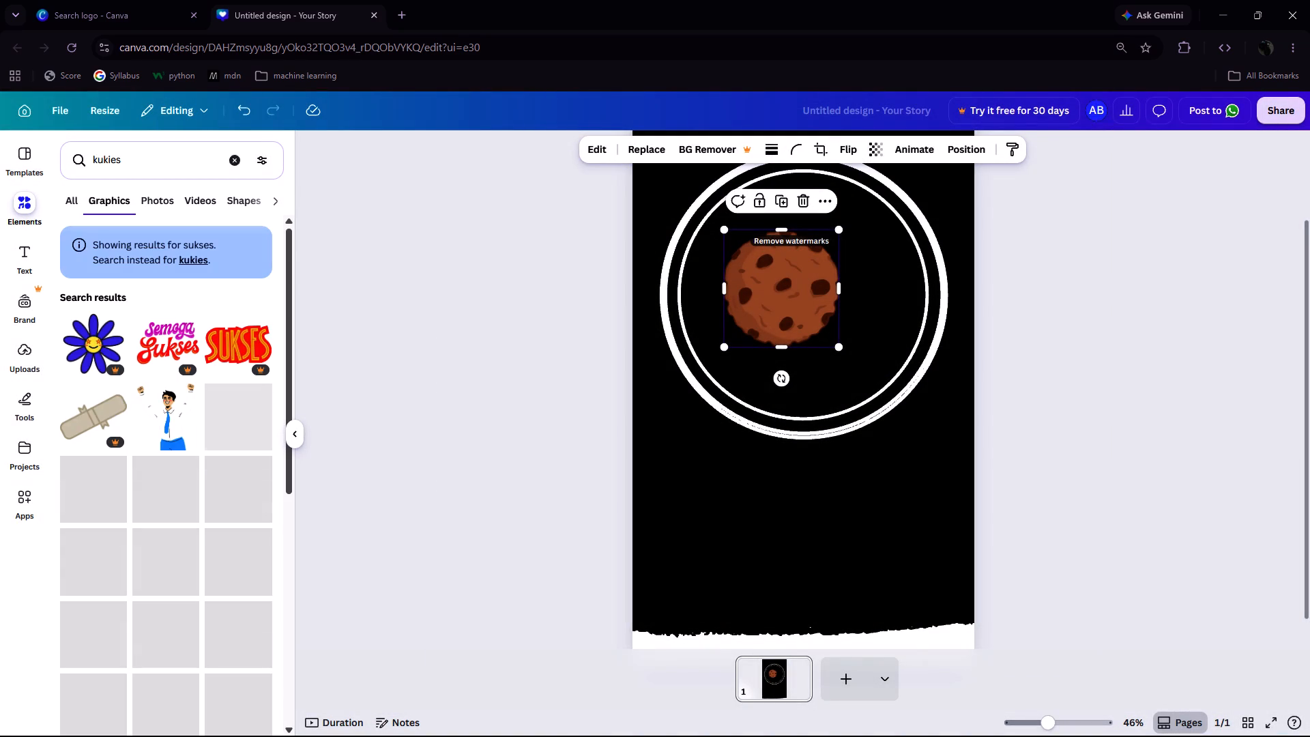
scroll(139, 384, up, 1)
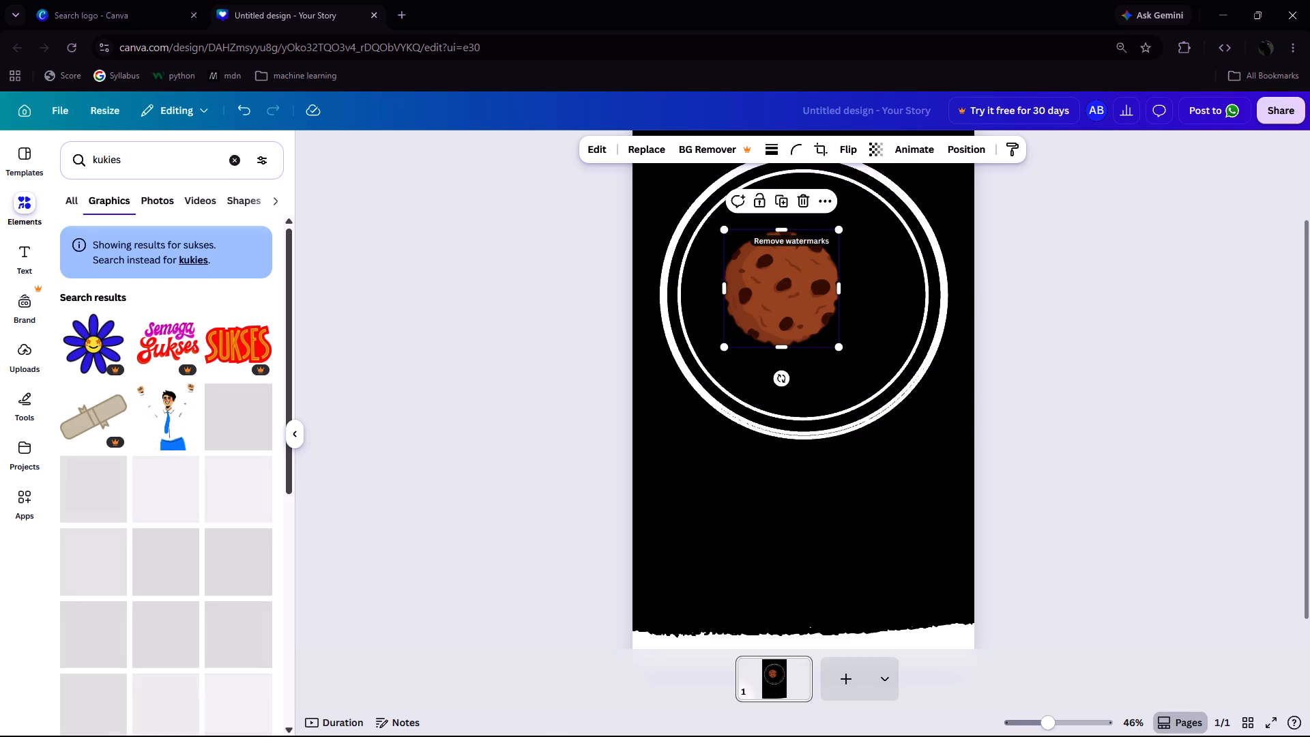
scroll(149, 457, down, 8)
scroll(149, 457, up, 4)
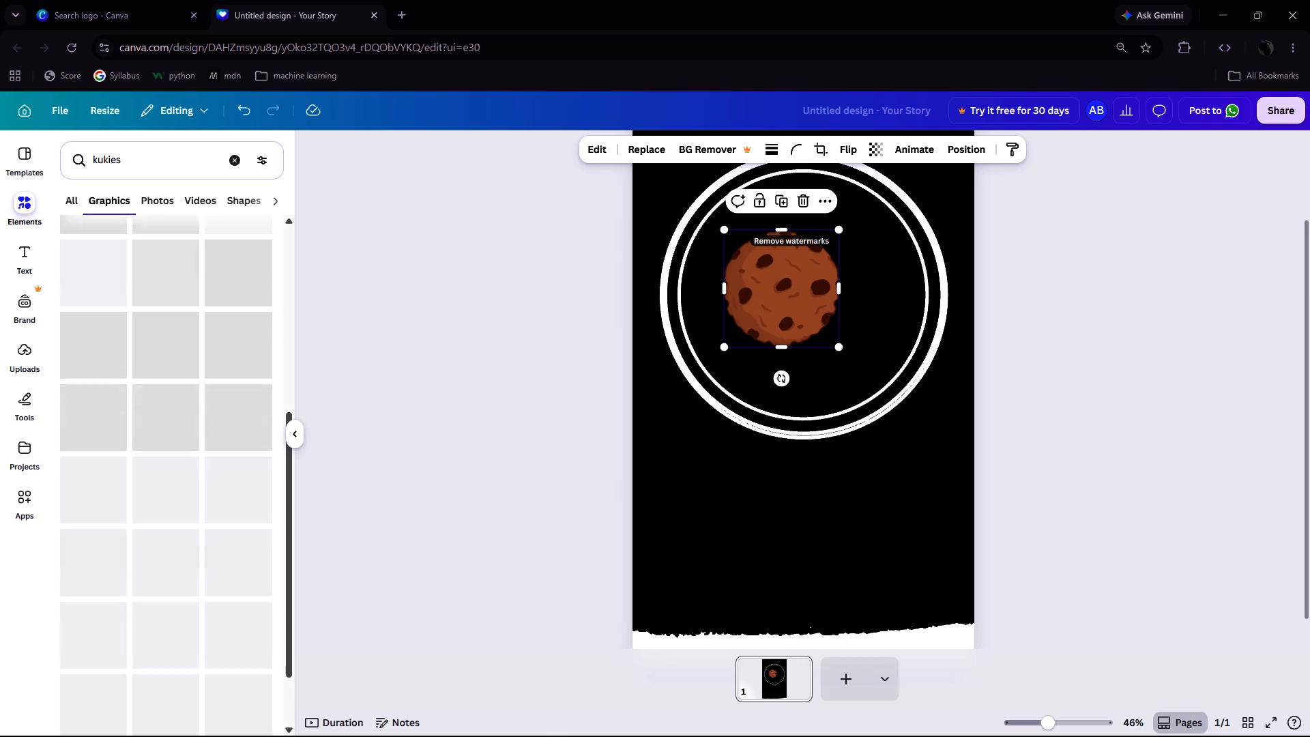
scroll(149, 457, up, 2)
scroll(132, 578, up, 1)
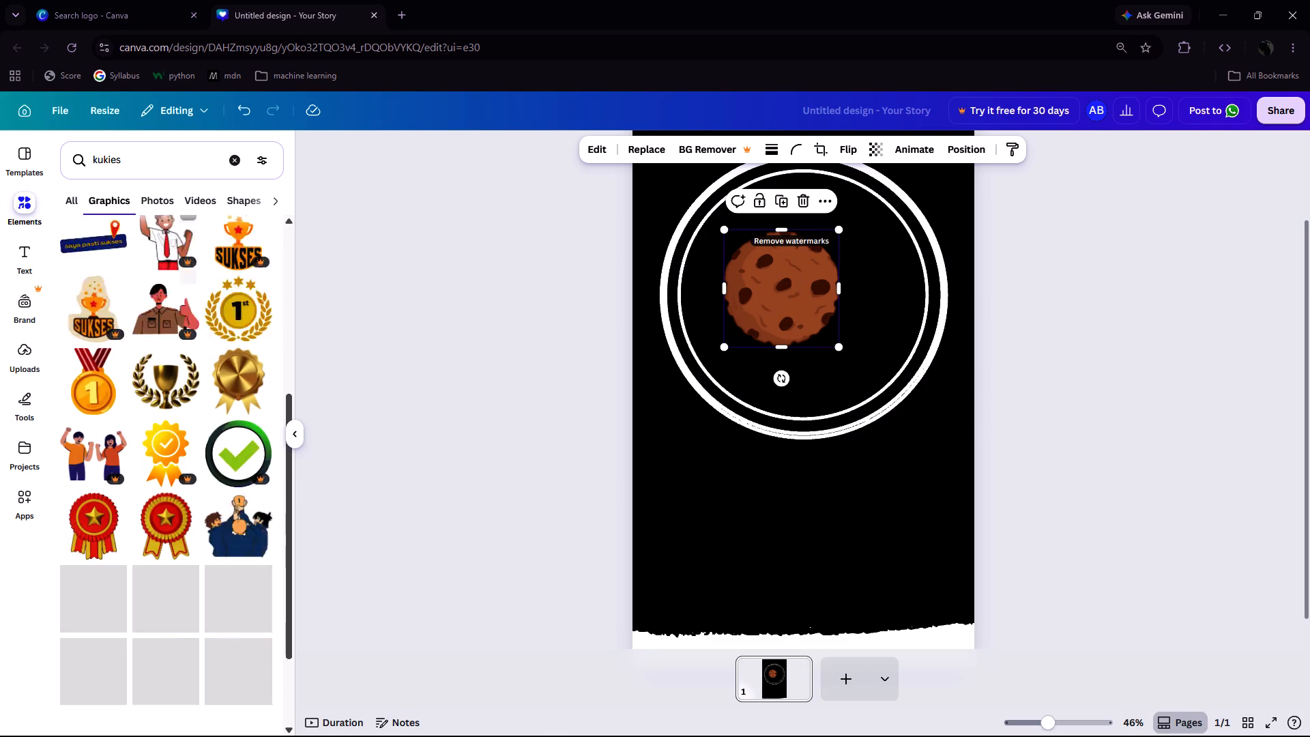
scroll(132, 578, up, 2)
click(74, 202)
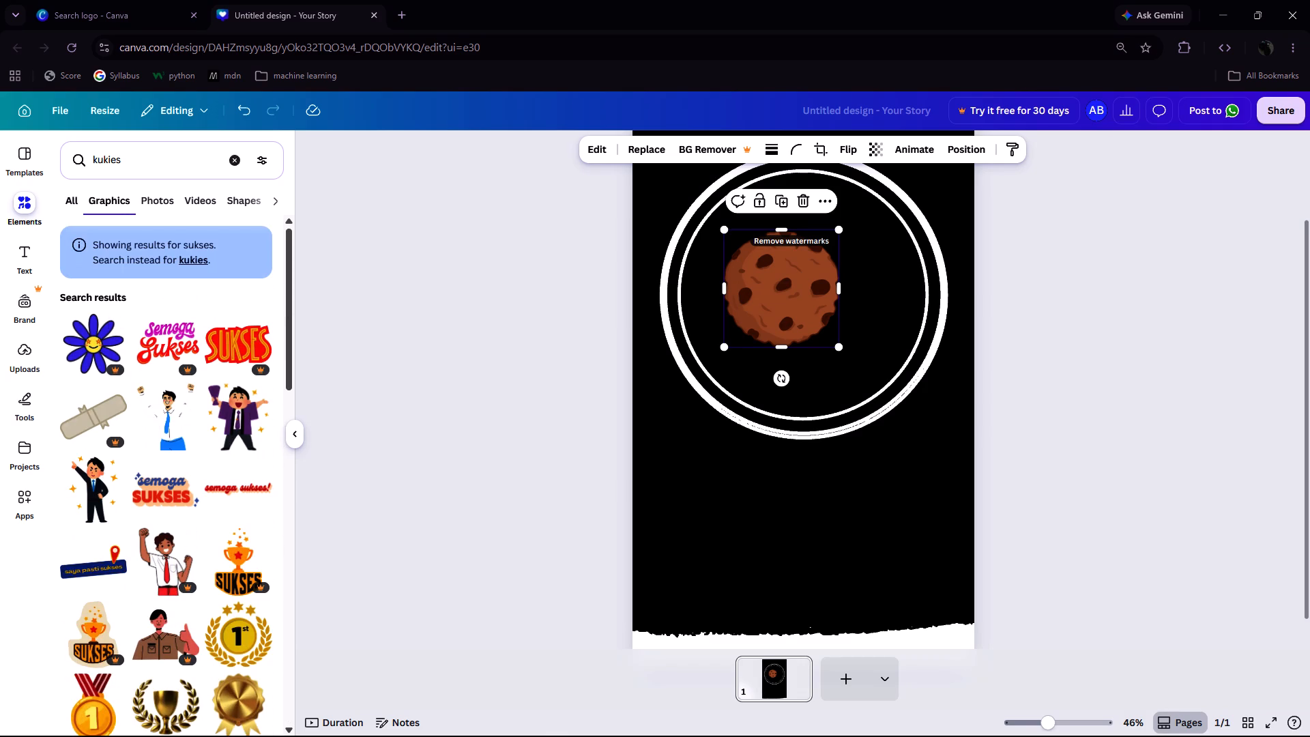
Delete the cookie graphic from inside the inner circle.
click(766, 304)
key(Delete)
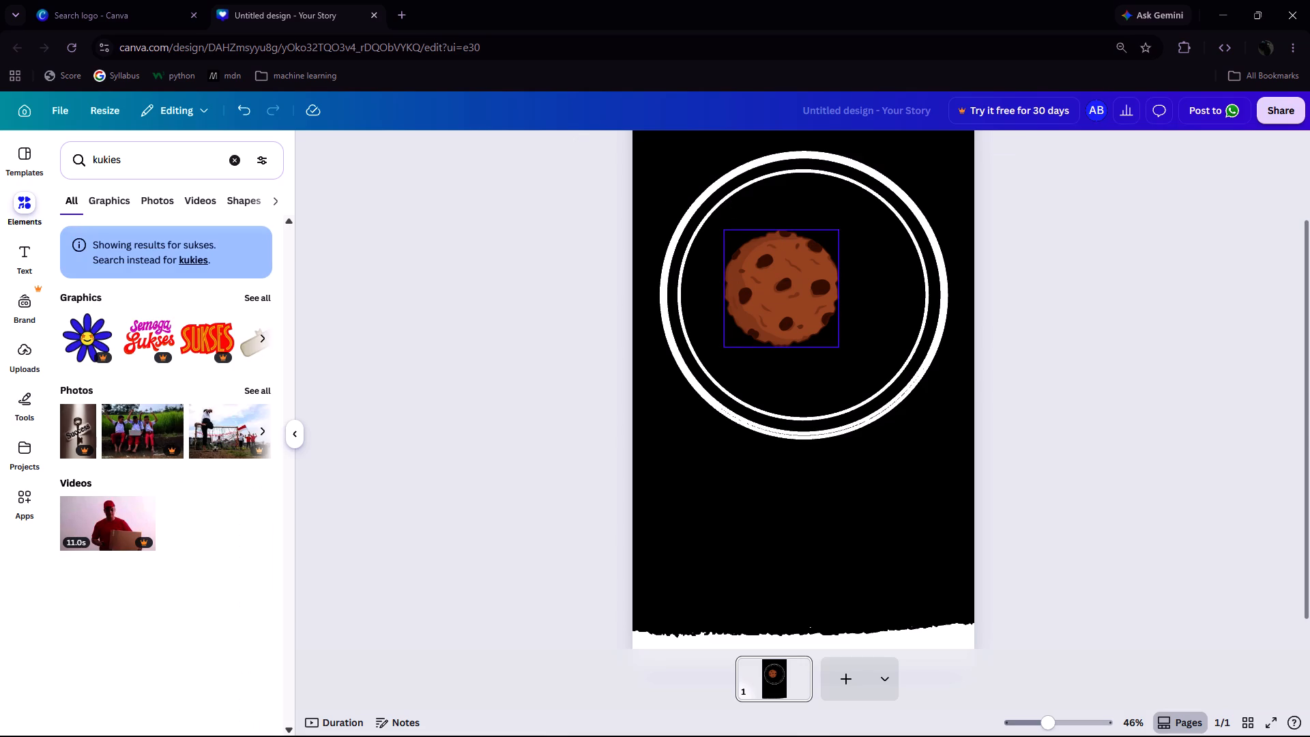
click(770, 287)
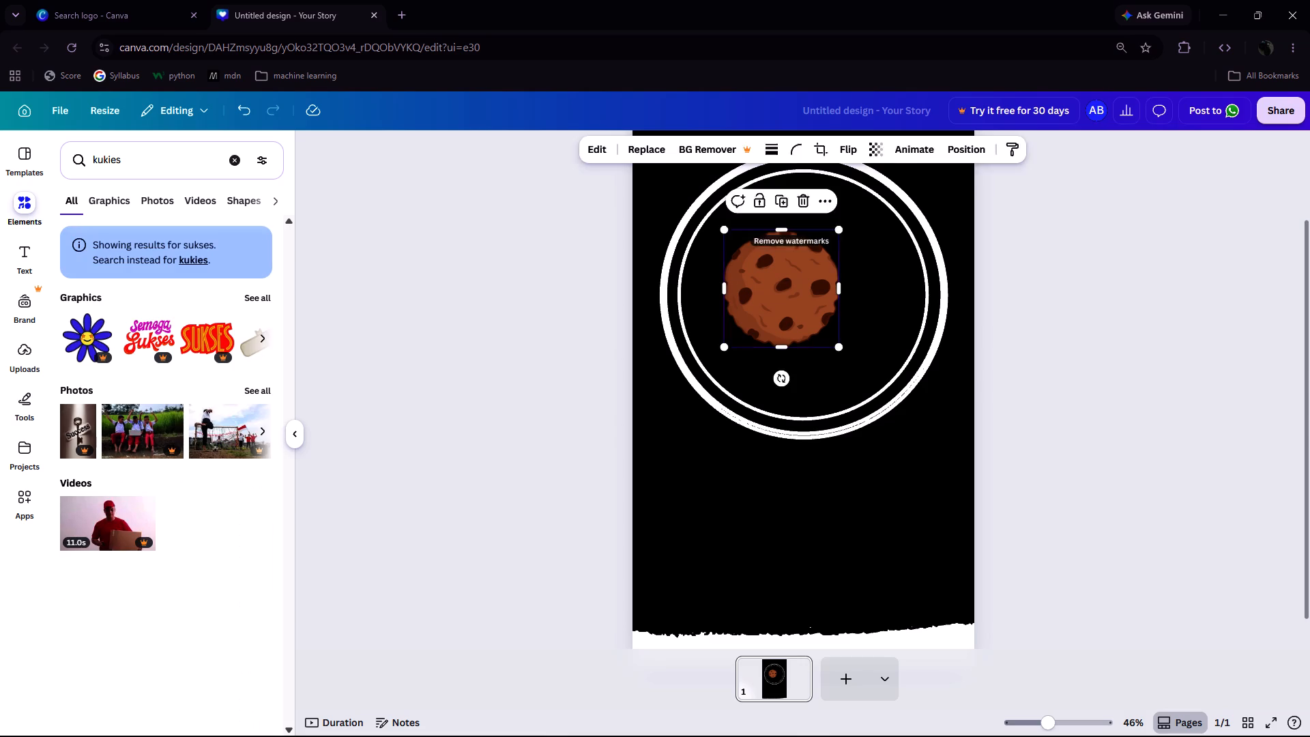
key(Delete)
Show the photo results for "kukies".
scroll(199, 264, up, 1)
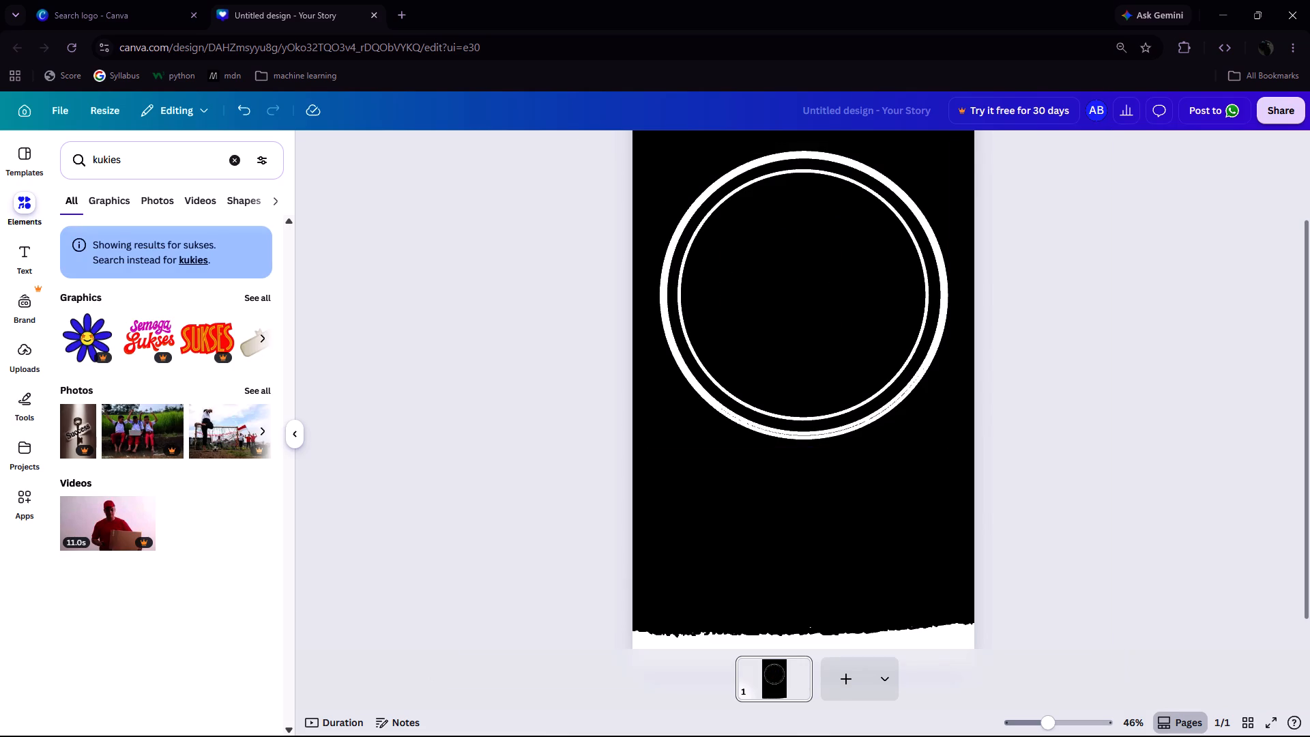
click(165, 197)
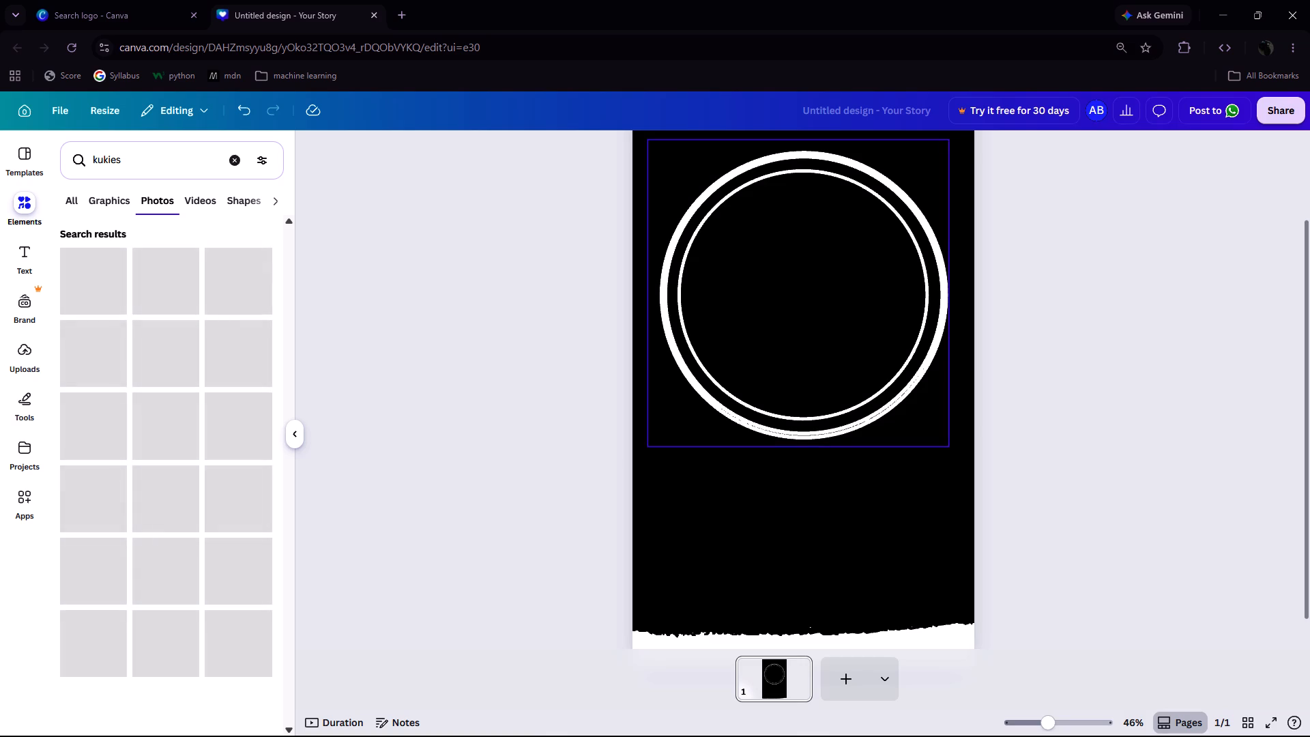
Add a text box and replace its placeholder text with the capital letter "A".
click(25, 253)
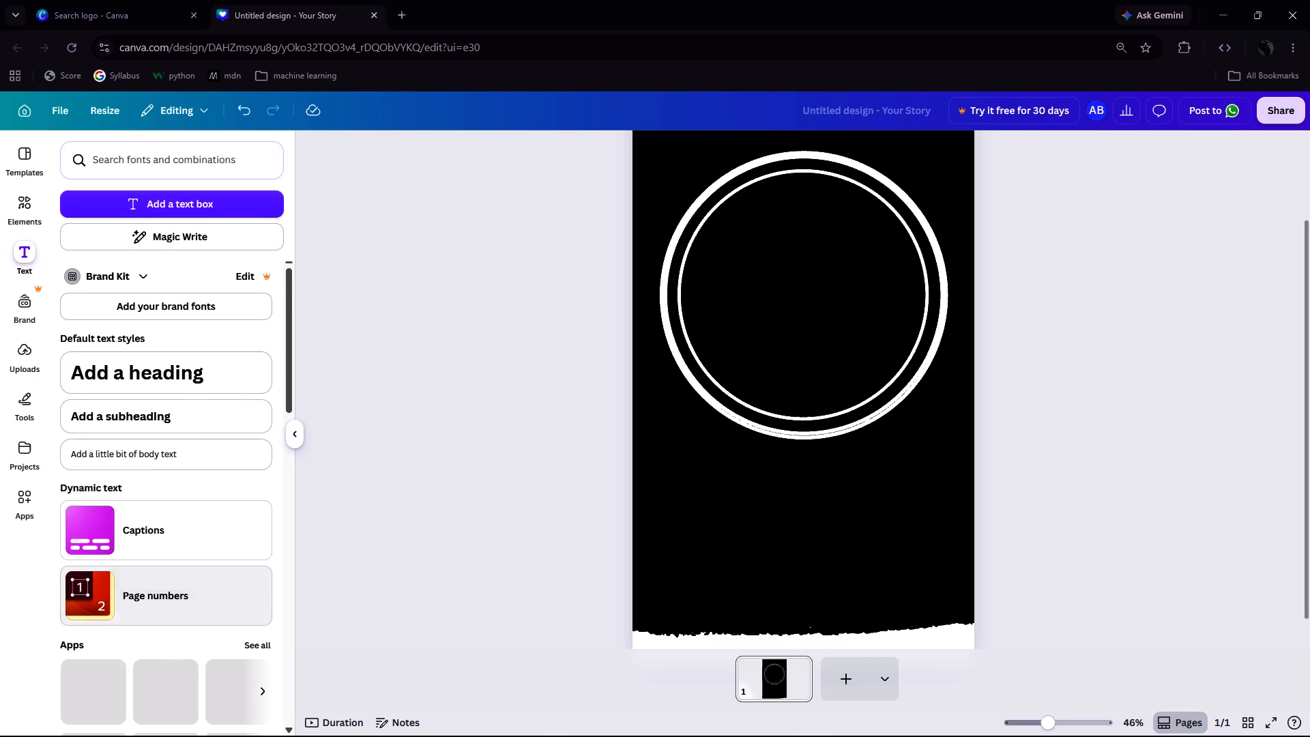
click(161, 310)
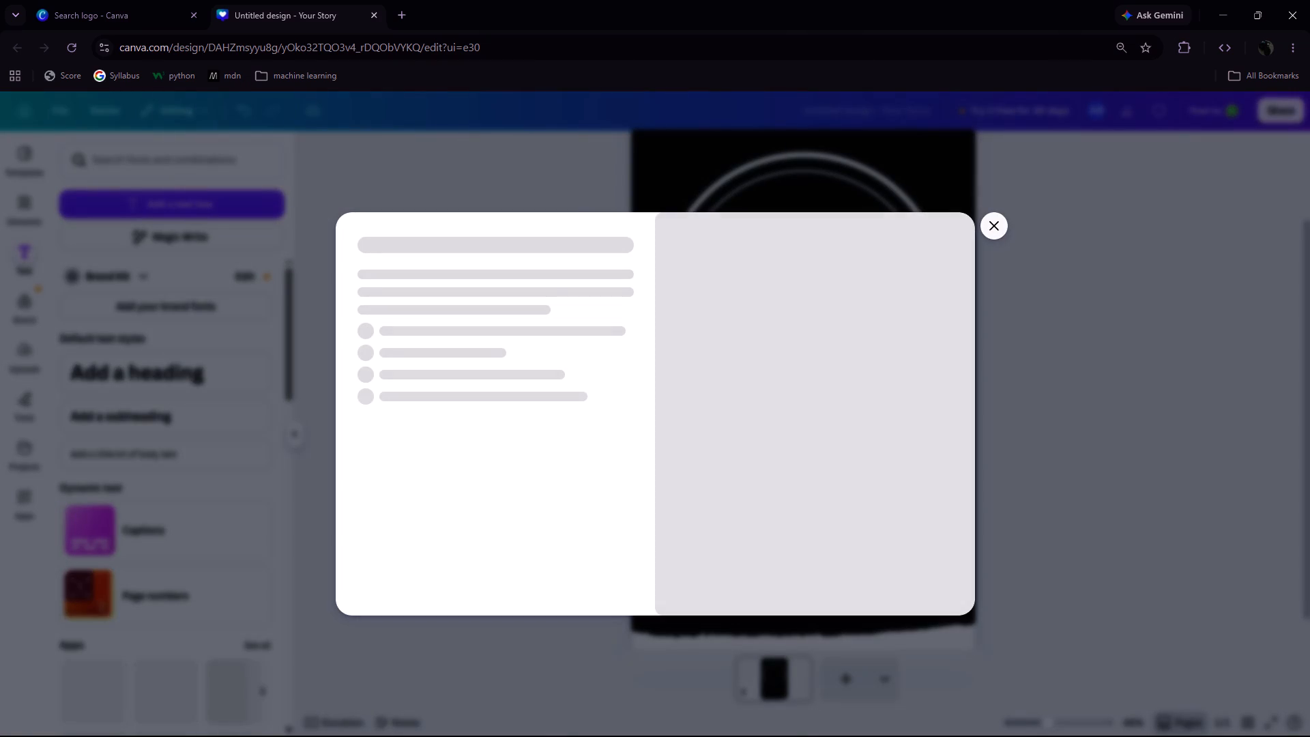
click(997, 225)
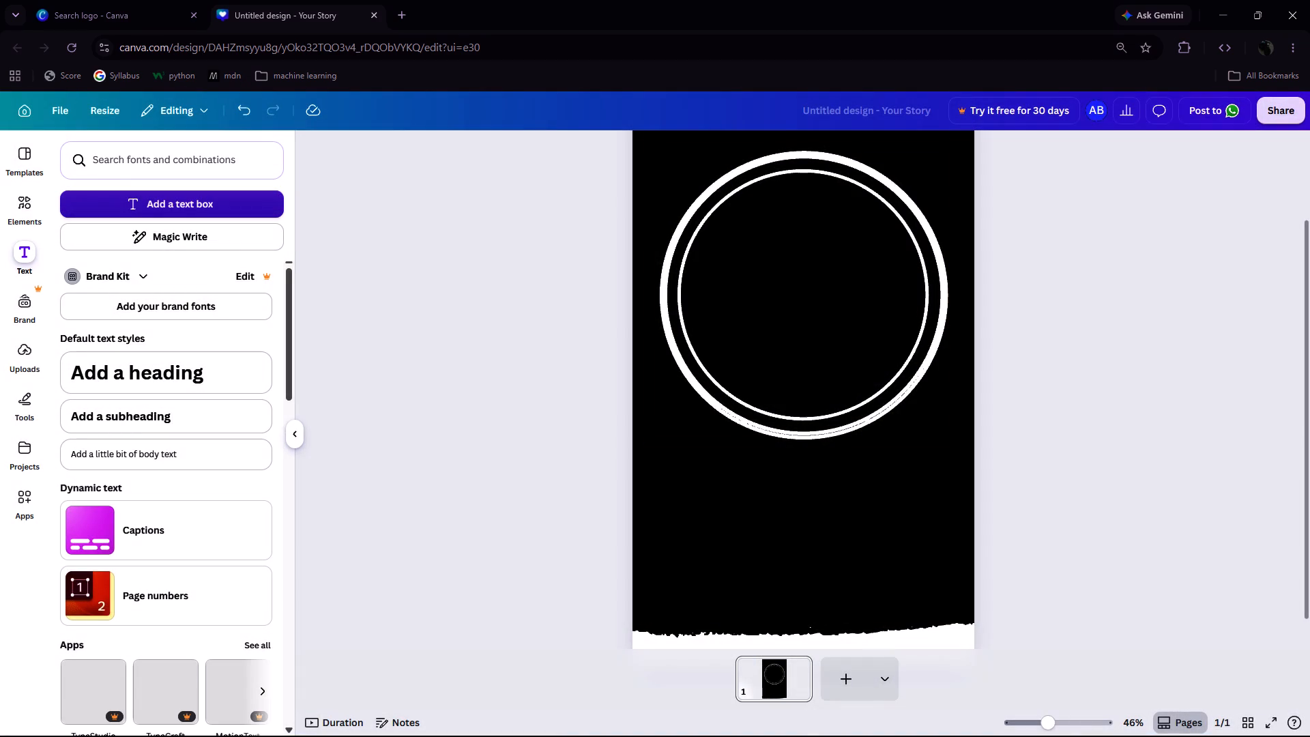
click(177, 202)
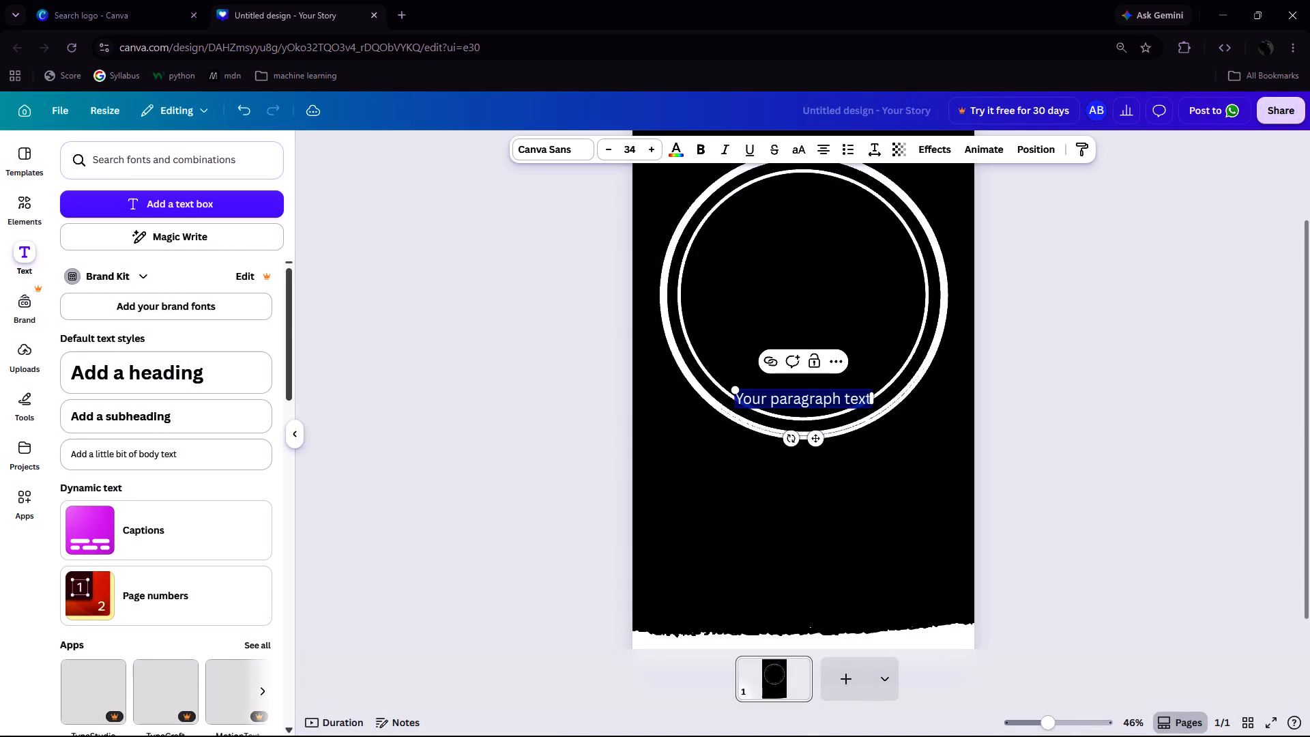
key(BackSpace)
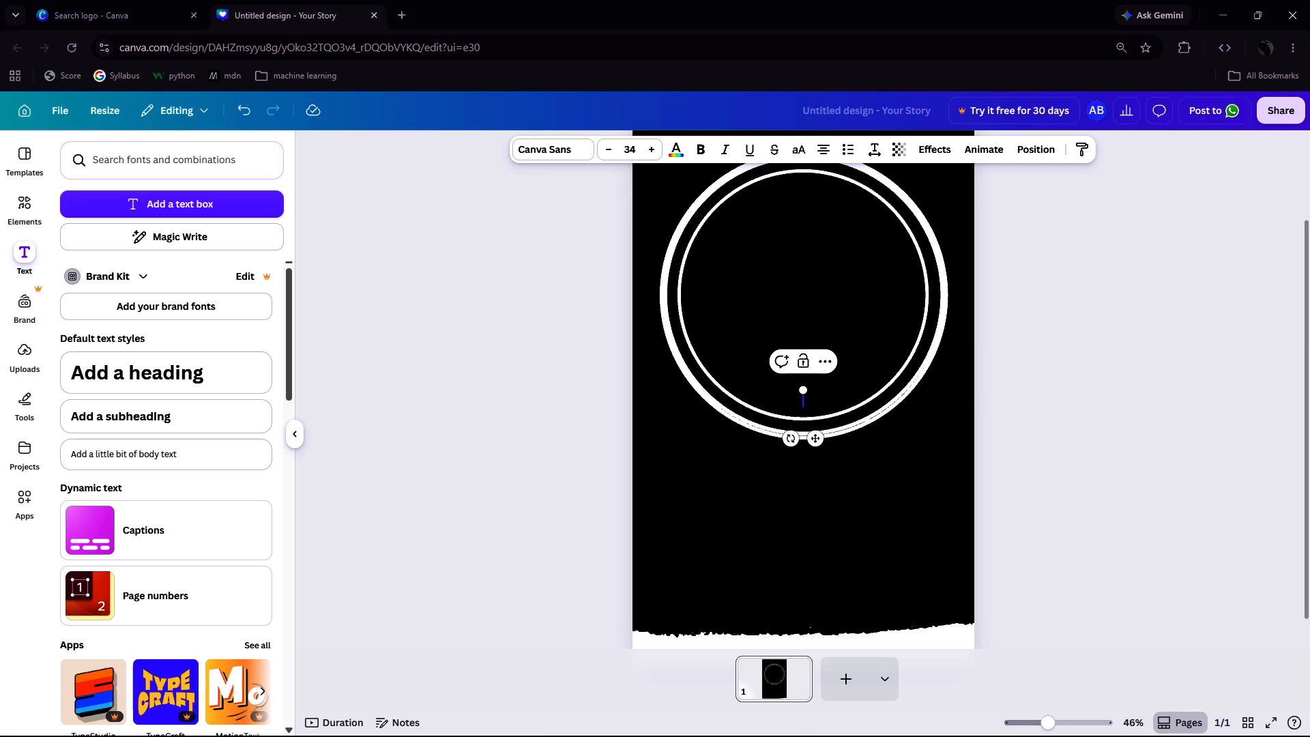
key(shift+a)
Enlarge the letter A to a font size of about 351, roughly half the inner circle's width.
drag(798, 391, 760, 282)
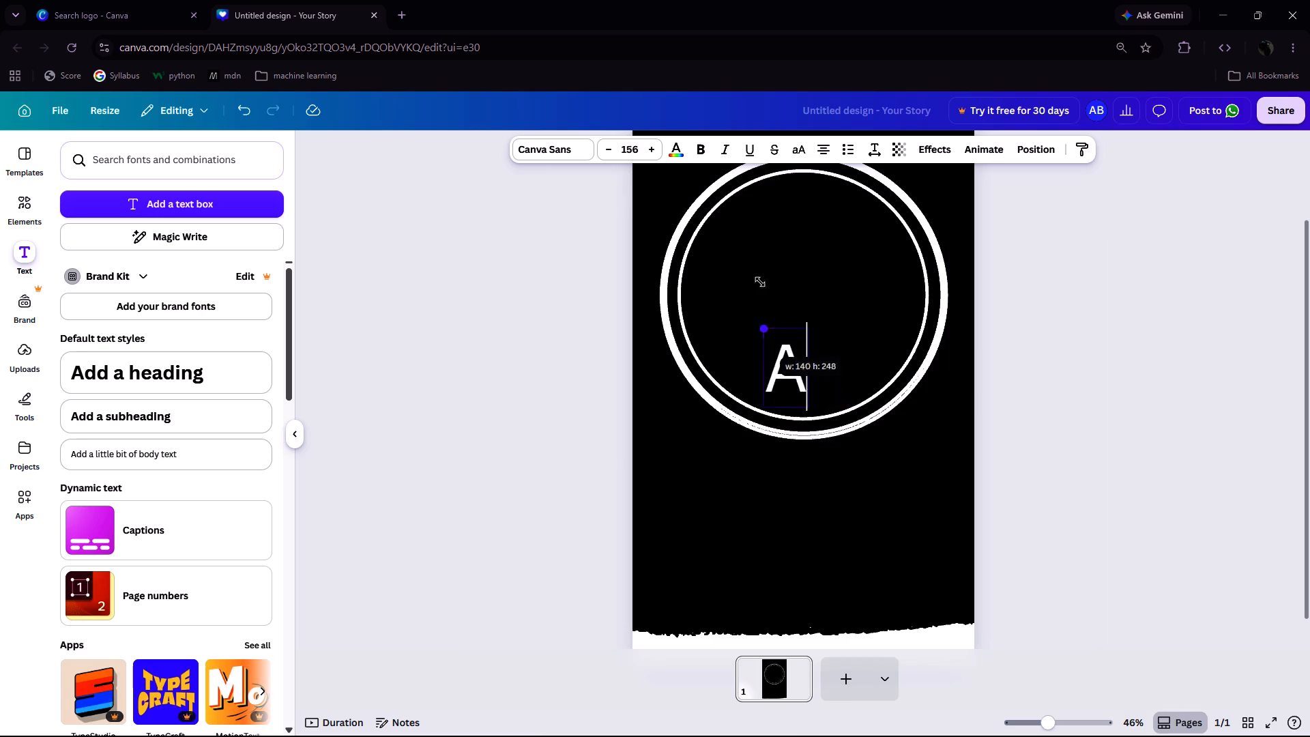
drag(760, 282, 771, 197)
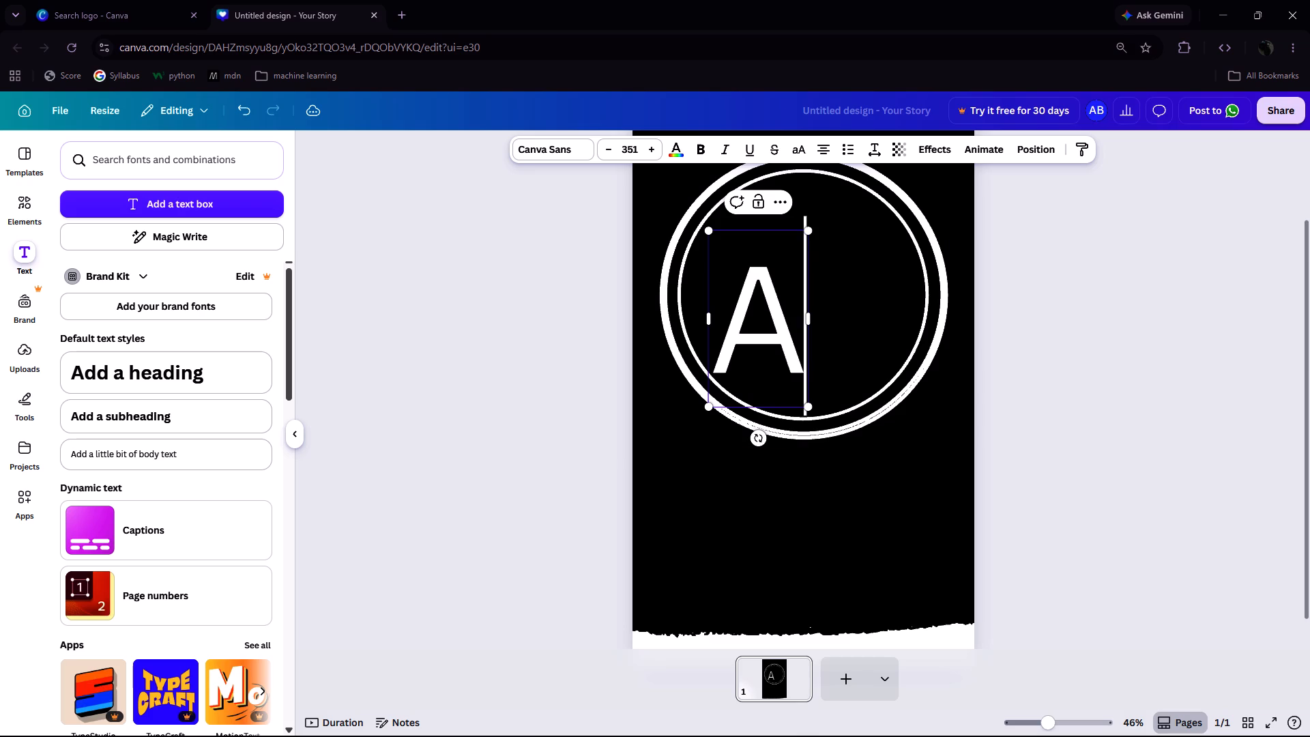
Move the letter A up to near the centre of the inner circle.
click(754, 250)
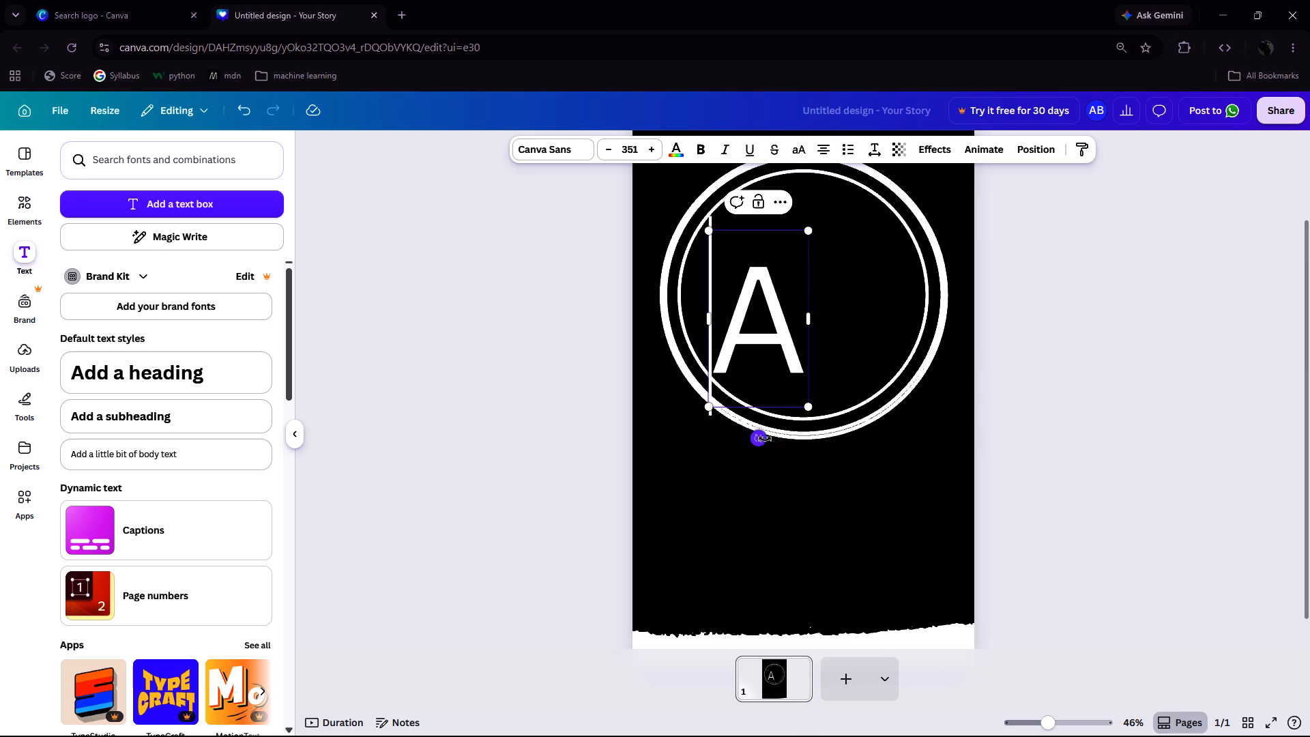
click(839, 349)
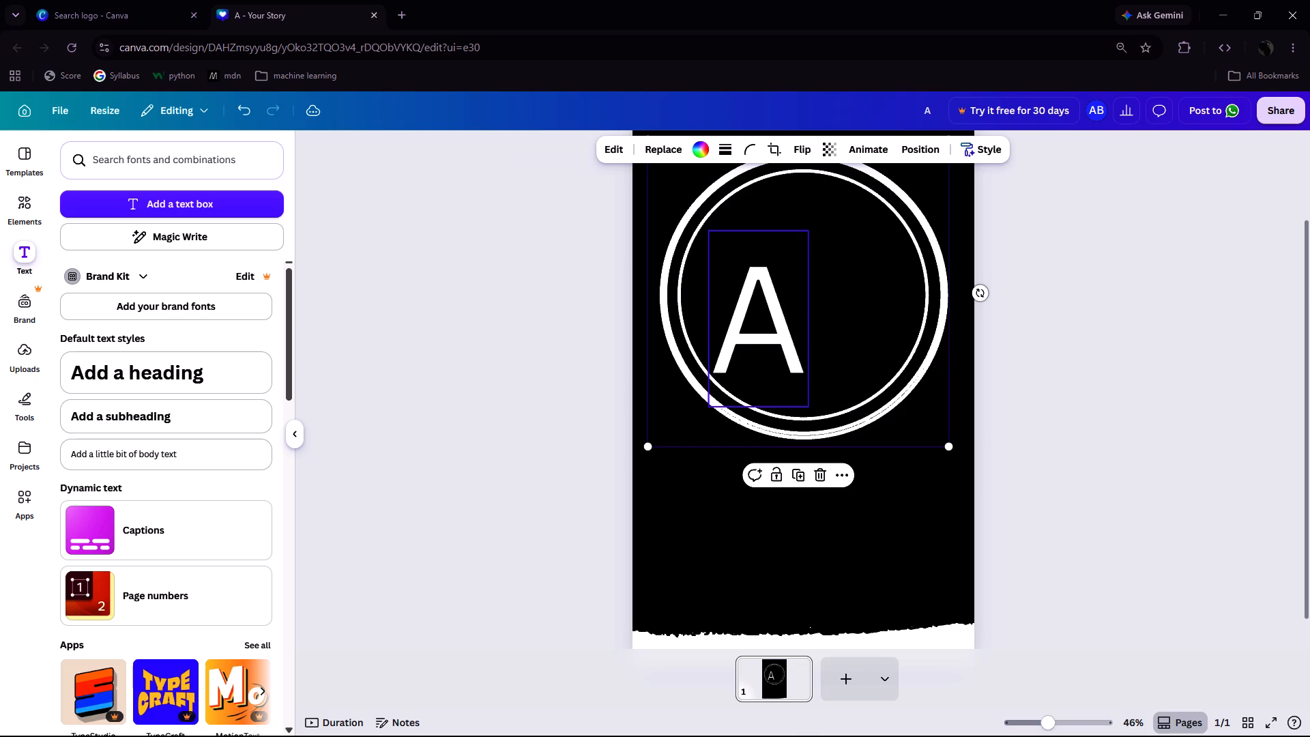
drag(756, 331, 793, 295)
Make the letter A bold.
click(697, 147)
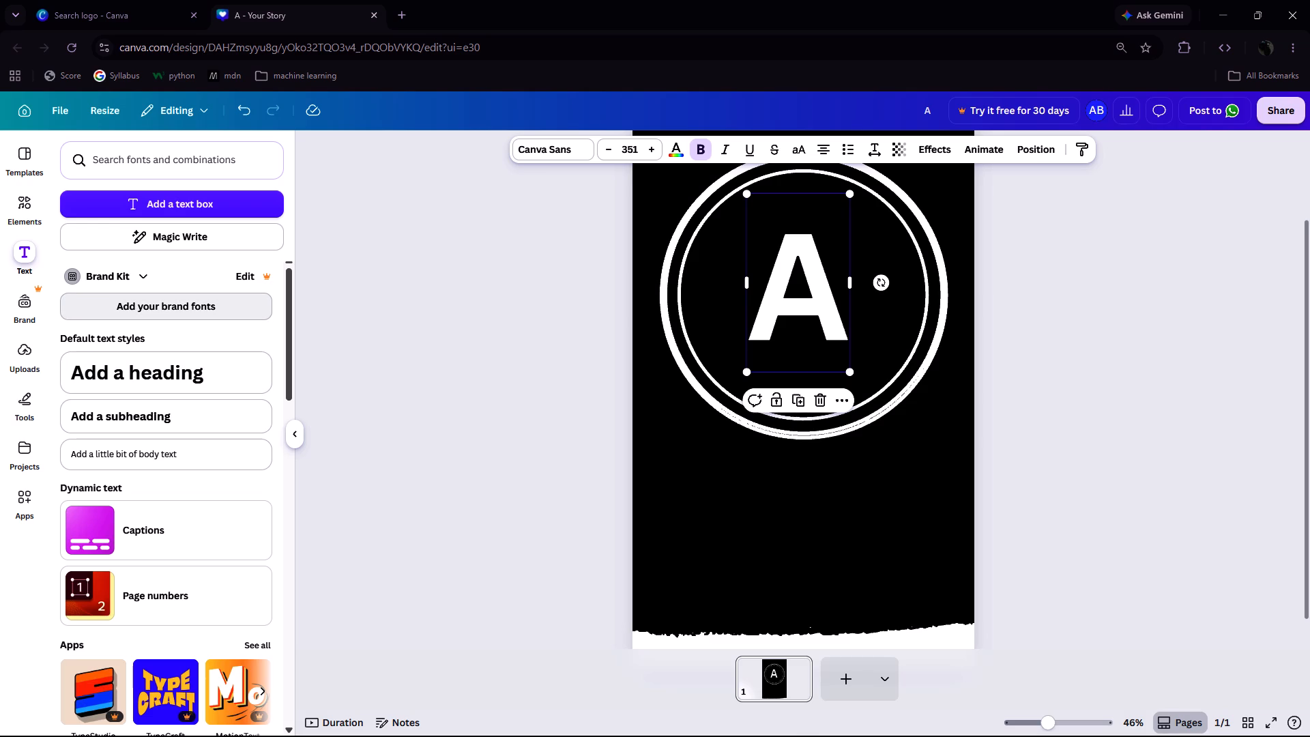
Change the letter A's font to Poppins from the popular fonts.
scroll(190, 385, down, 1)
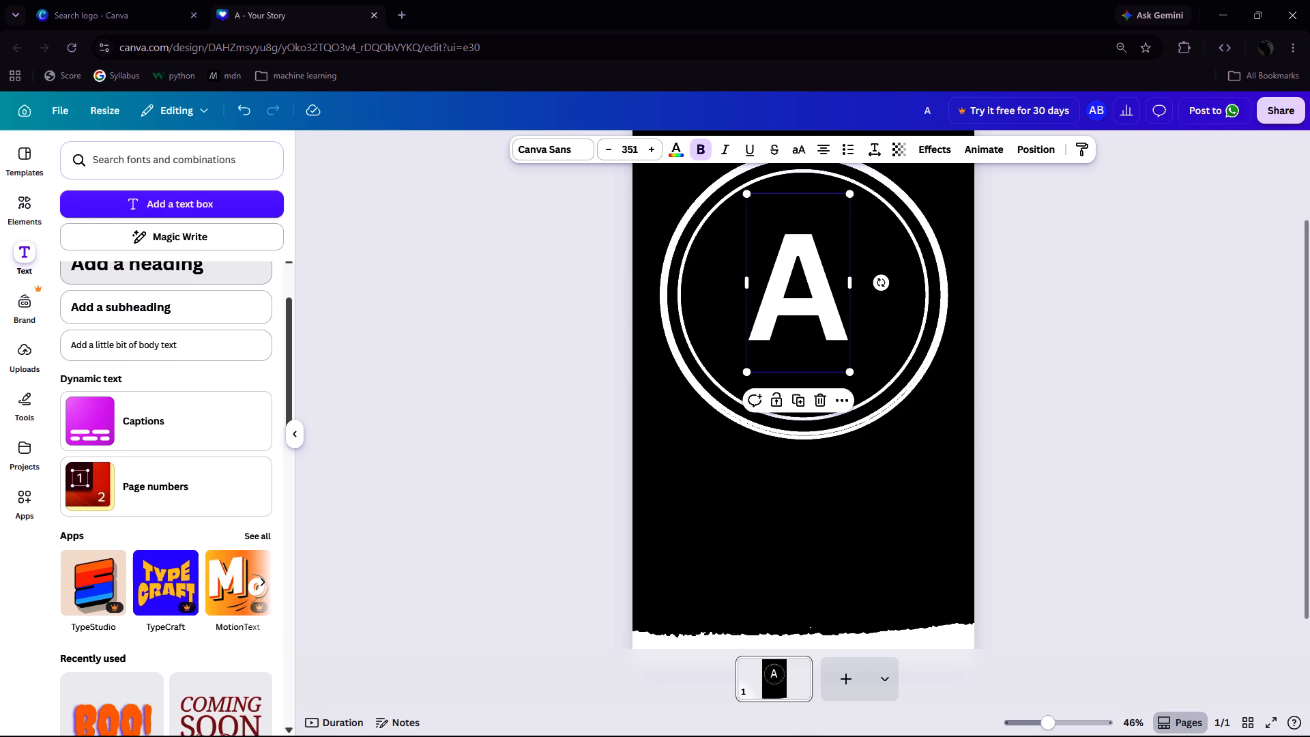
scroll(190, 385, down, 1)
scroll(190, 385, up, 1)
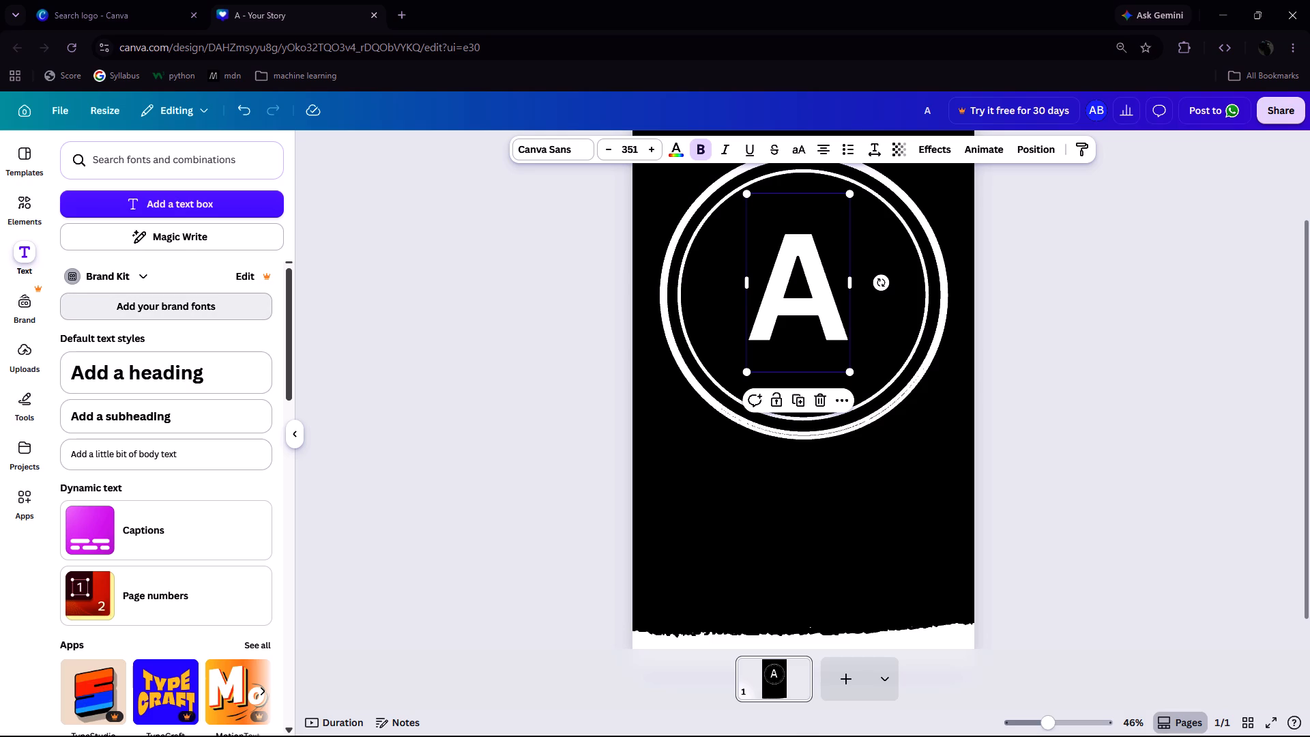
click(579, 158)
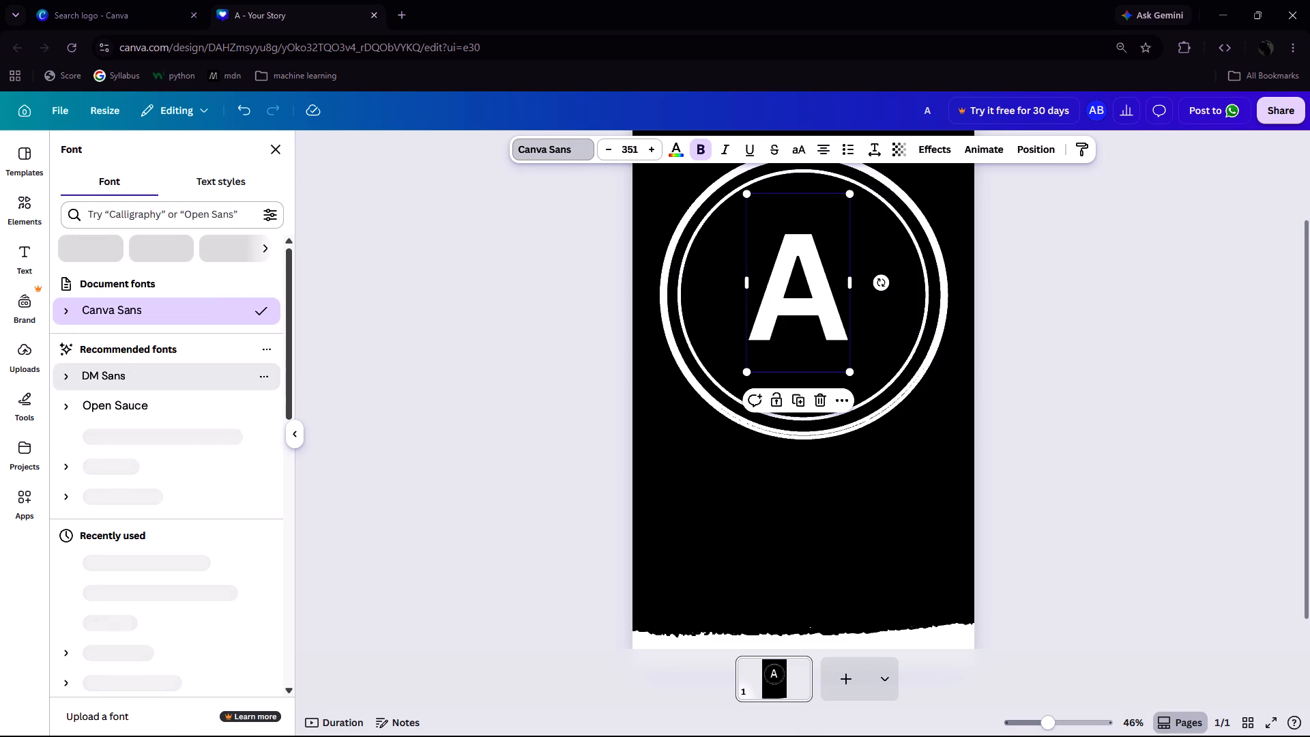
scroll(123, 437, down, 3)
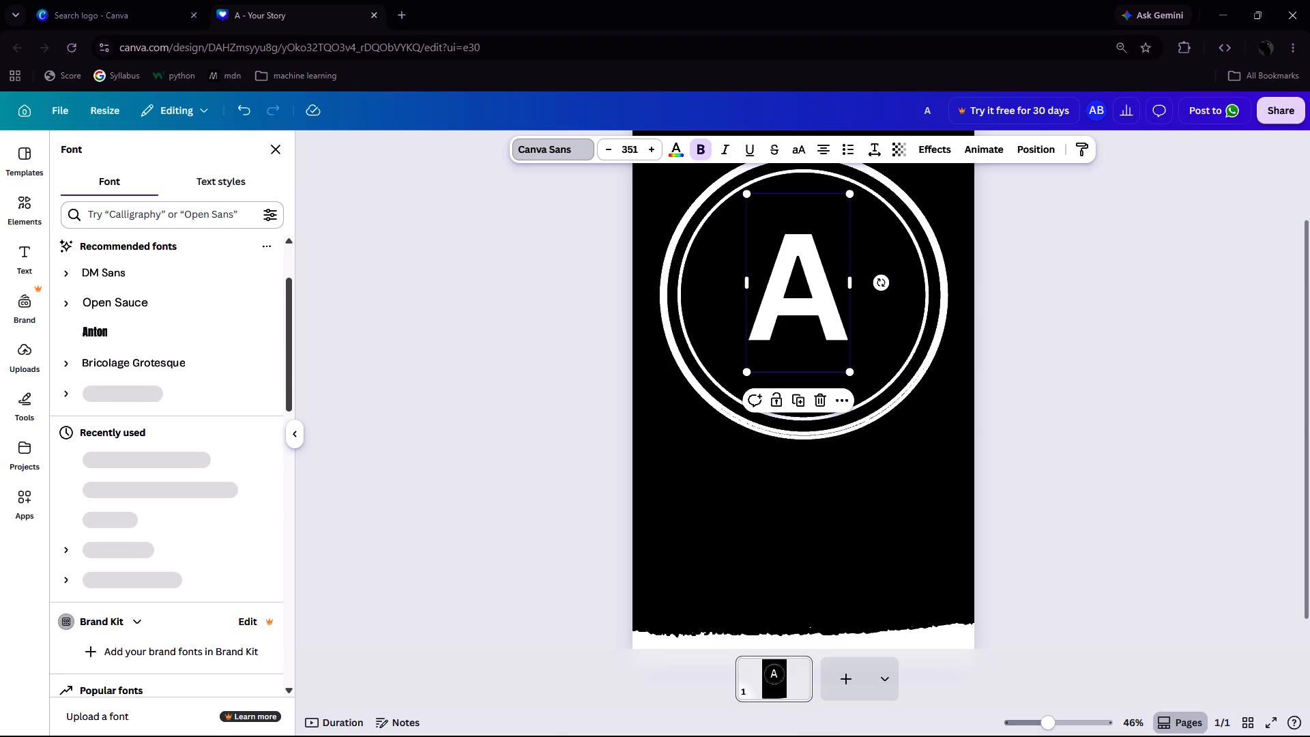
scroll(123, 437, down, 3)
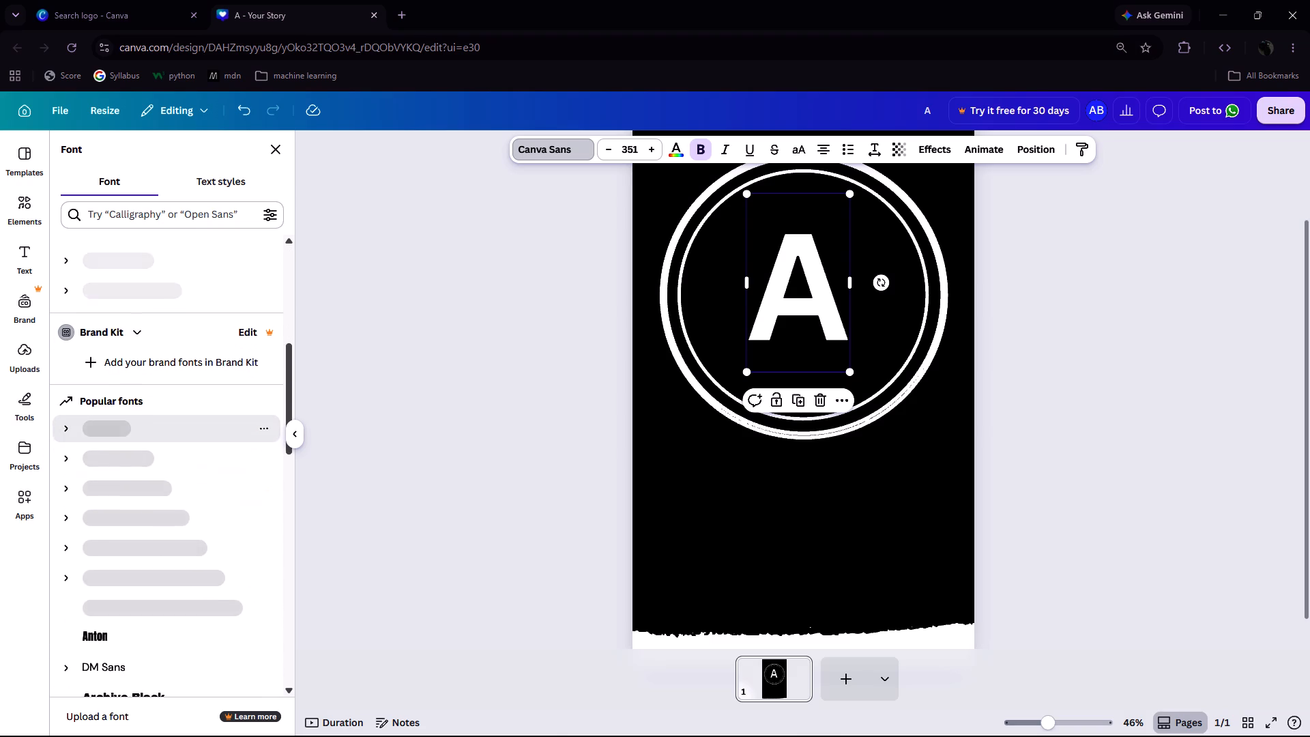
scroll(123, 437, down, 2)
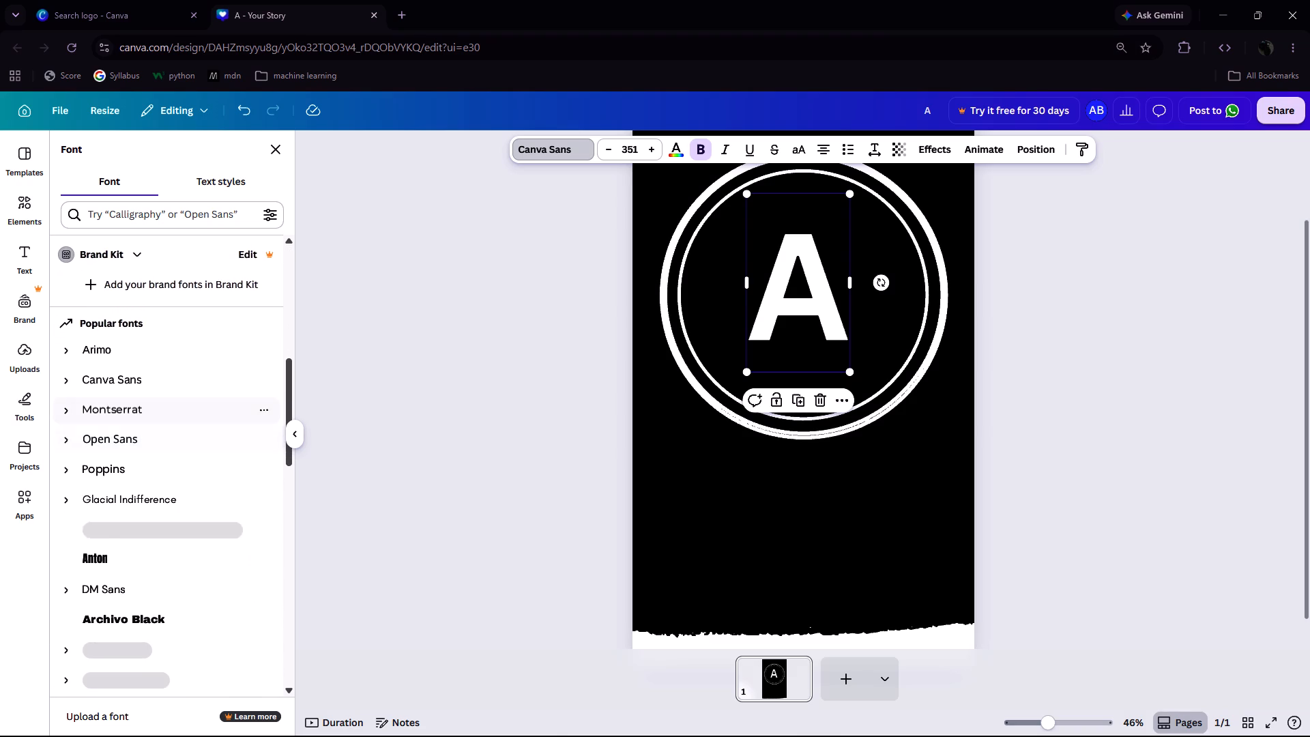
click(124, 465)
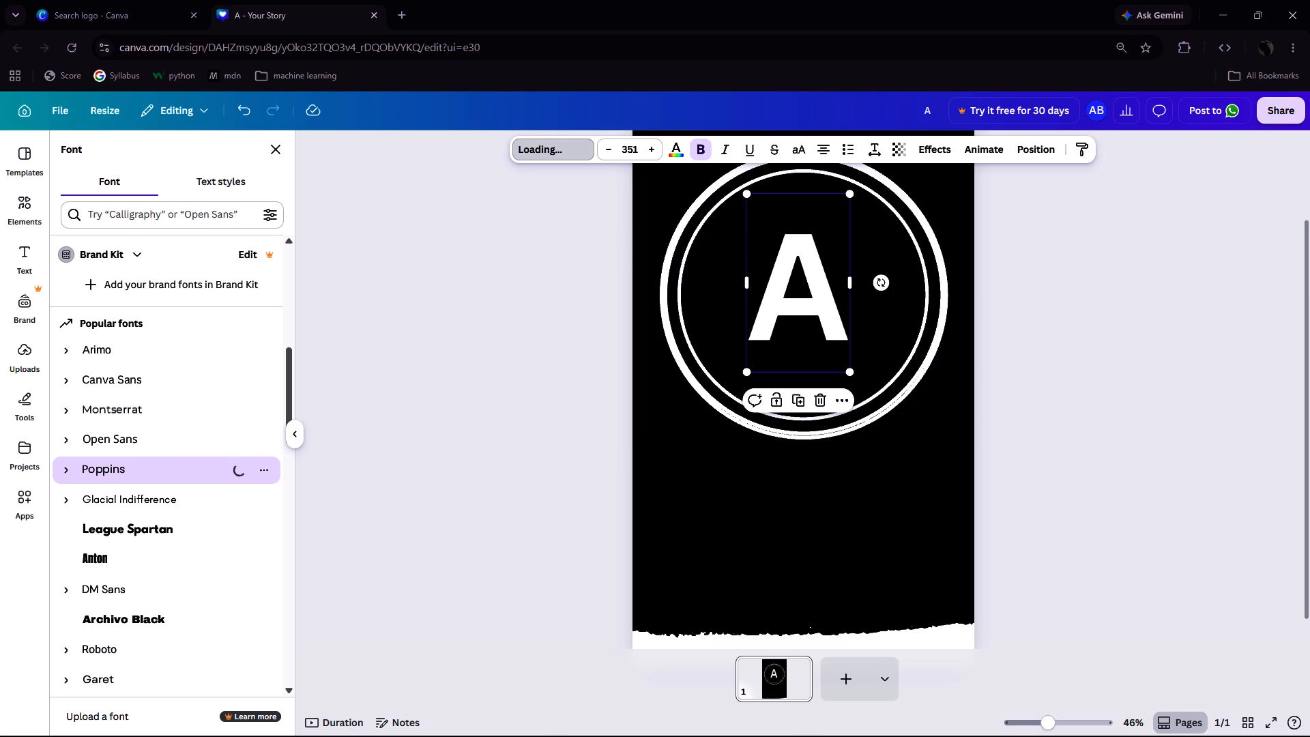
Search the element photos for "winges" in place of the previous search.
click(31, 204)
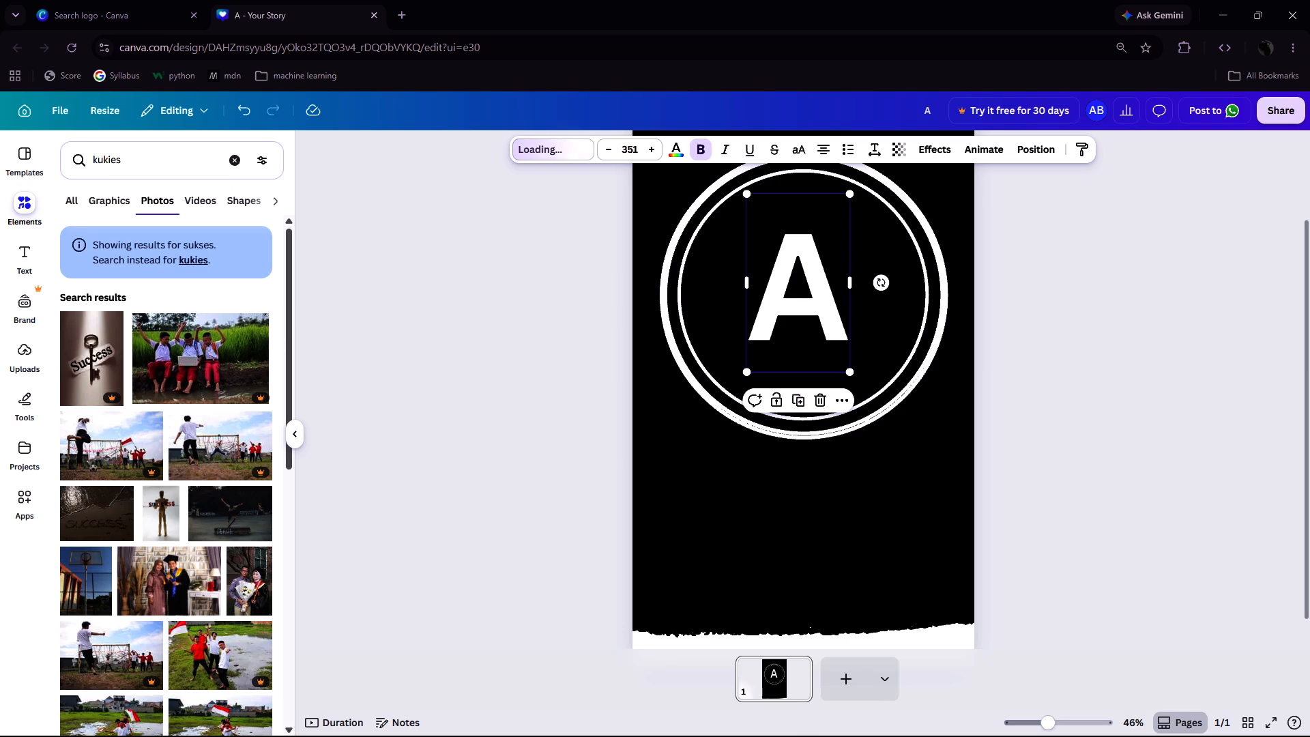
triple_click(148, 158)
key(BackSpace)
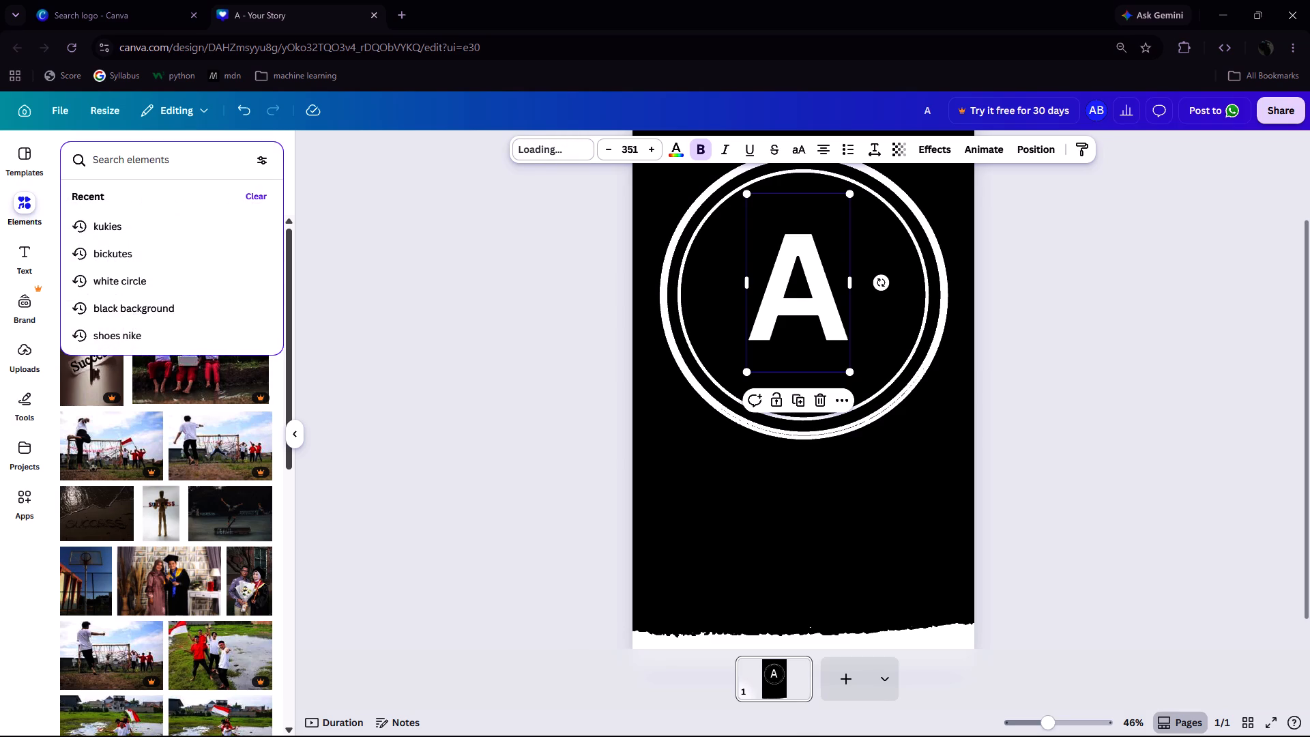
key(w)
text(inges)
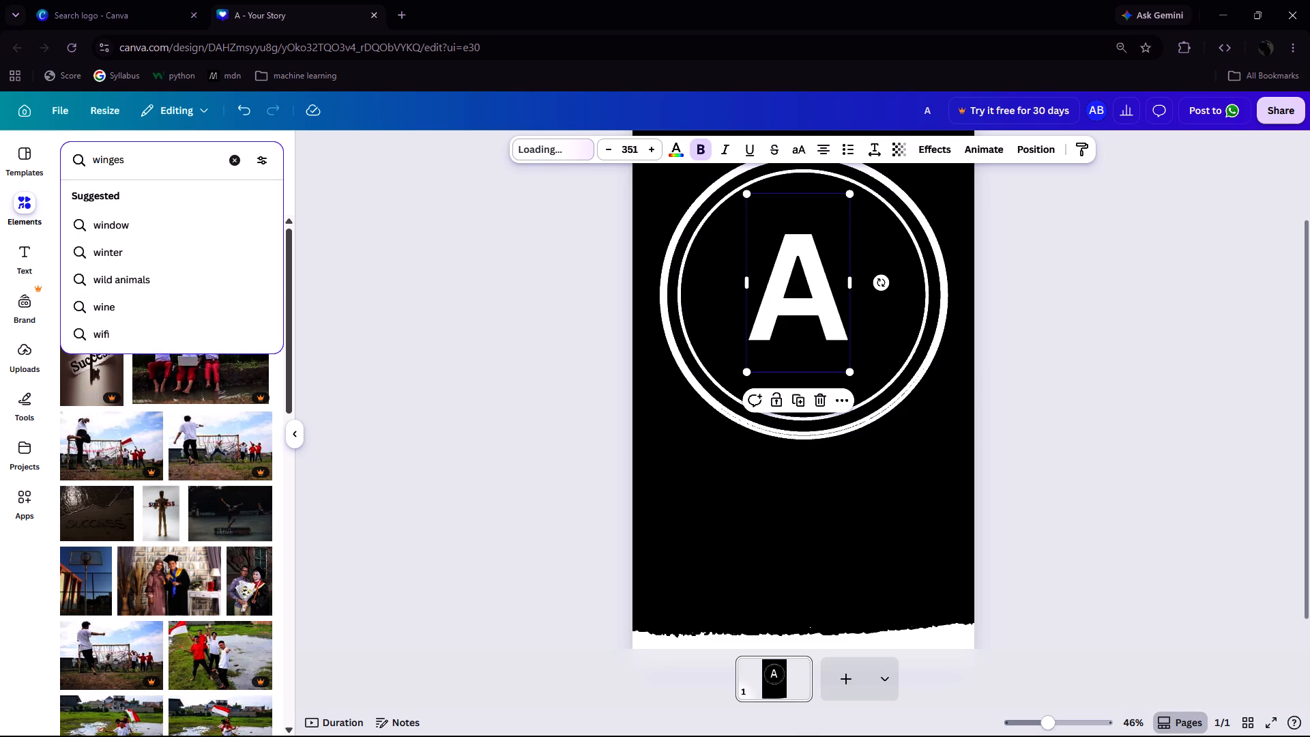
key(Return)
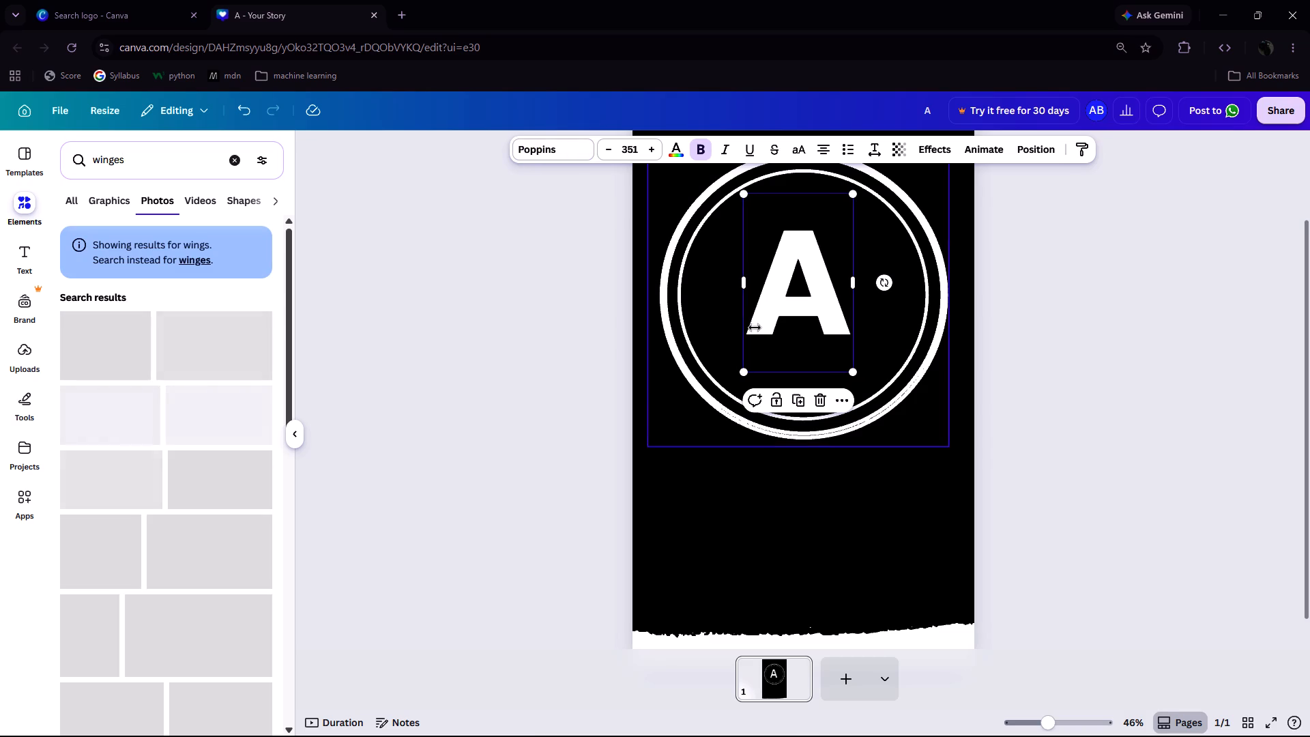
Nudge the letter A slightly so it is centred horizontally within the circles.
click(787, 310)
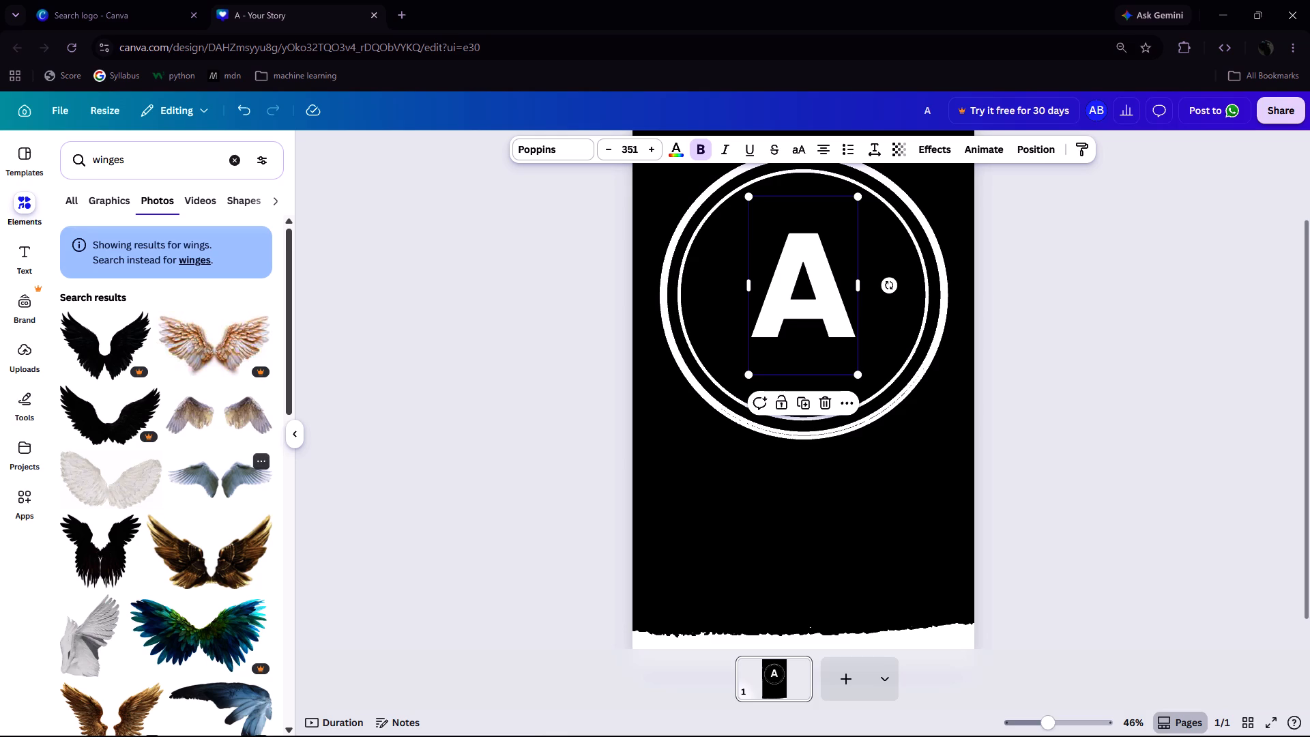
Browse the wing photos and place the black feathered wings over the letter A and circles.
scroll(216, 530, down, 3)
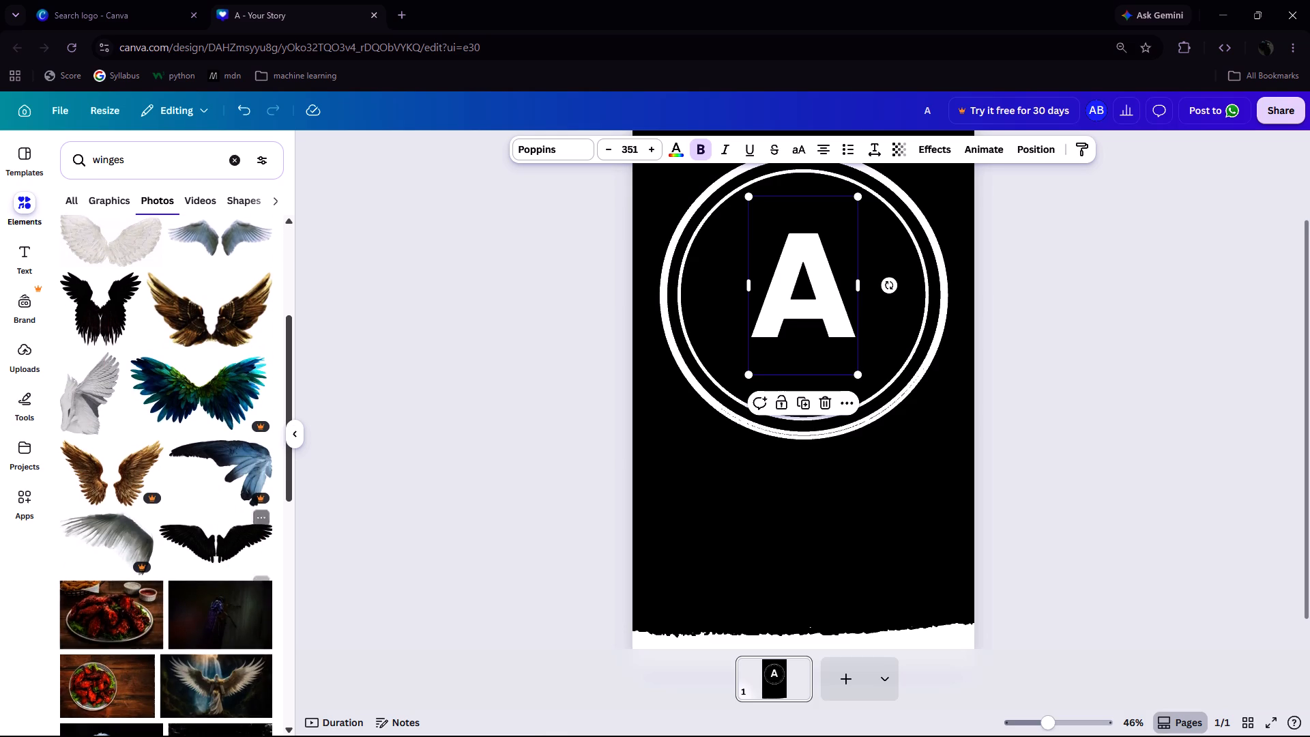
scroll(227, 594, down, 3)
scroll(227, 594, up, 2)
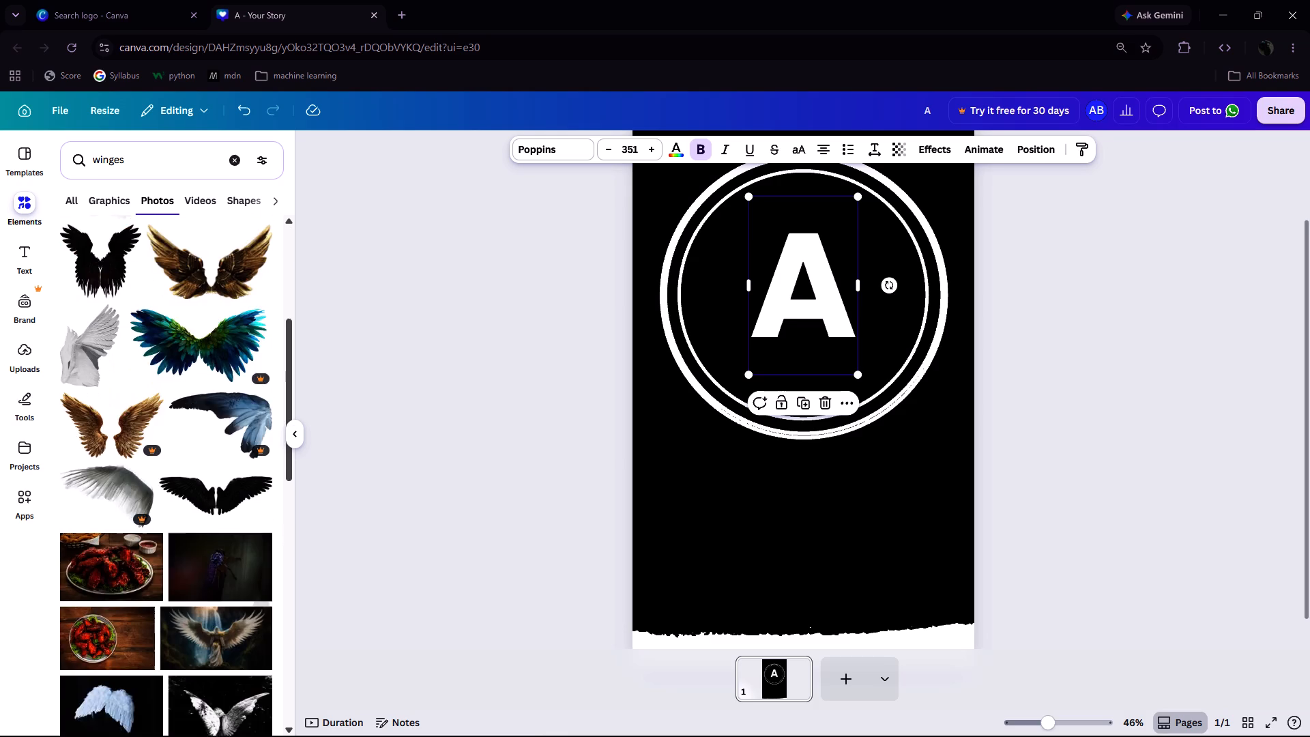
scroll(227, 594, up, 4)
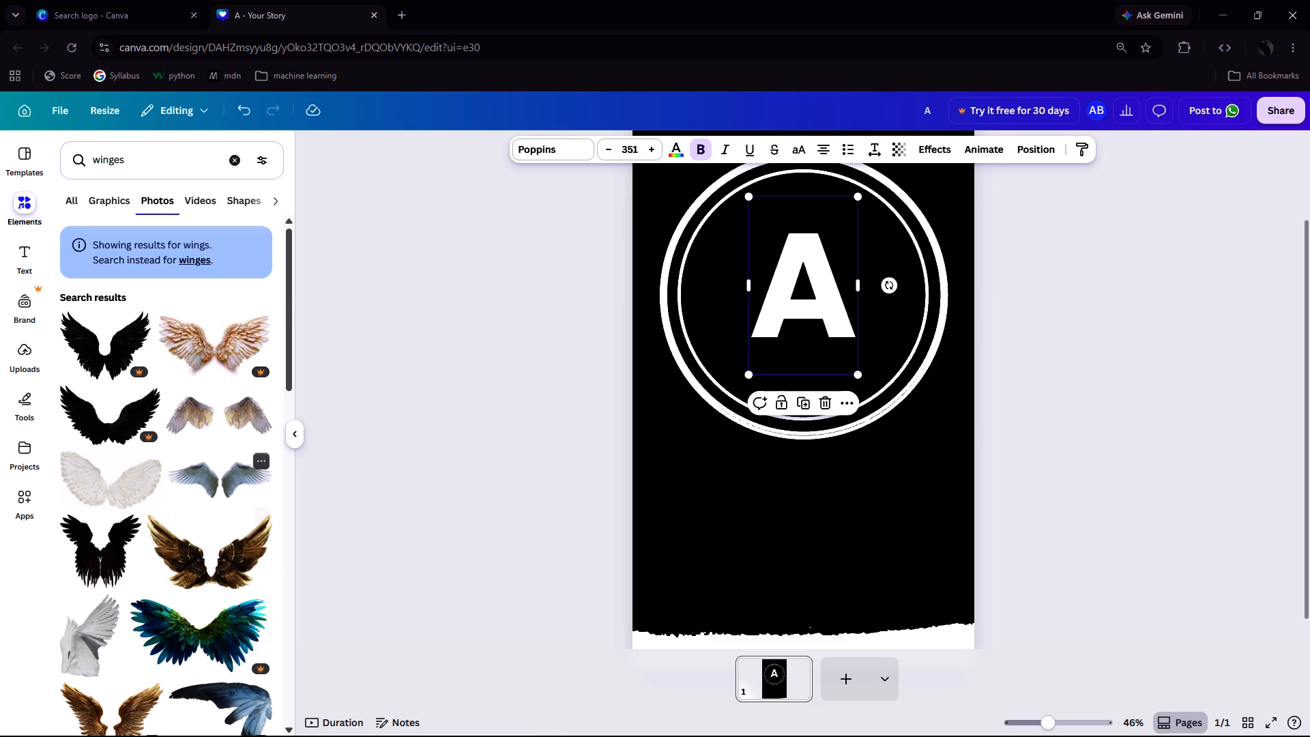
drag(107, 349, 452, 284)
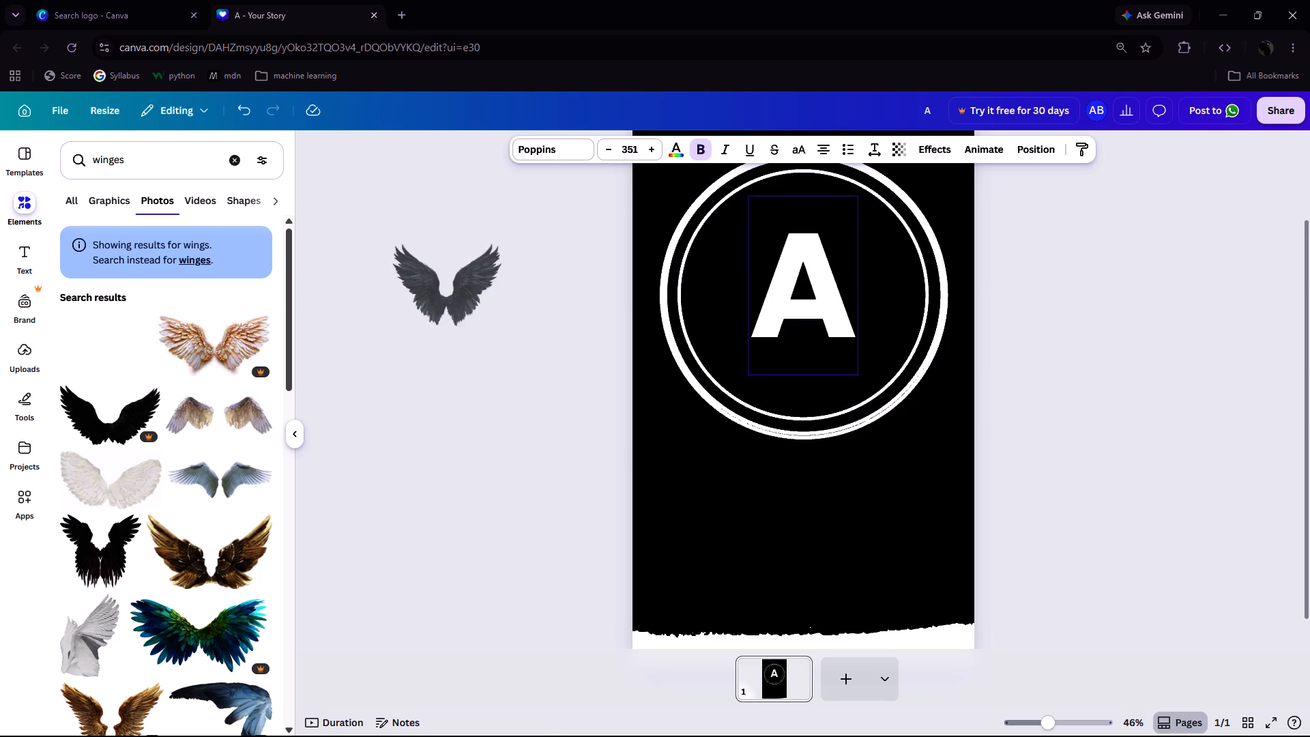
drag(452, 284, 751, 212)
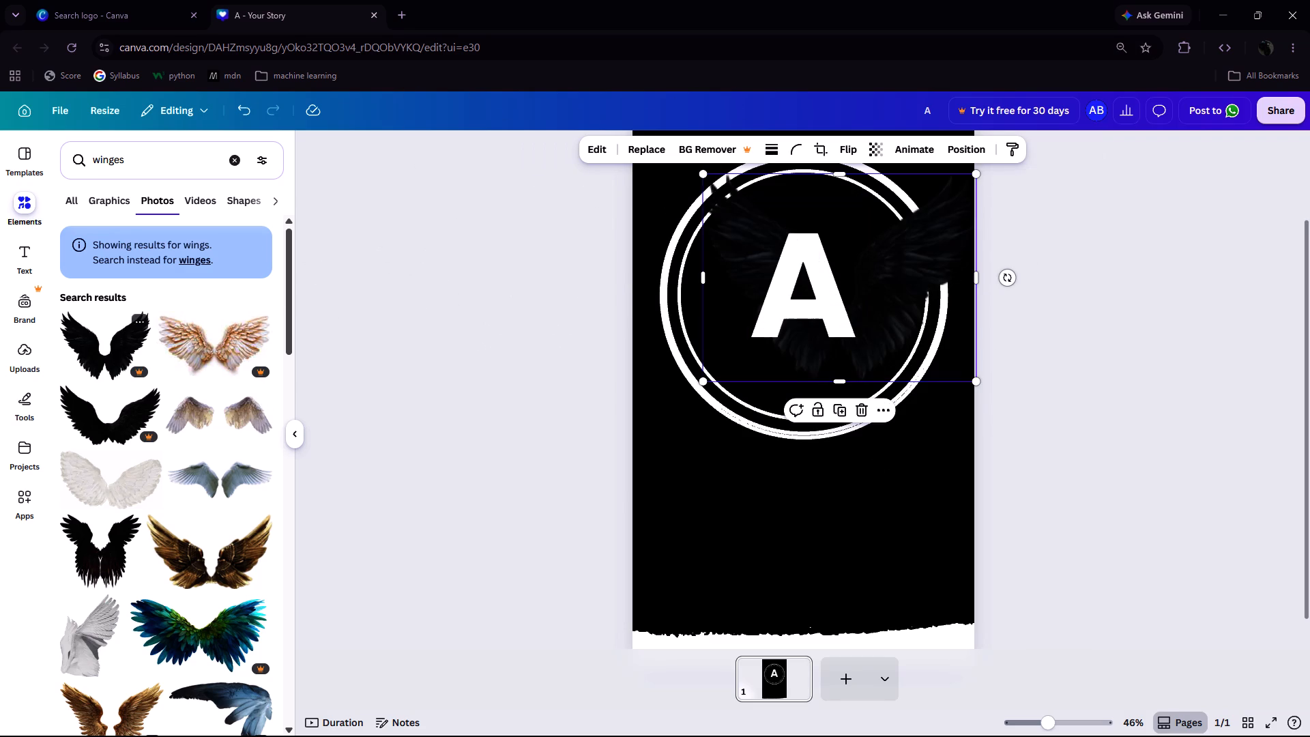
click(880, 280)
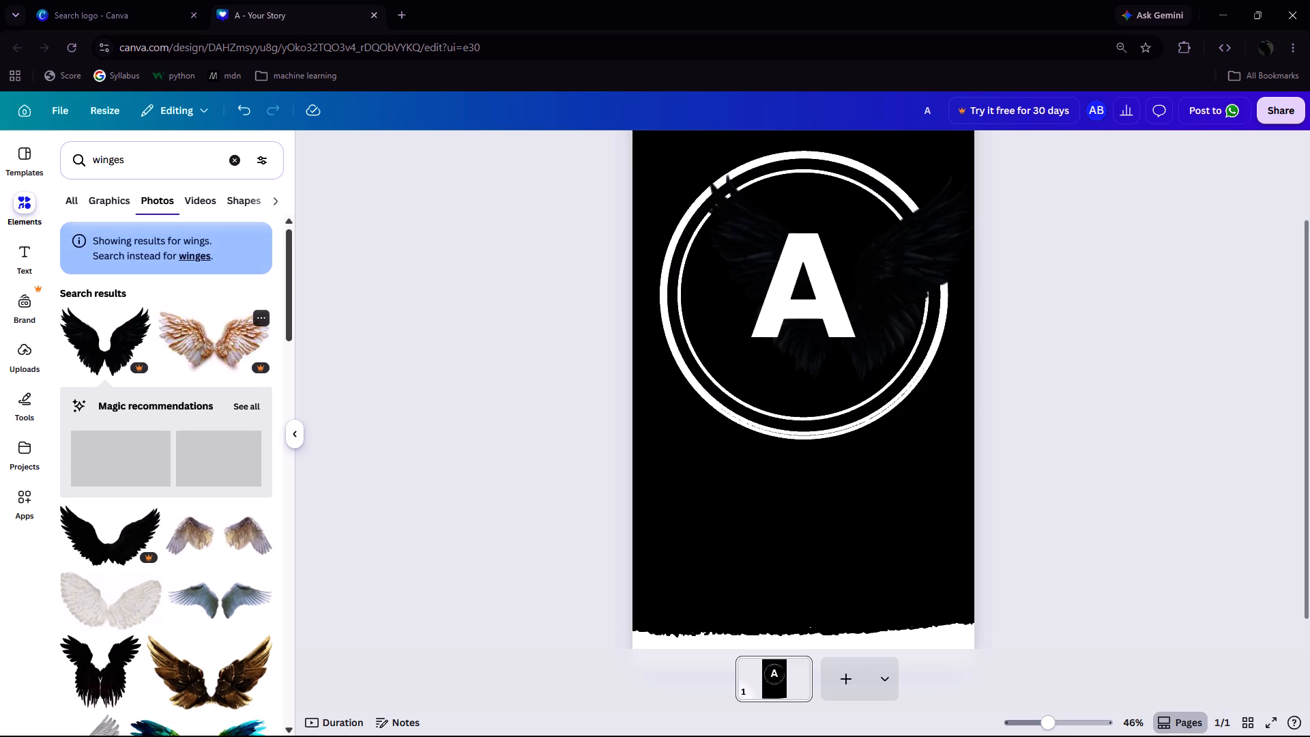
Switch the wings search results from photos to graphics.
click(118, 206)
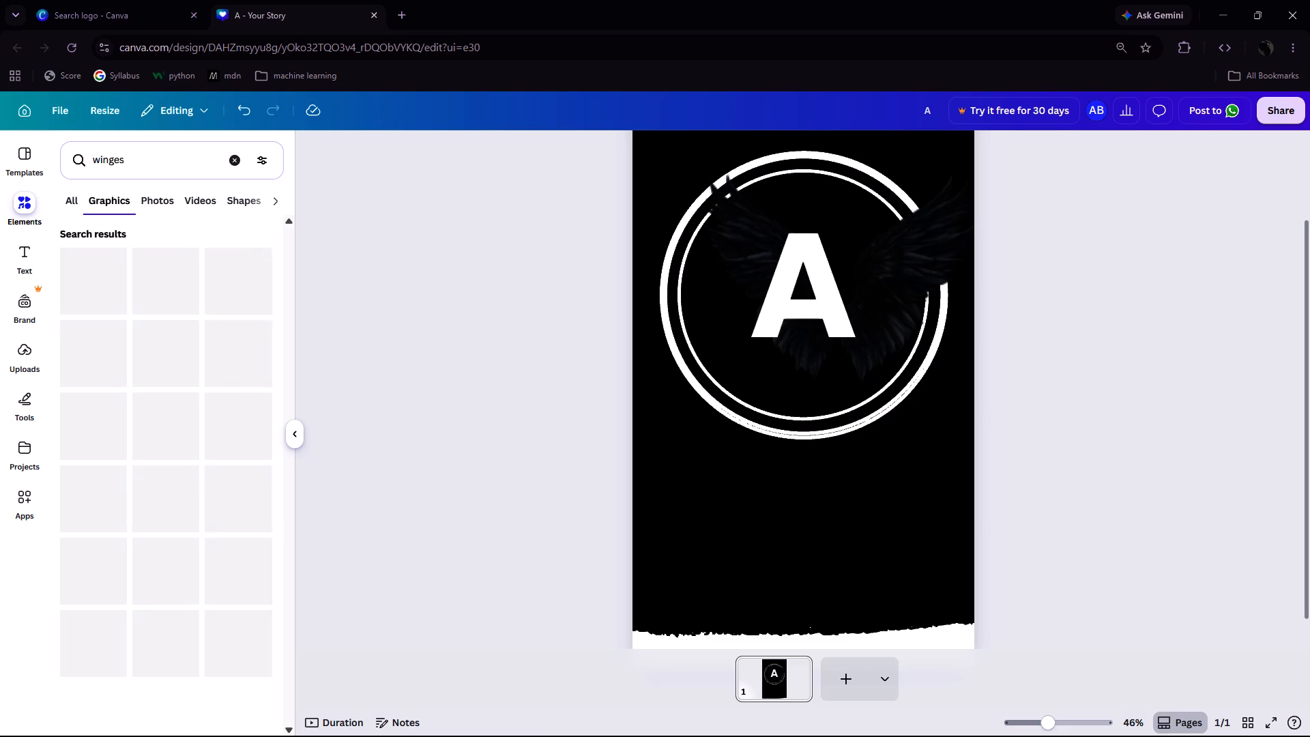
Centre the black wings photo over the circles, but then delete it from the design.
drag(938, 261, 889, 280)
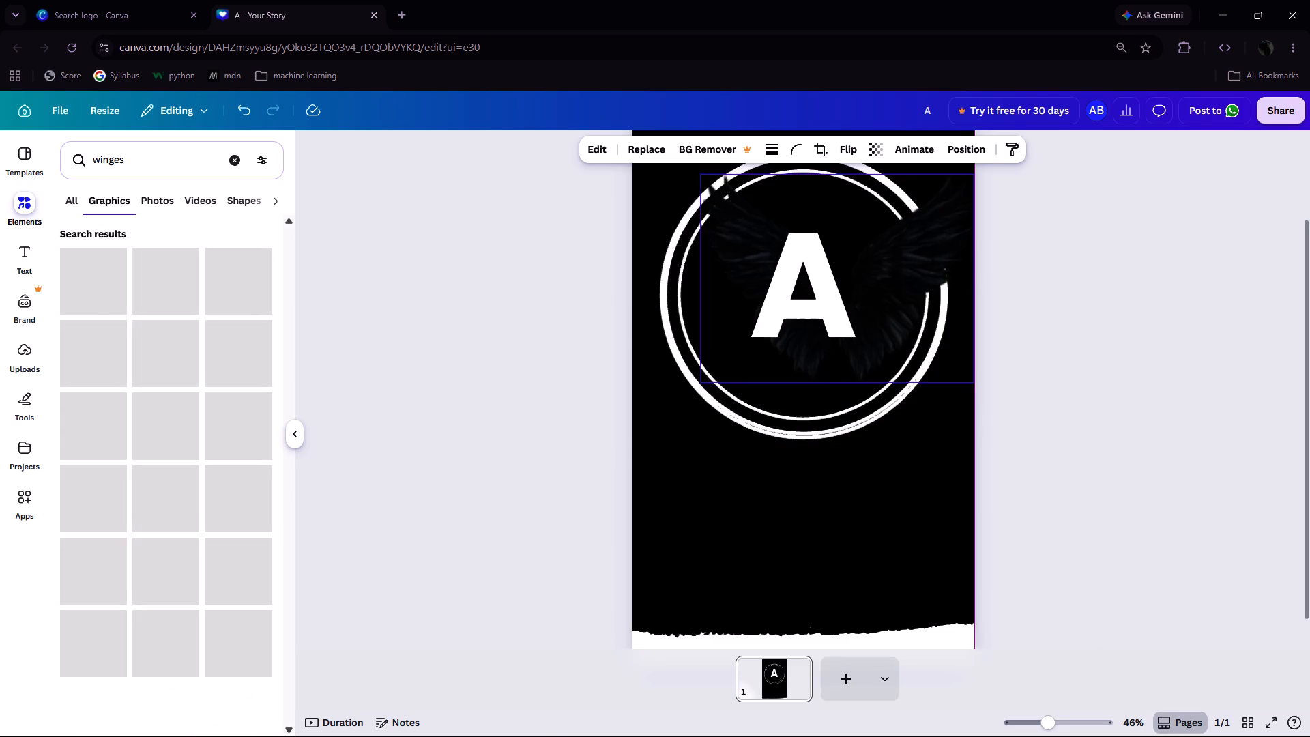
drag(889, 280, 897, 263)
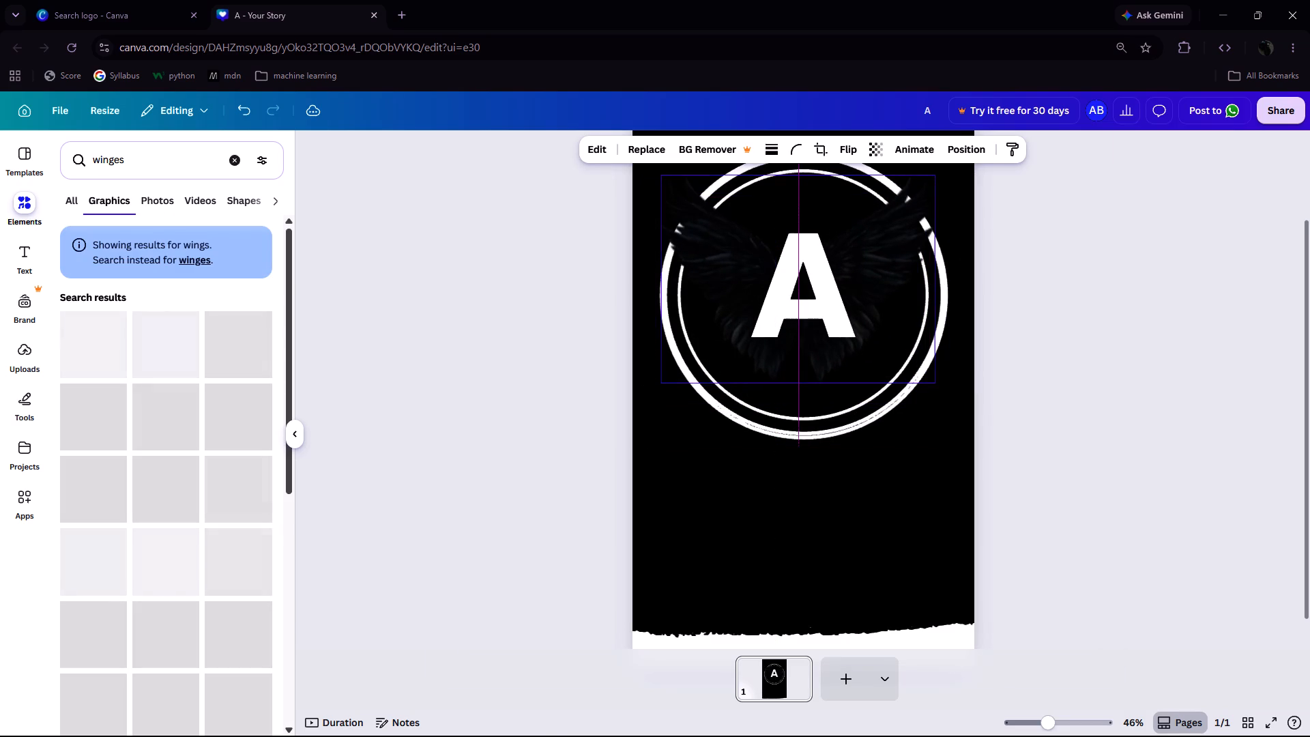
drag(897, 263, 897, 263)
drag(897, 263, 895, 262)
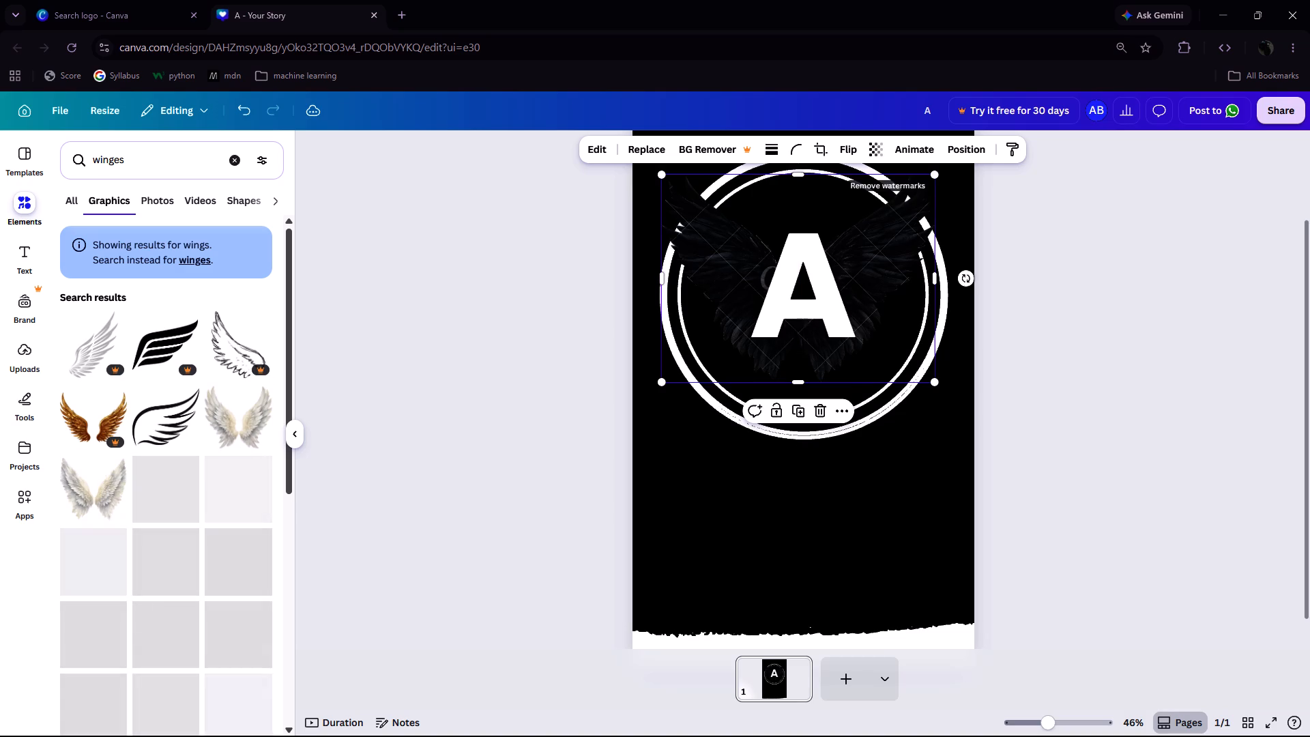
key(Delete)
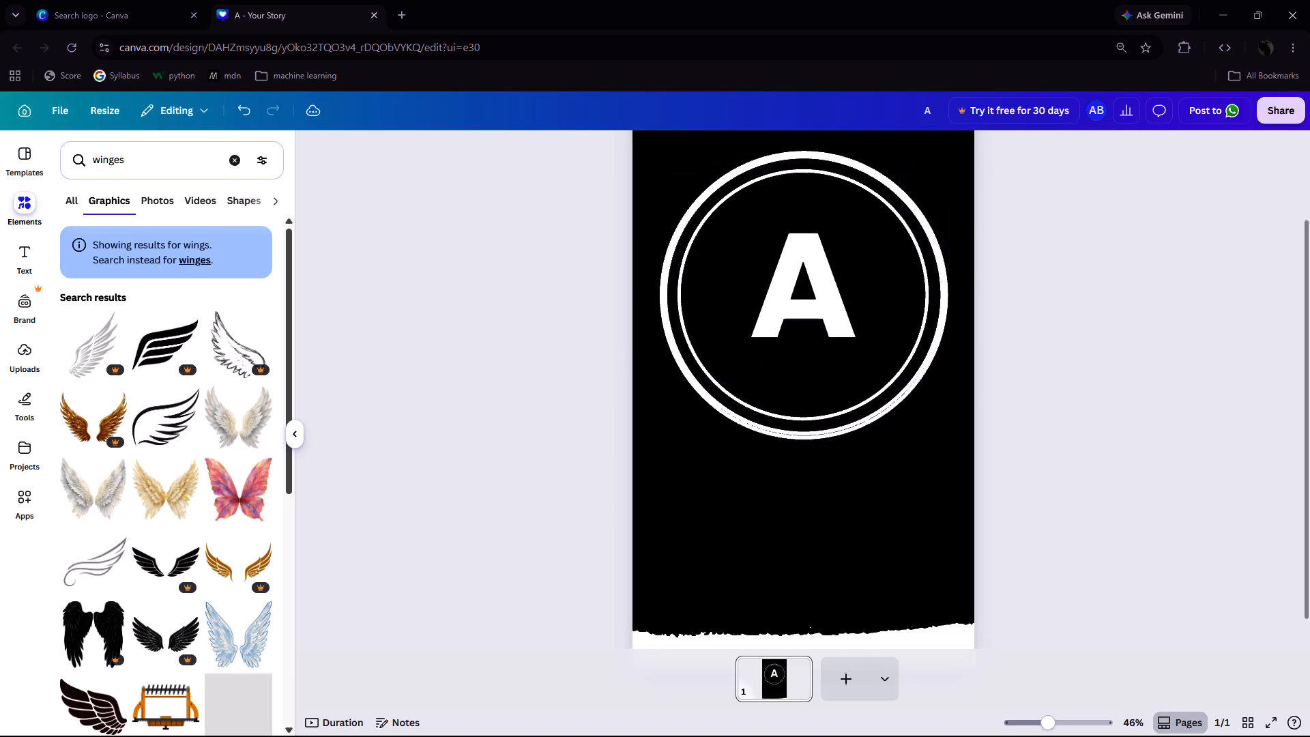
Add the light-blue angel wings graphic from the search results over the circles.
scroll(187, 415, down, 1)
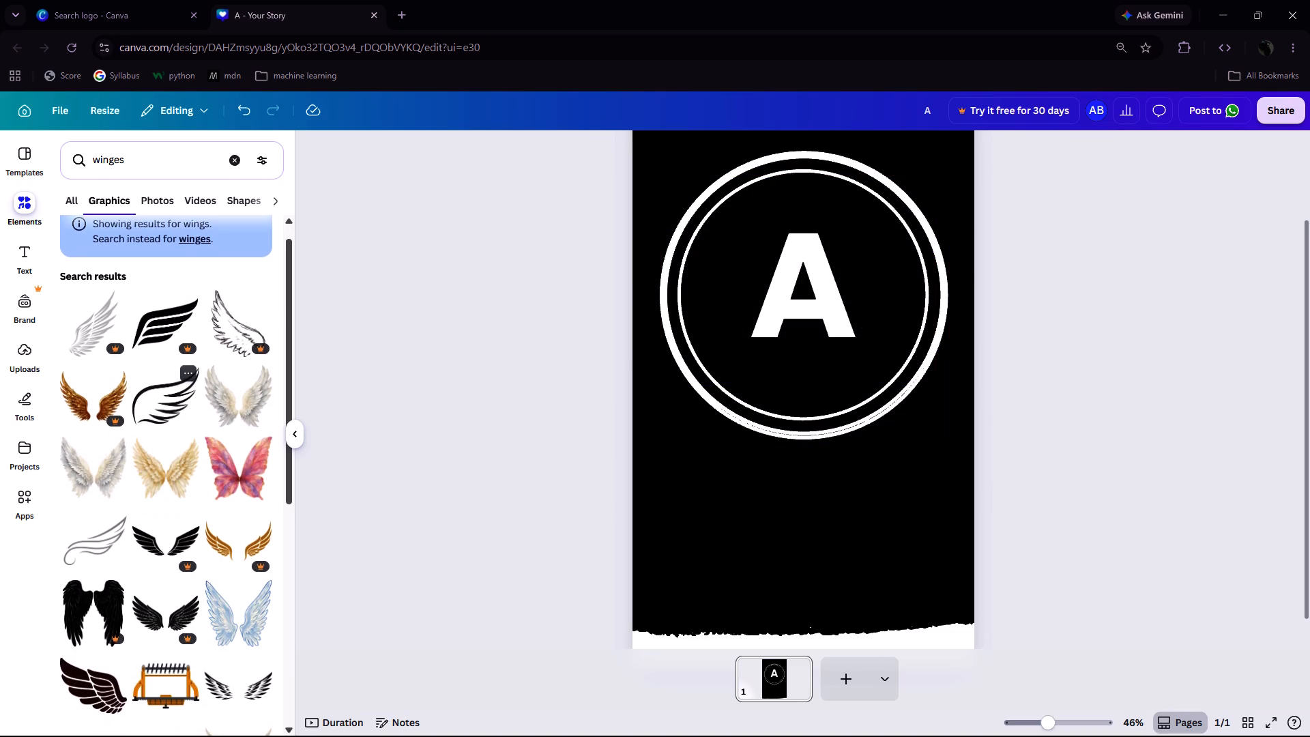
scroll(187, 415, down, 1)
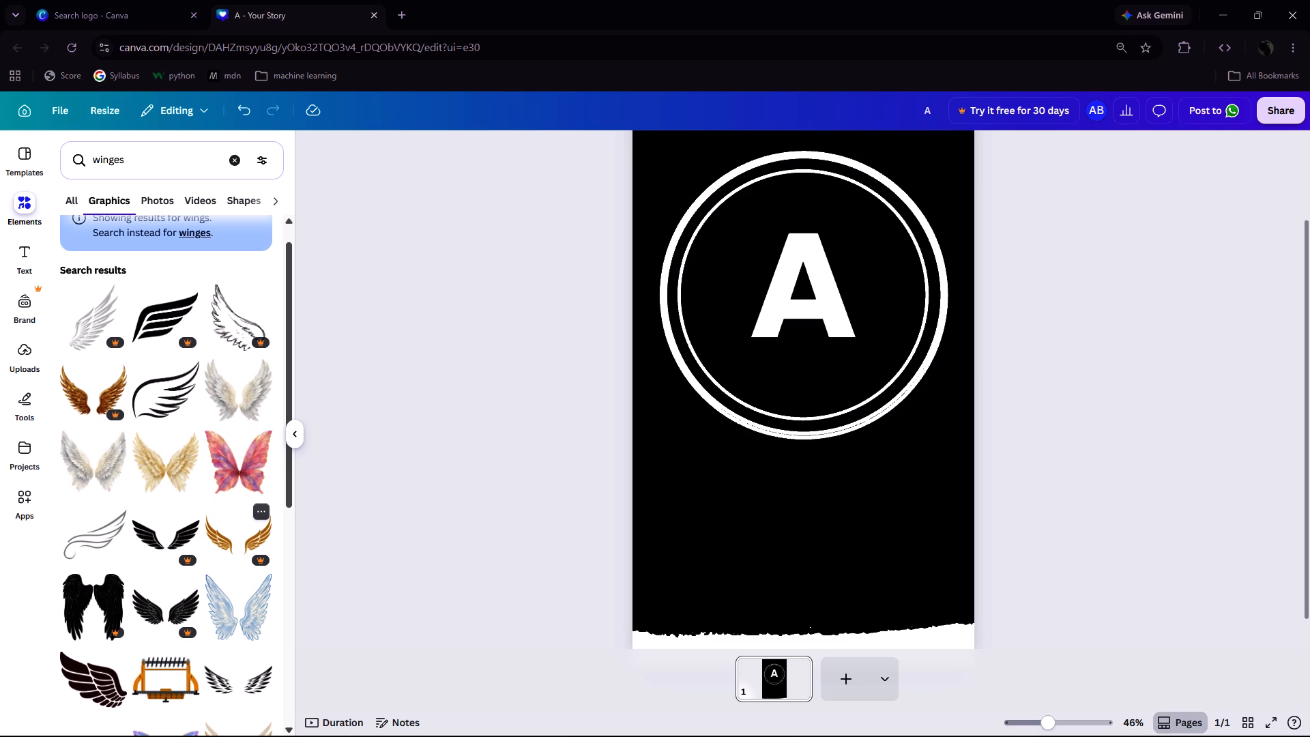
drag(239, 611, 255, 594)
drag(255, 594, 726, 167)
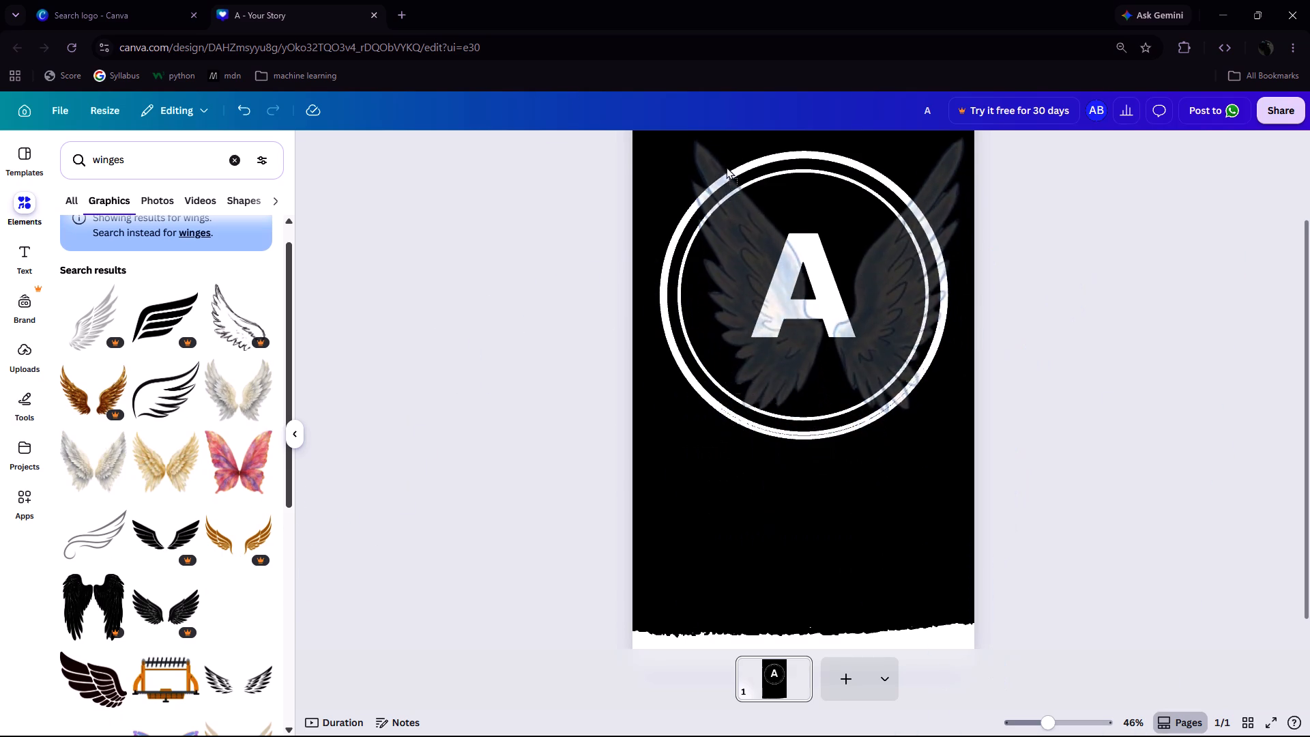
drag(726, 167, 726, 151)
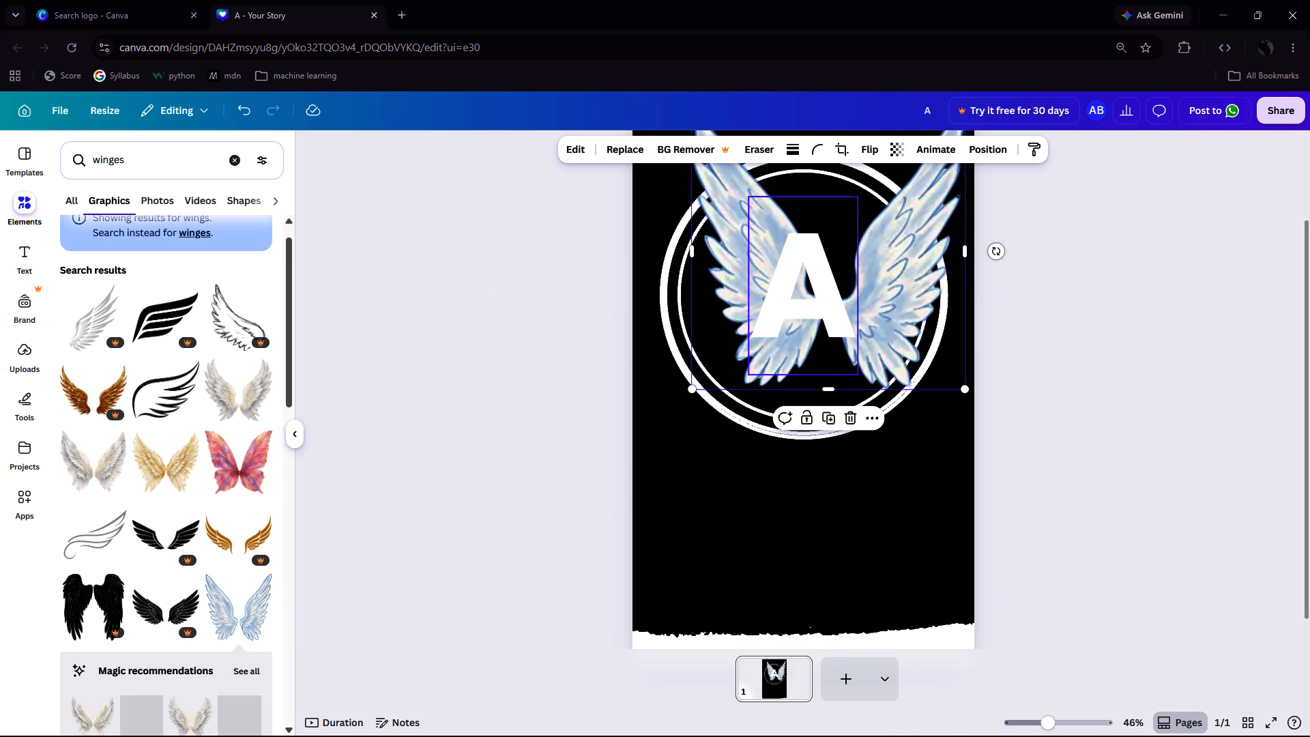
Move the letter A out of the wings to the empty black area below the circles.
drag(786, 278, 778, 508)
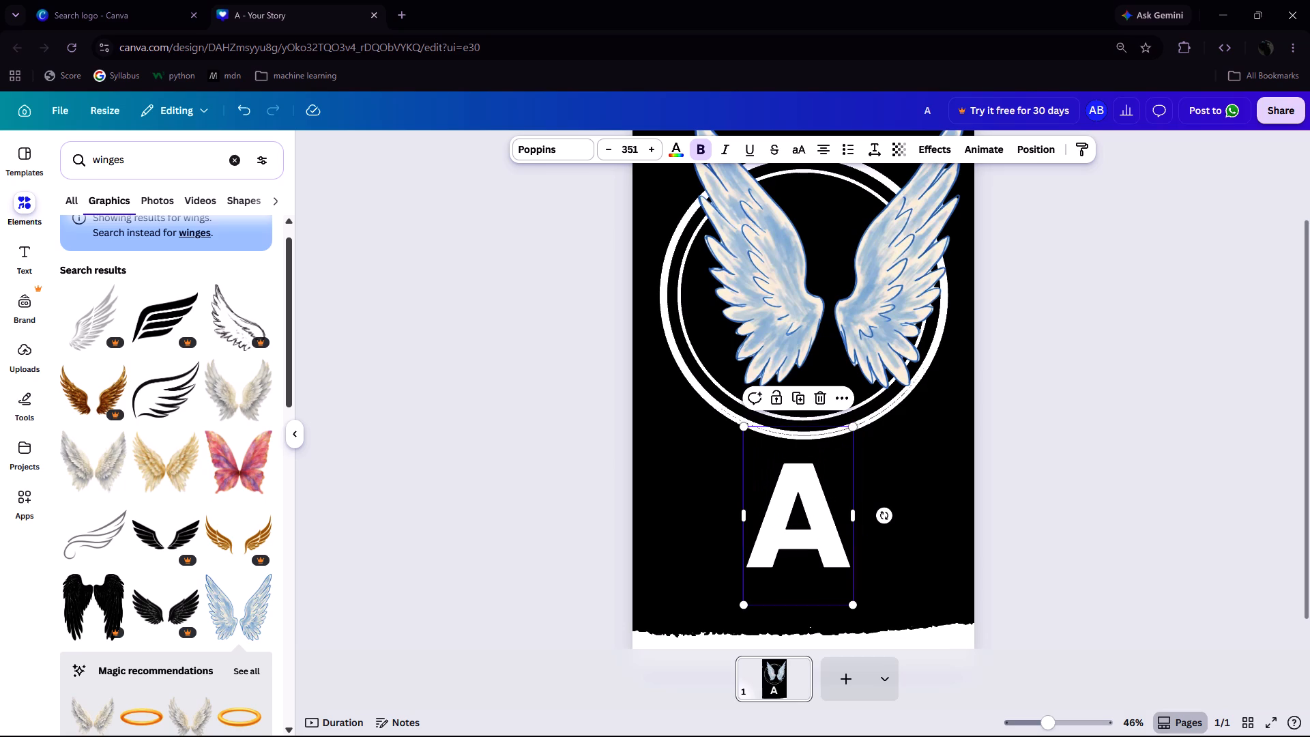
Scale the light-blue wings down to about 568 × 574 and centre them horizontally inside the inner circle.
drag(781, 318, 755, 329)
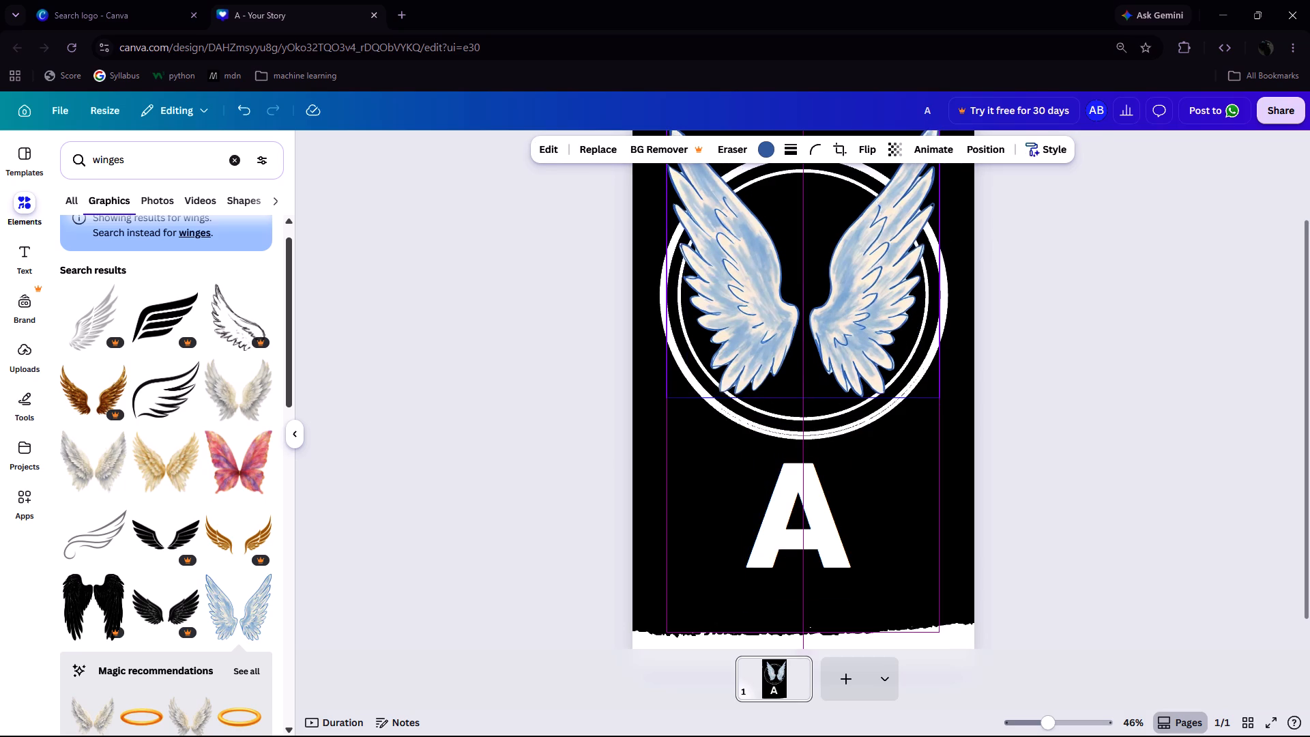
drag(755, 329, 755, 338)
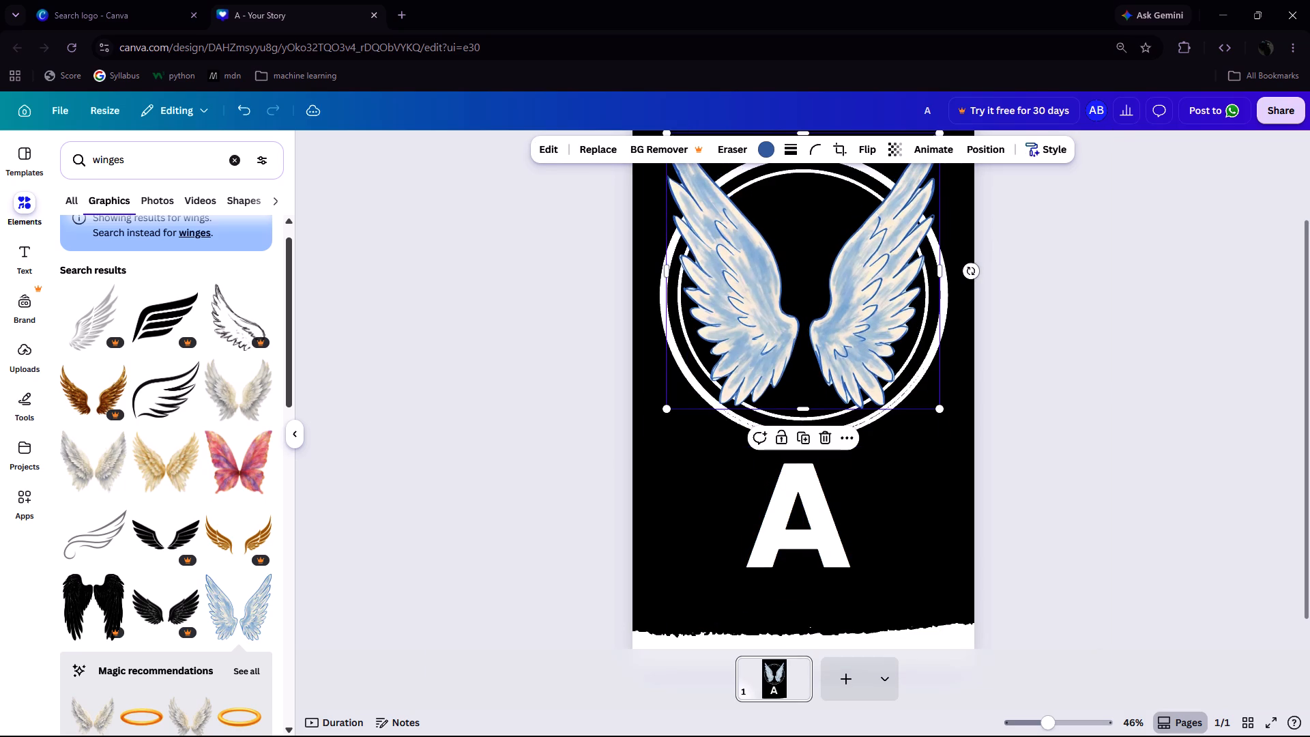
scroll(720, 249, up, 2)
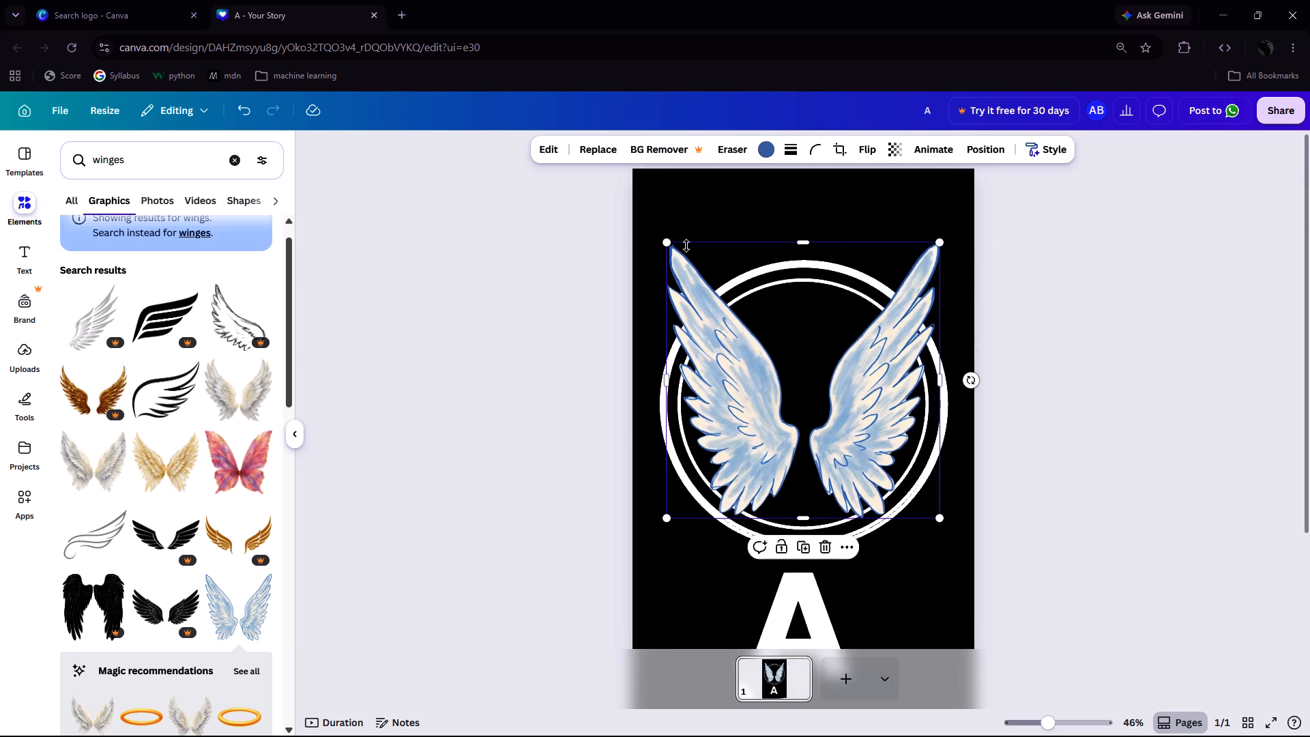
drag(665, 245, 698, 283)
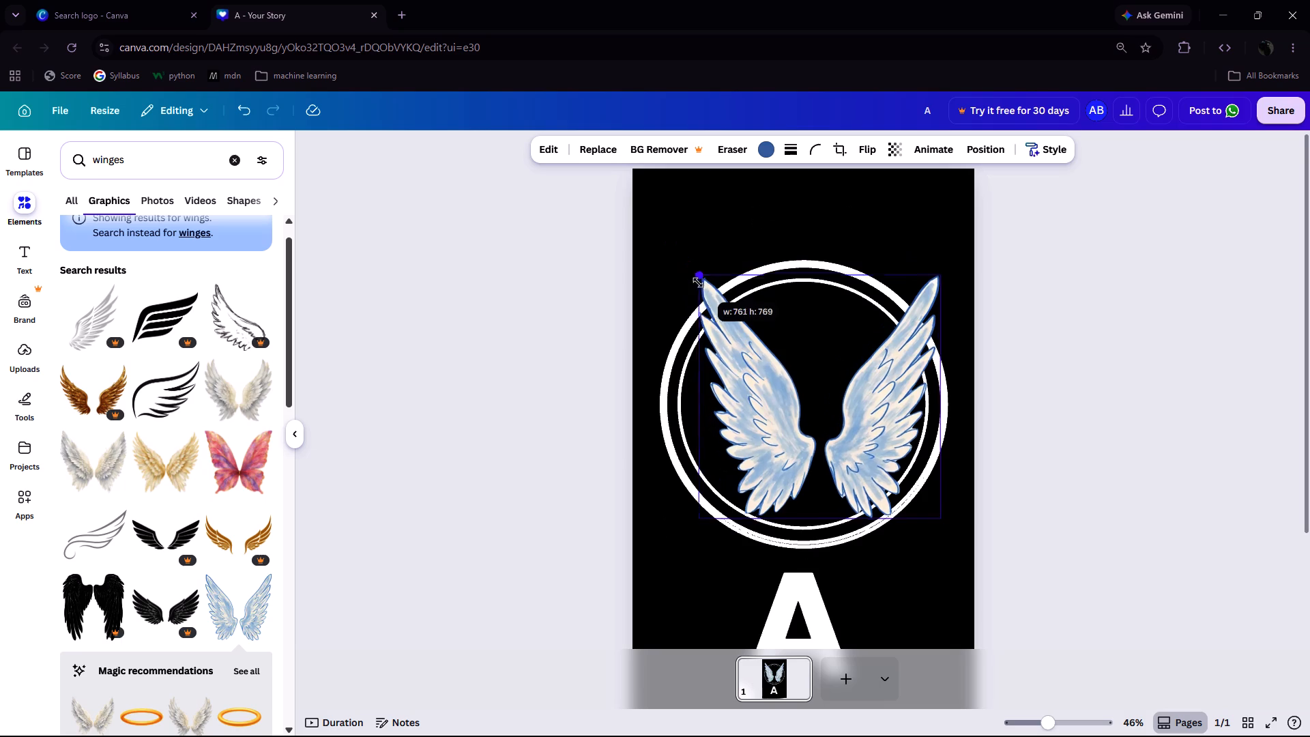
drag(698, 283, 726, 321)
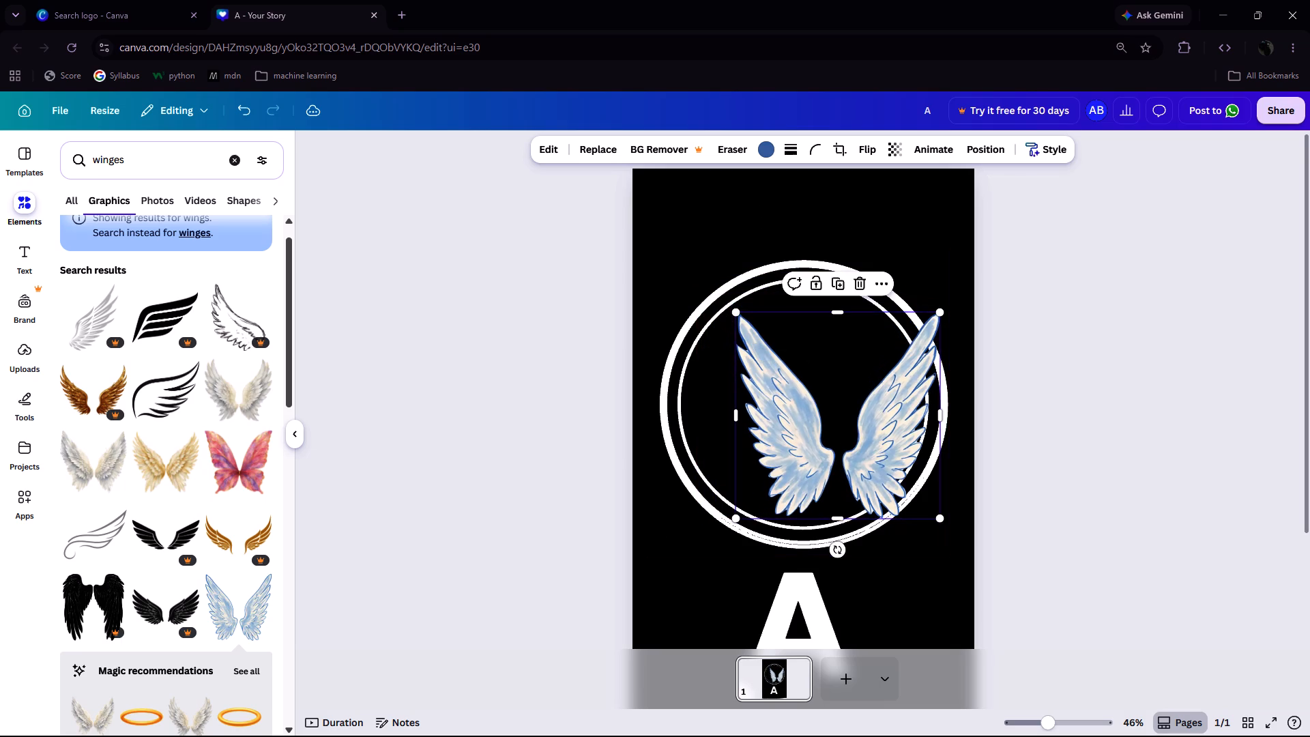
drag(819, 405, 789, 409)
drag(705, 313, 714, 317)
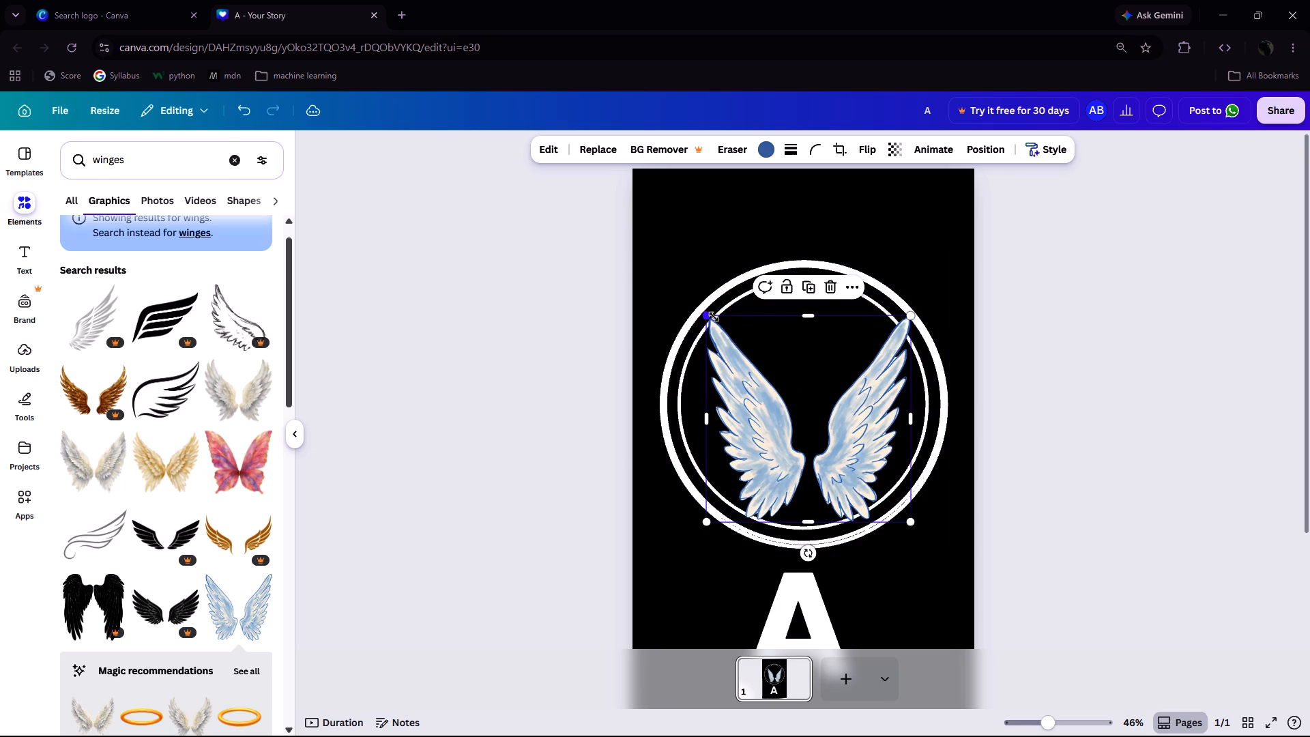
drag(714, 317, 722, 322)
drag(882, 407, 871, 405)
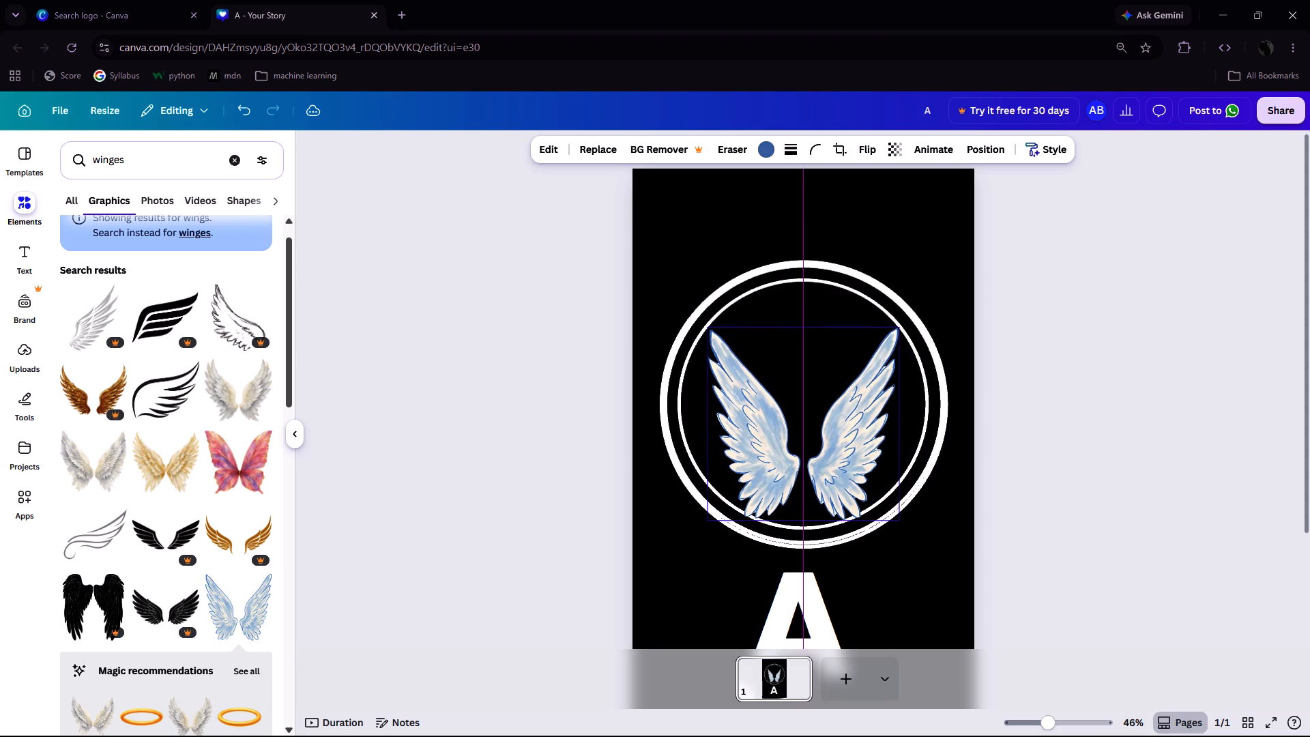
drag(871, 405, 872, 402)
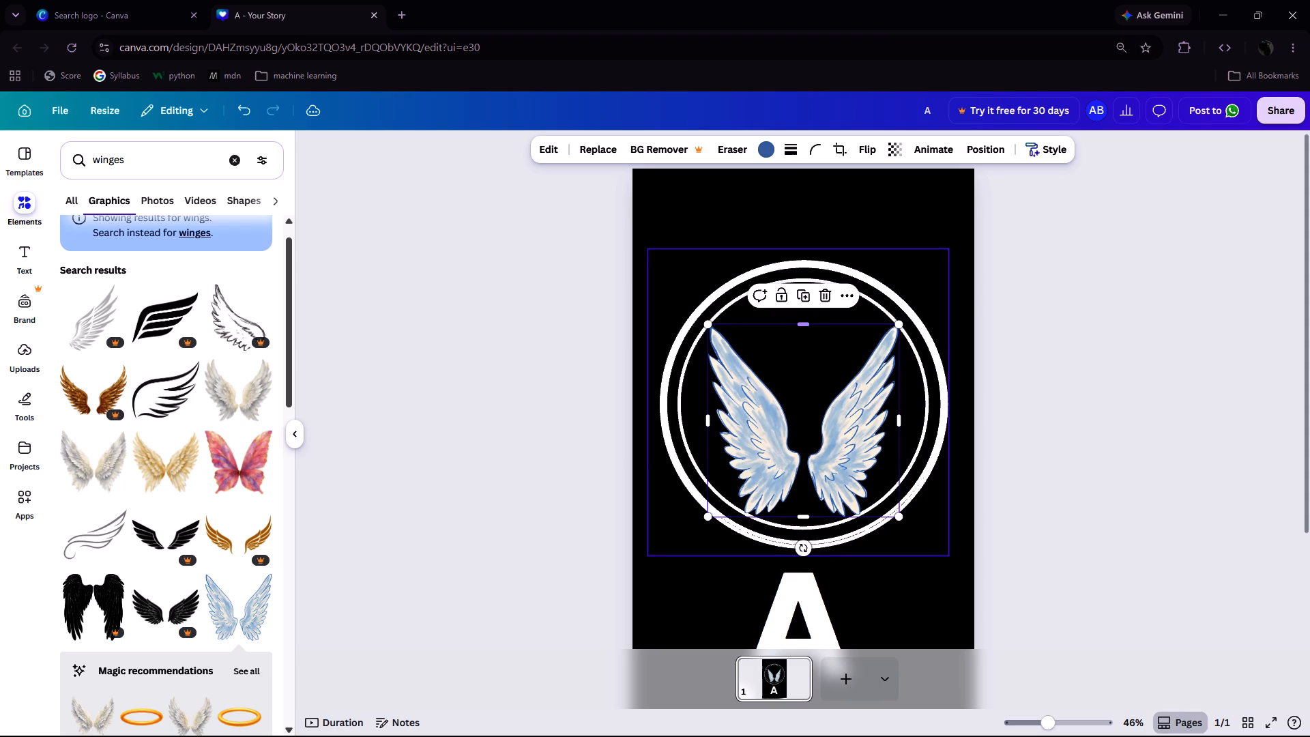
drag(709, 319, 719, 331)
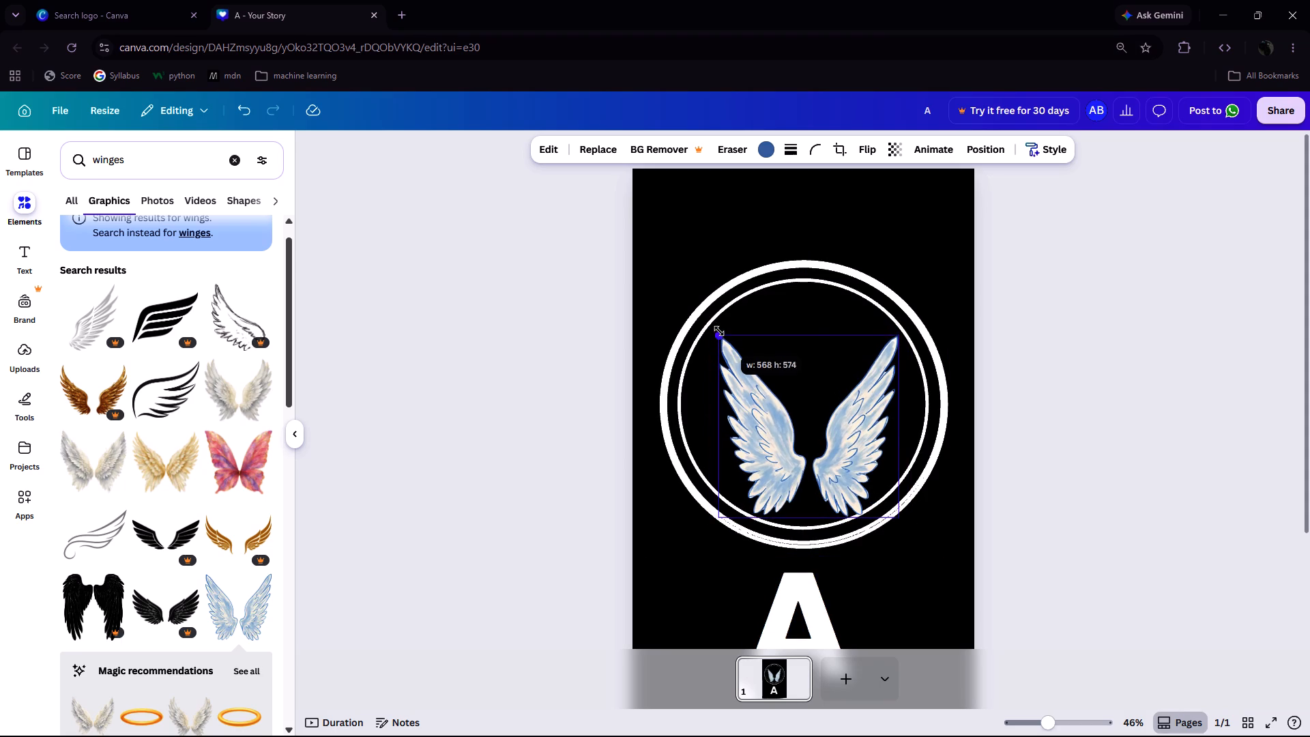
drag(800, 406, 798, 396)
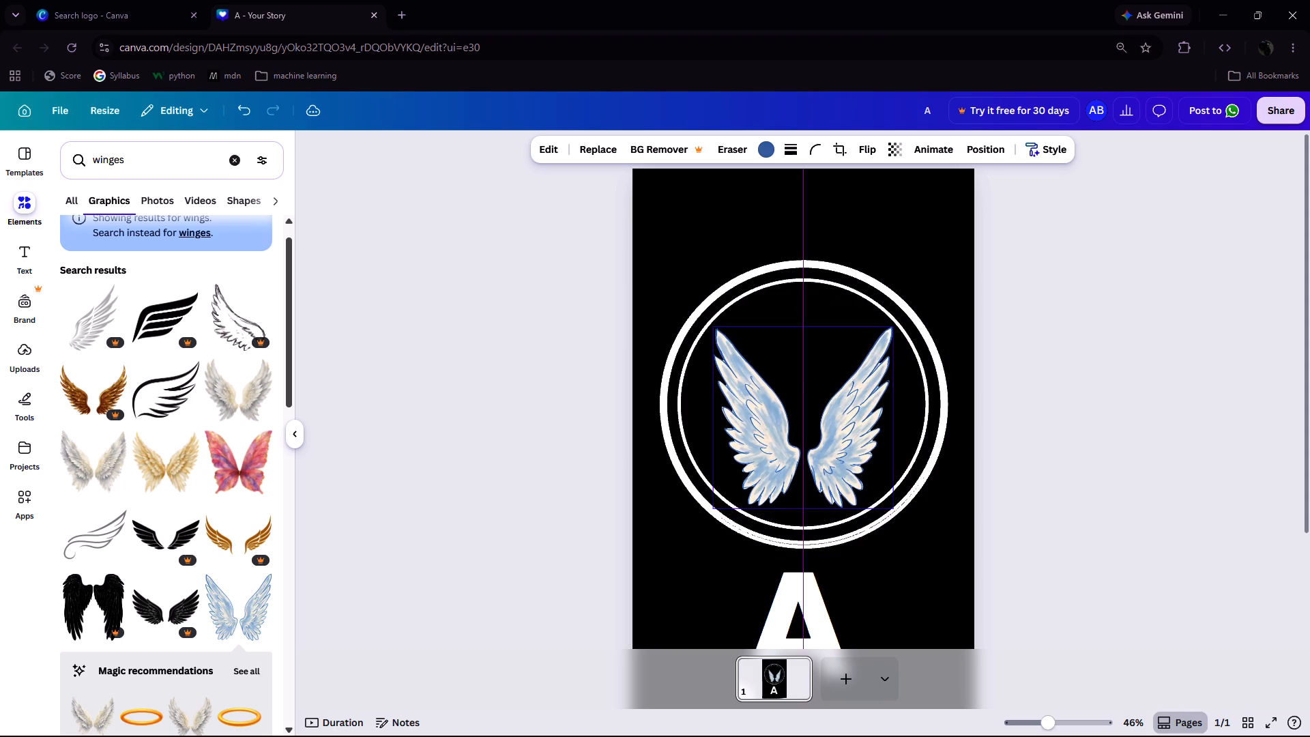
drag(798, 396, 797, 396)
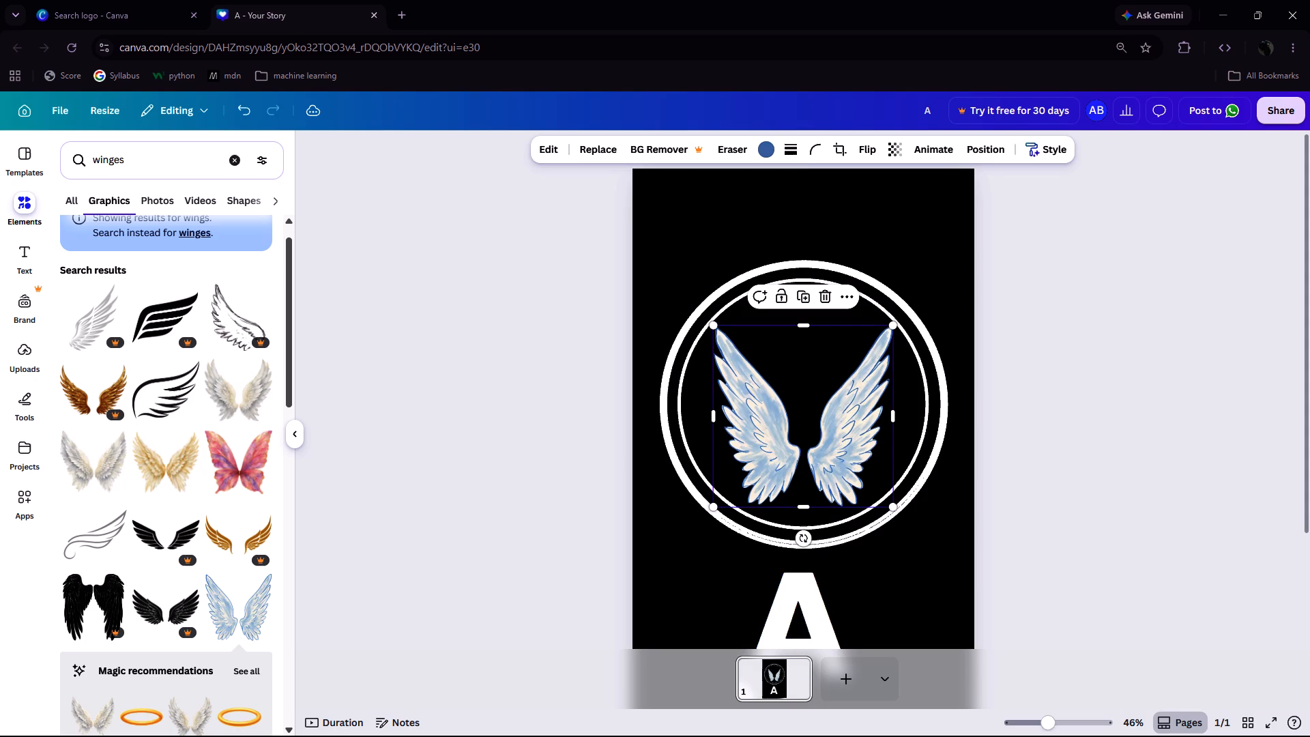
click(1057, 521)
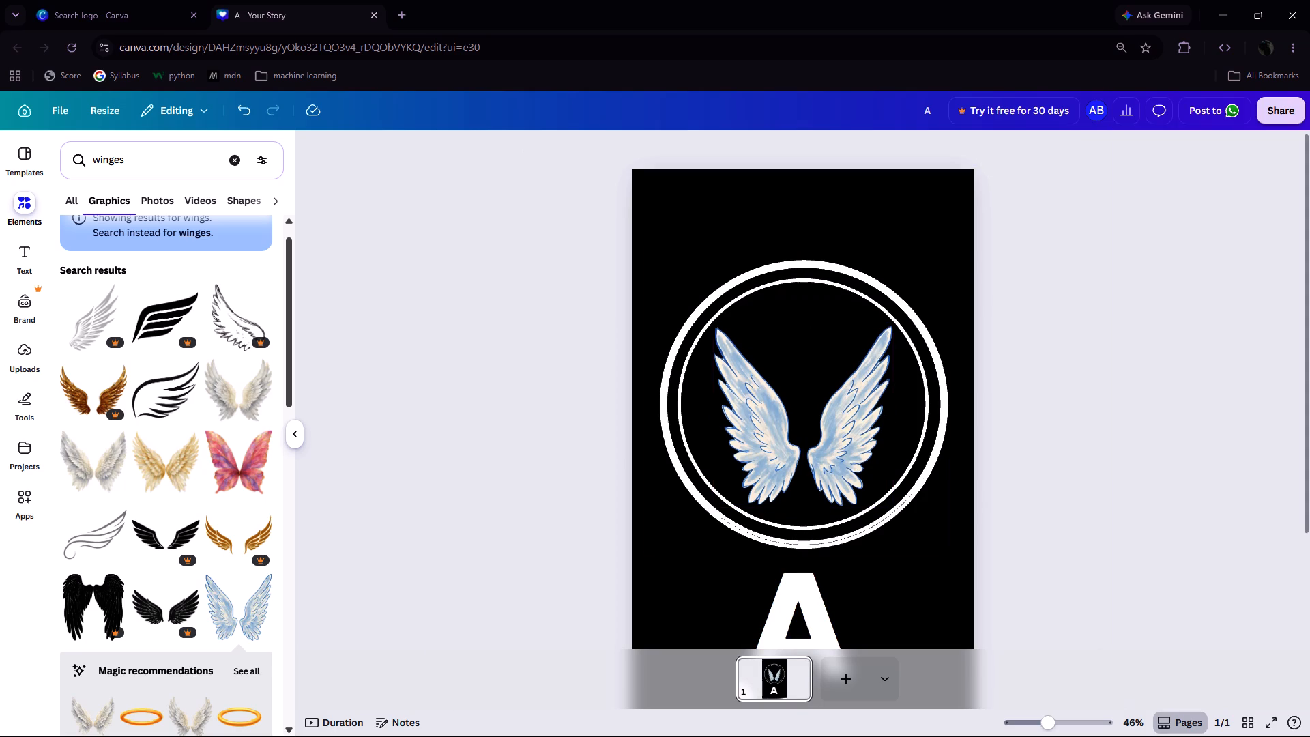
Move the letter A back into the circles, centred horizontally over the lower part of the wings.
drag(803, 605, 803, 556)
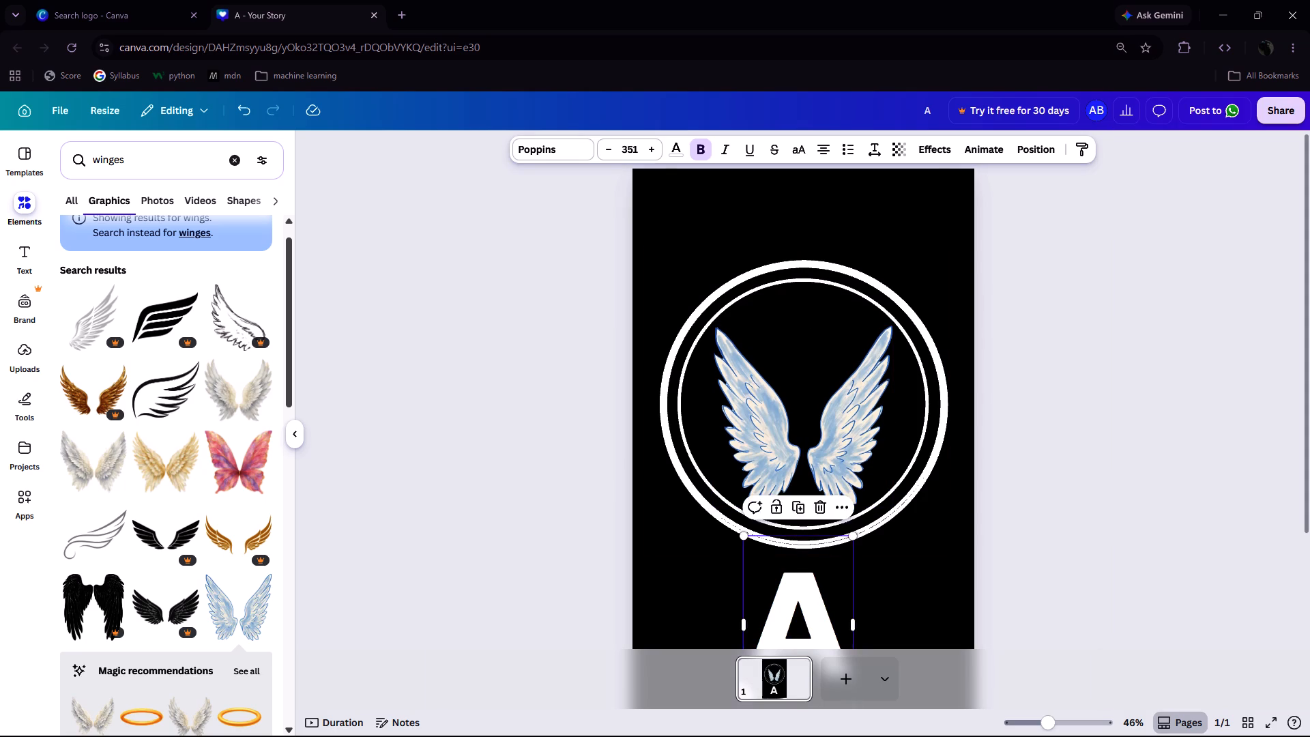
drag(803, 556, 804, 433)
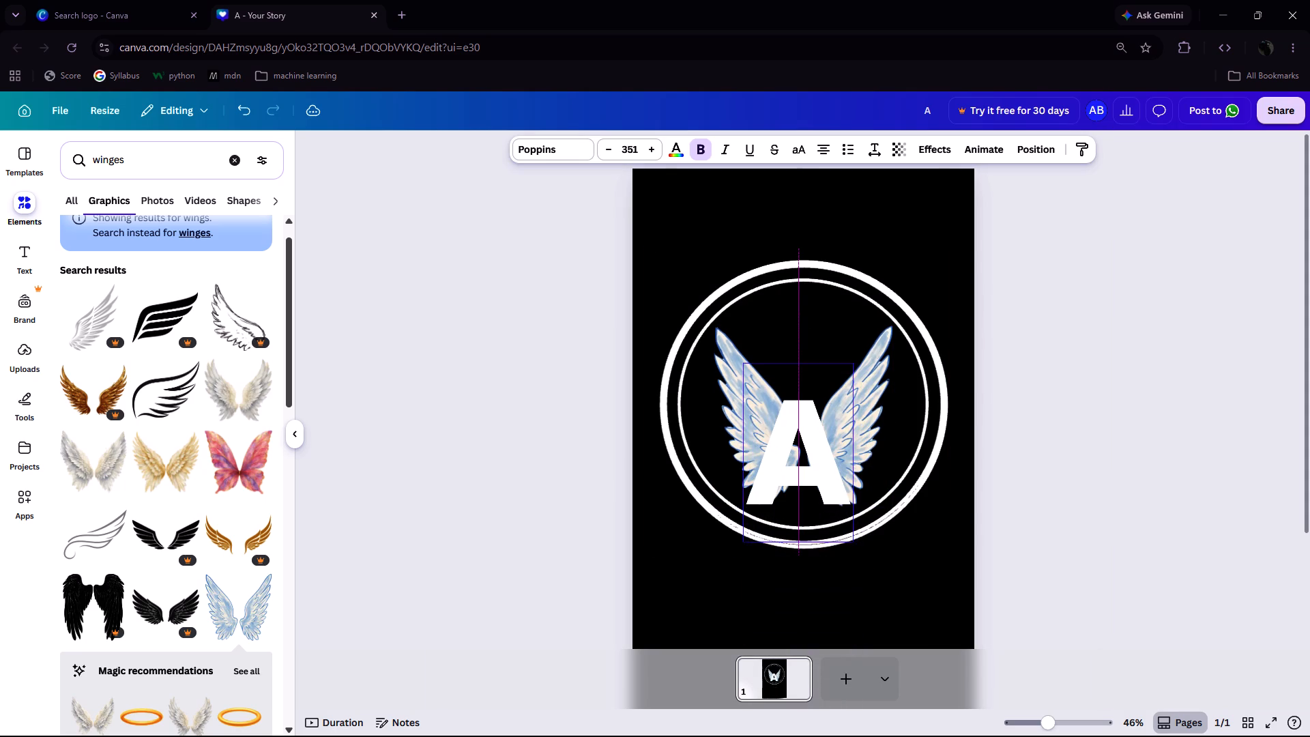
drag(804, 433, 809, 441)
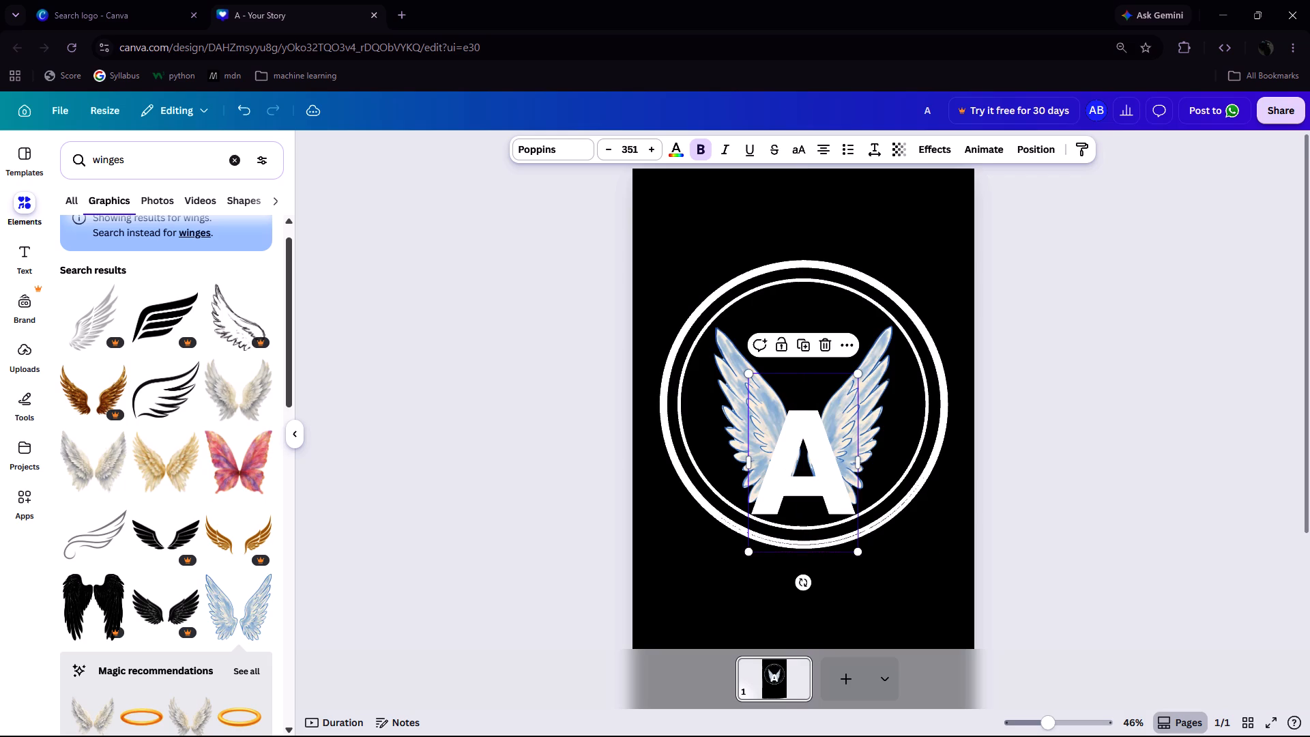
click(1155, 467)
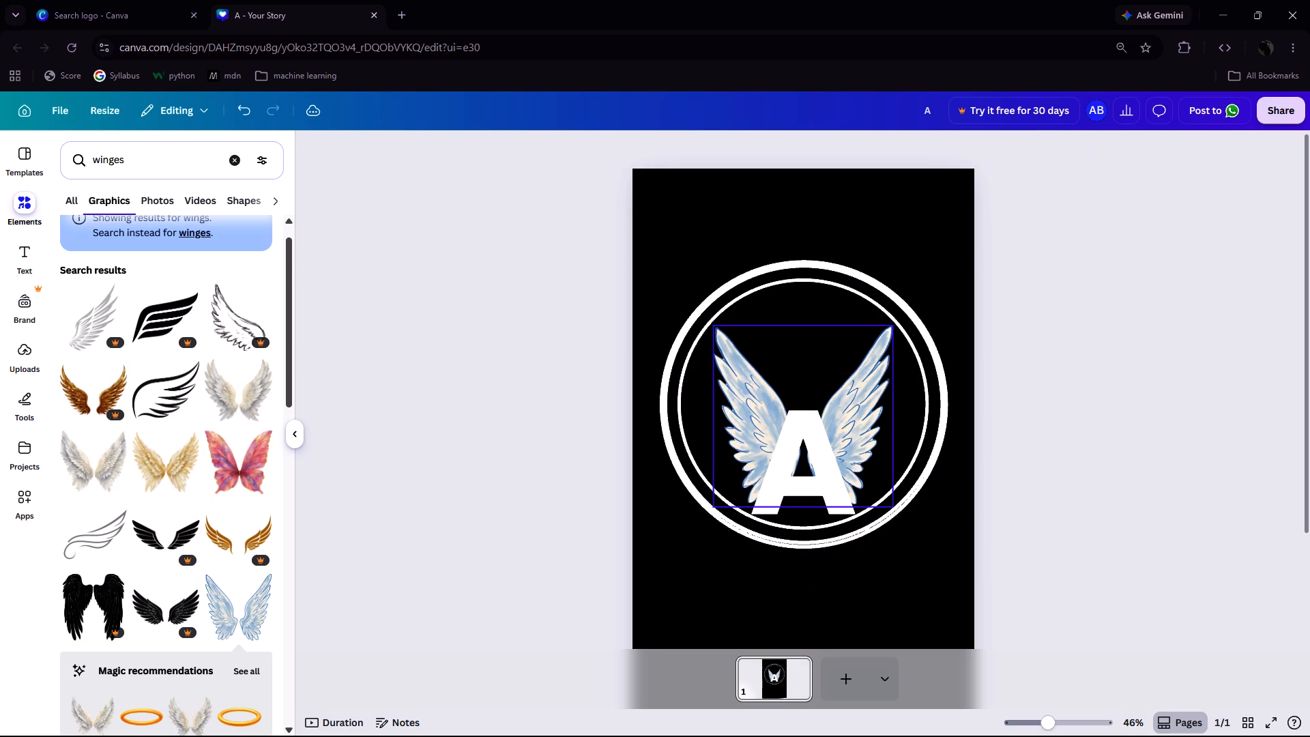
Recolour the white letter A with the black-to-brown gradient from the default gradient colours.
click(811, 448)
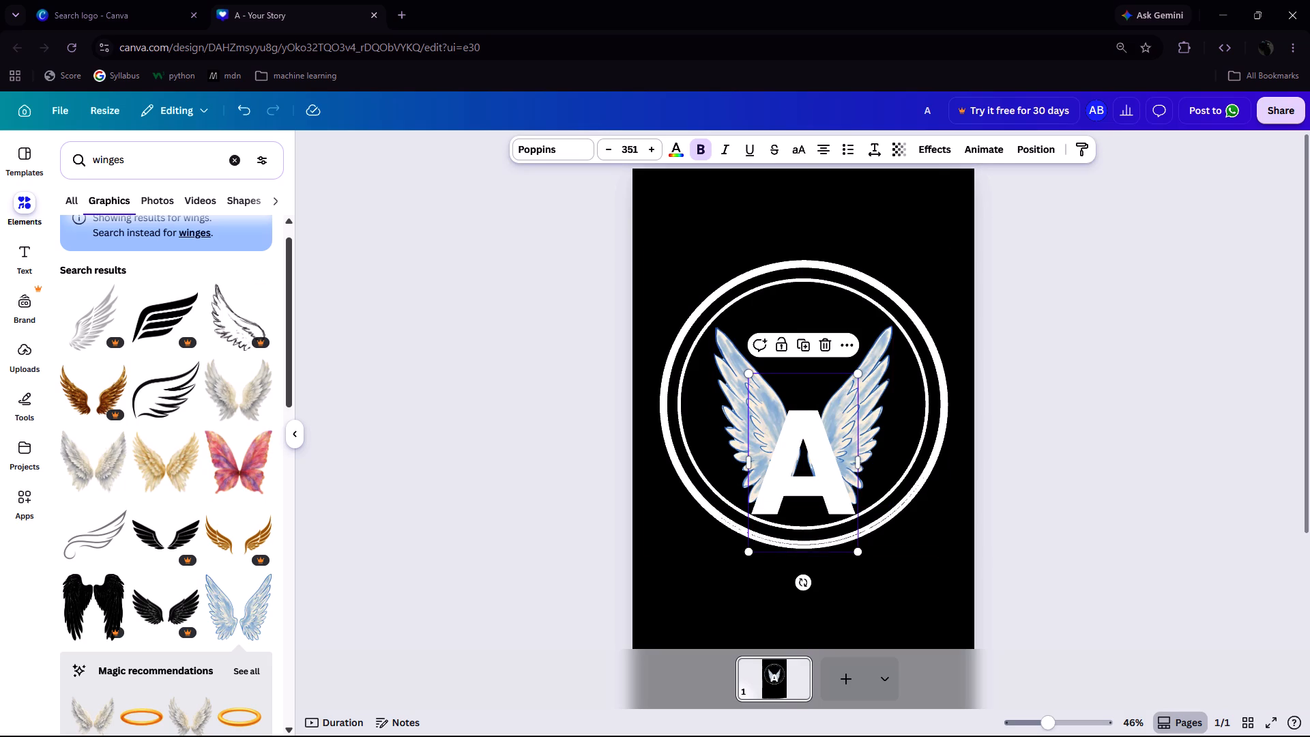
click(669, 154)
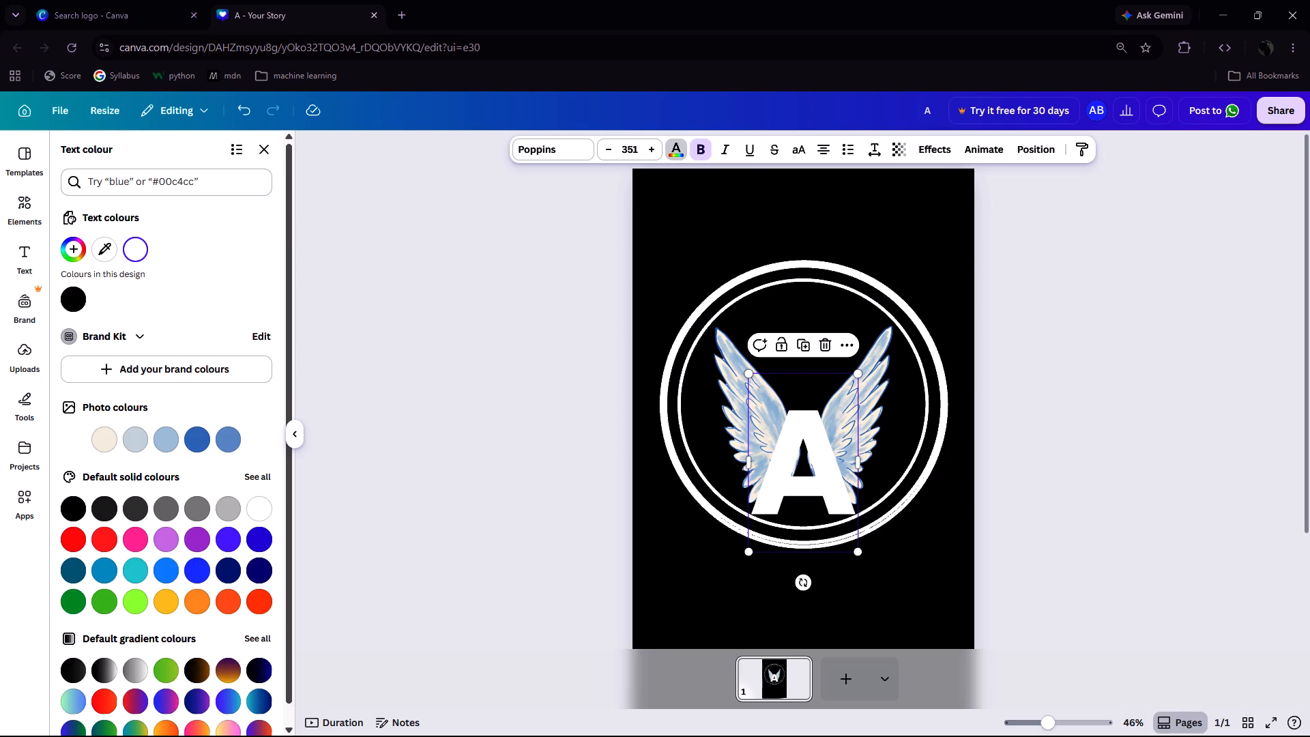
scroll(215, 523, down, 3)
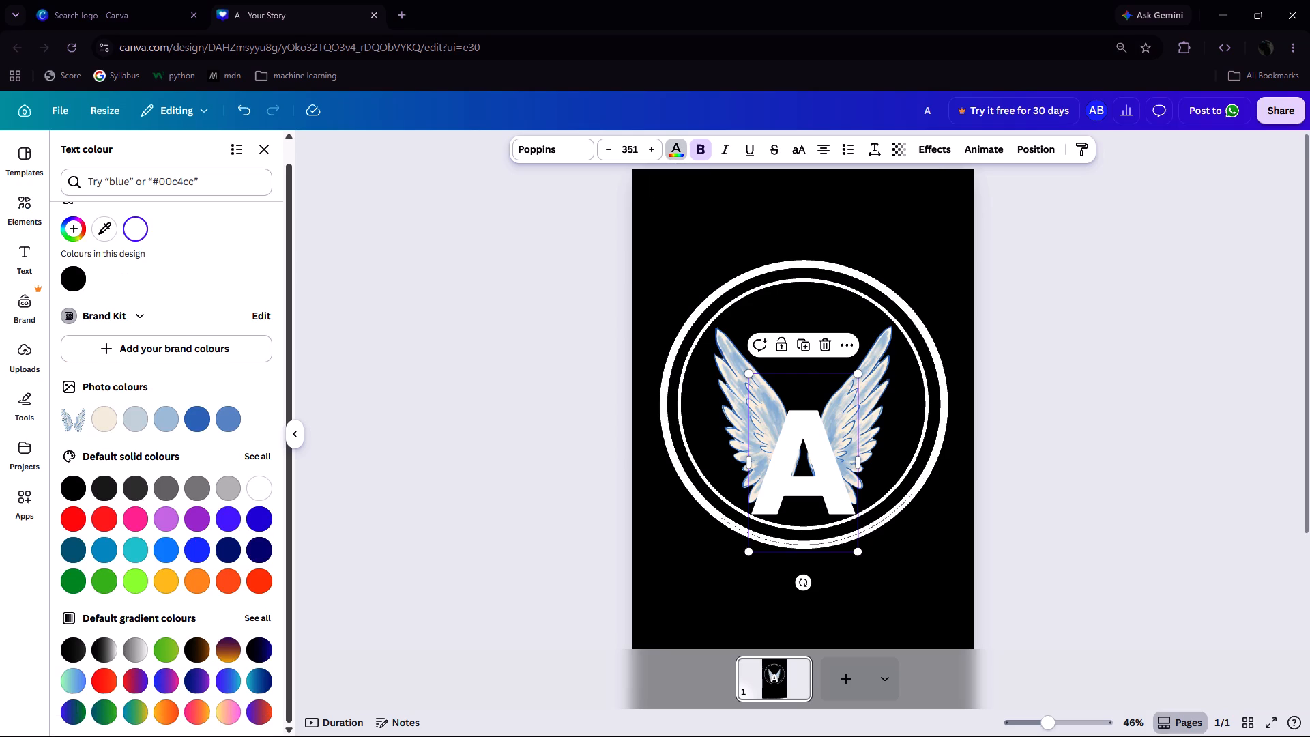
click(196, 654)
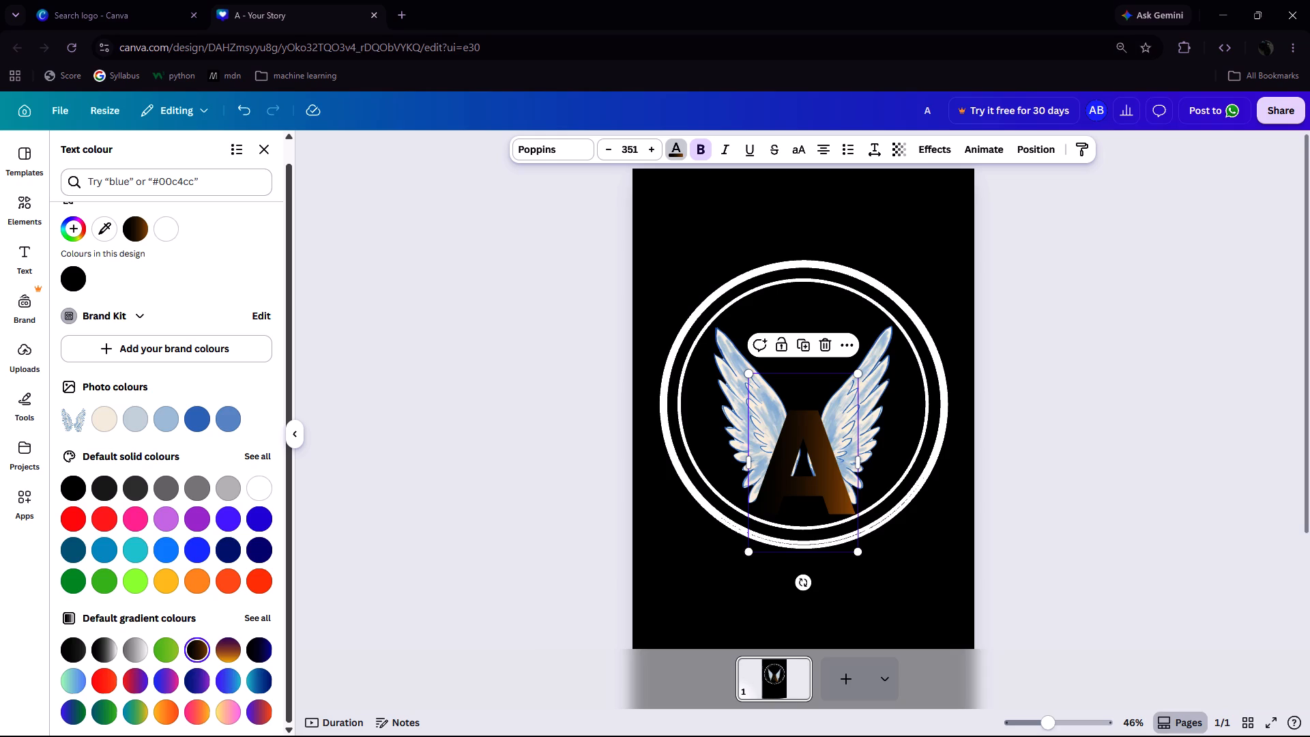
scroll(196, 654, down, 1)
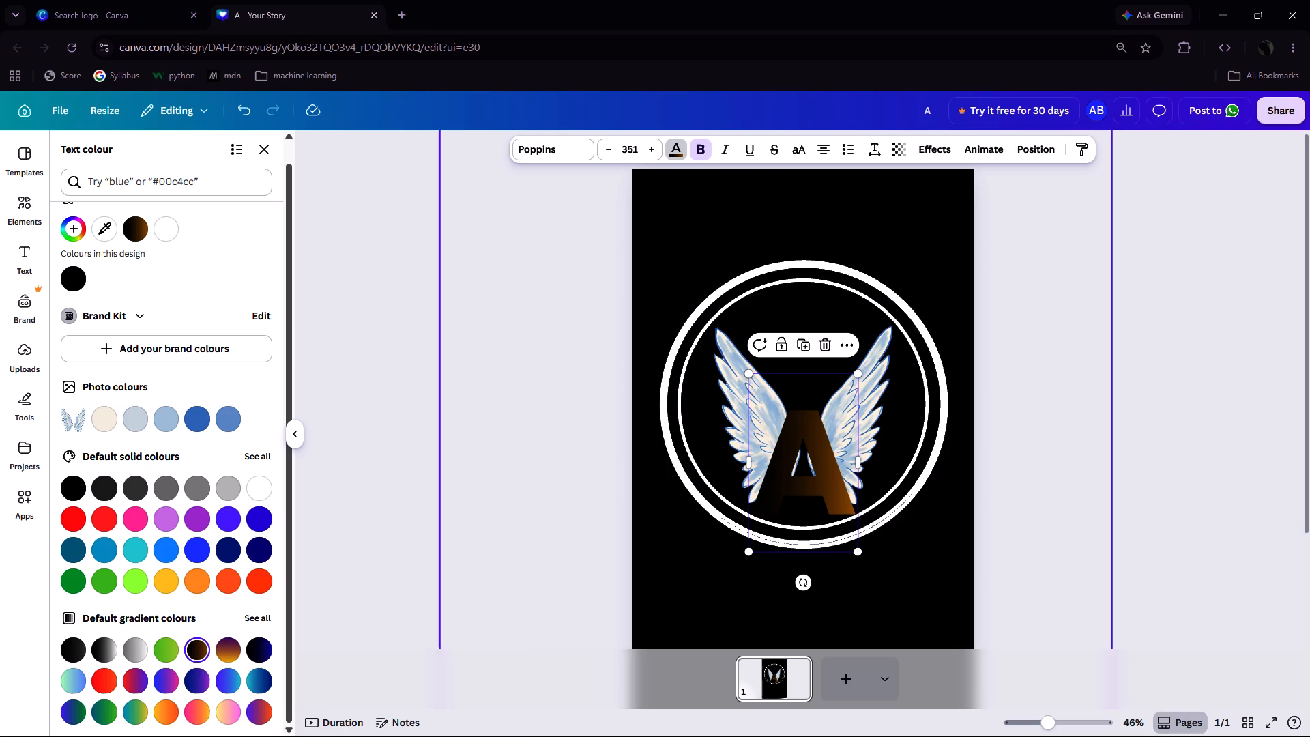
click(730, 380)
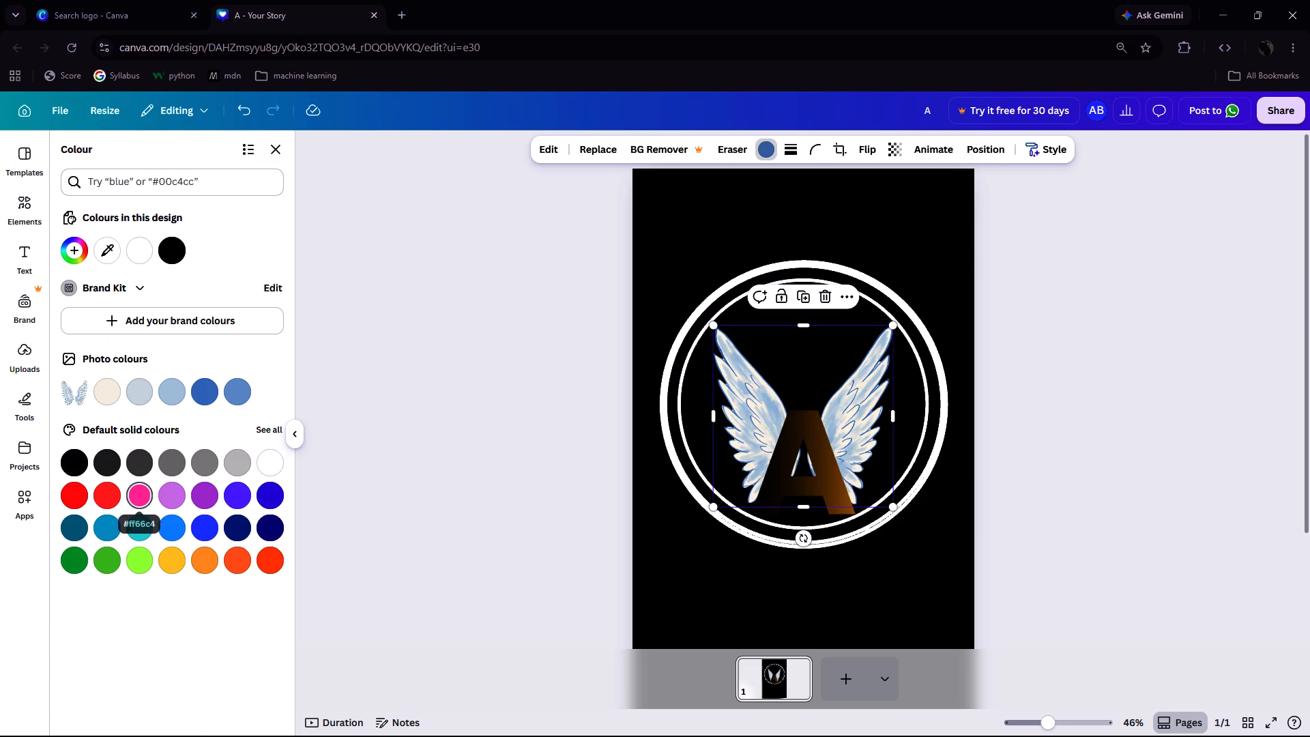
click(107, 472)
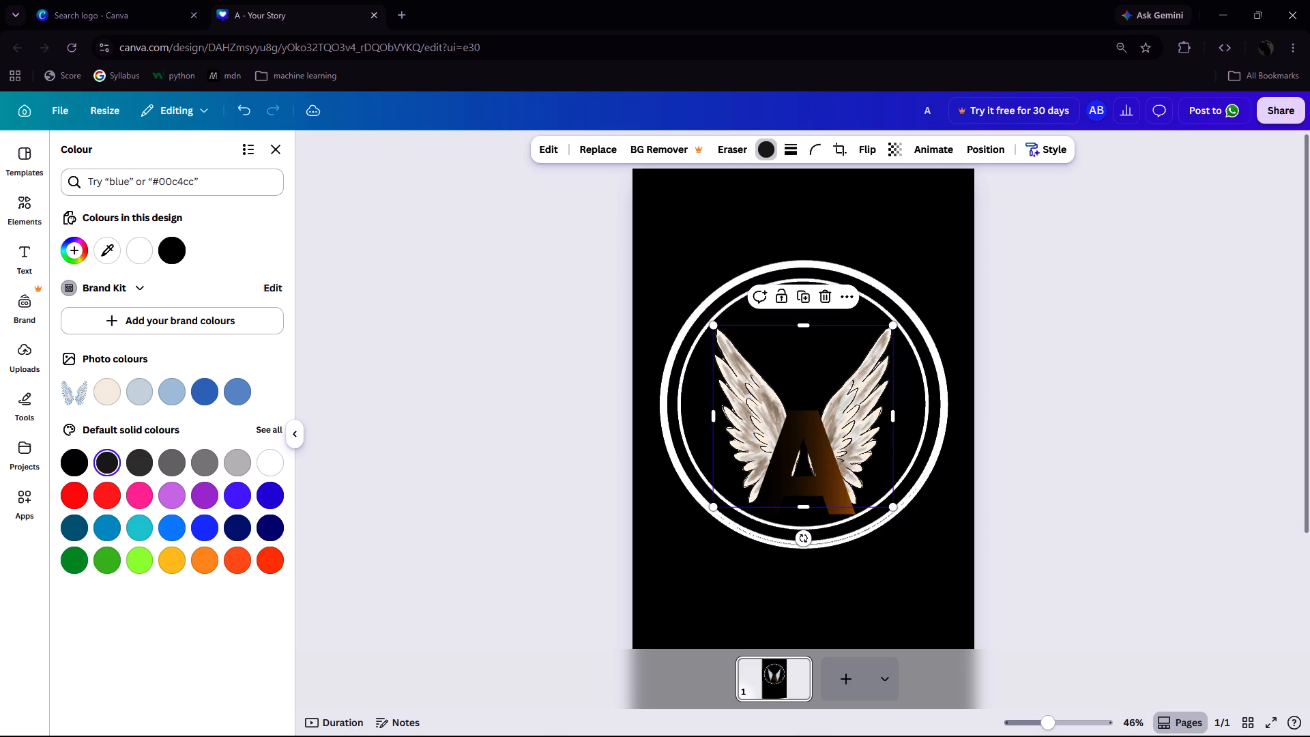
click(437, 497)
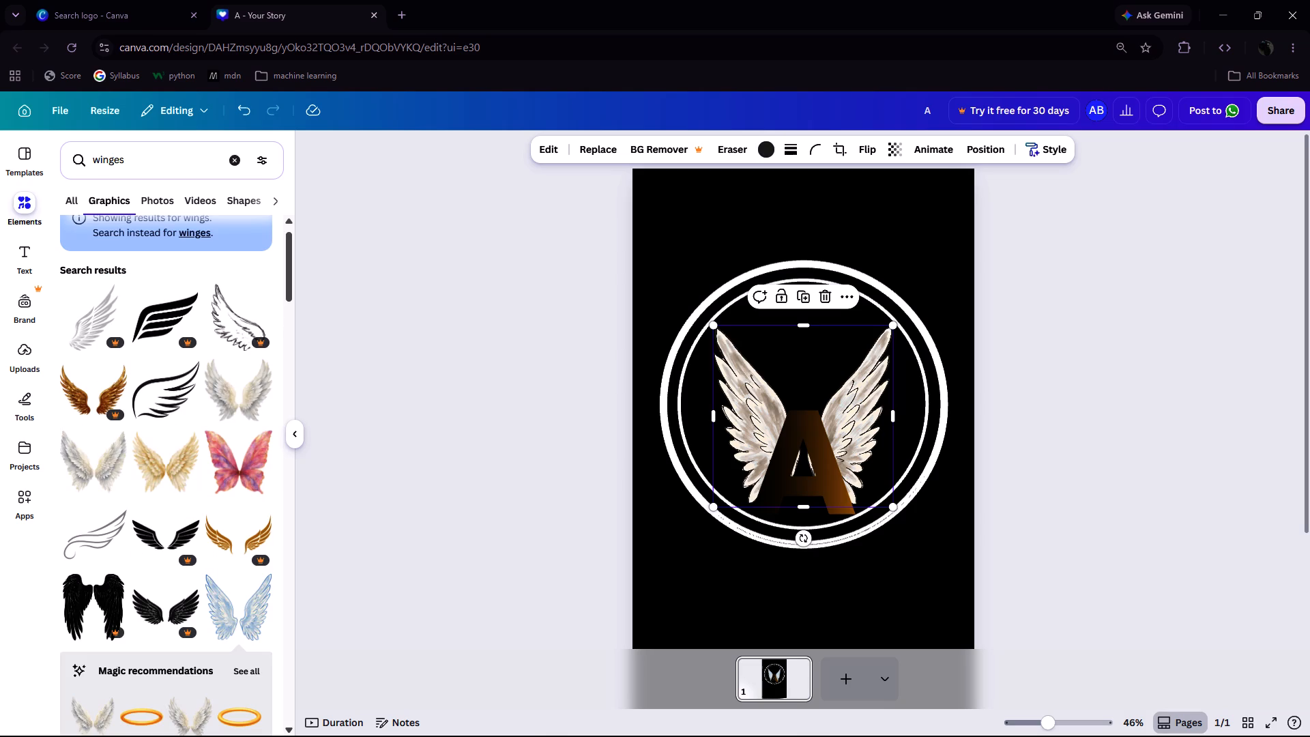
click(628, 474)
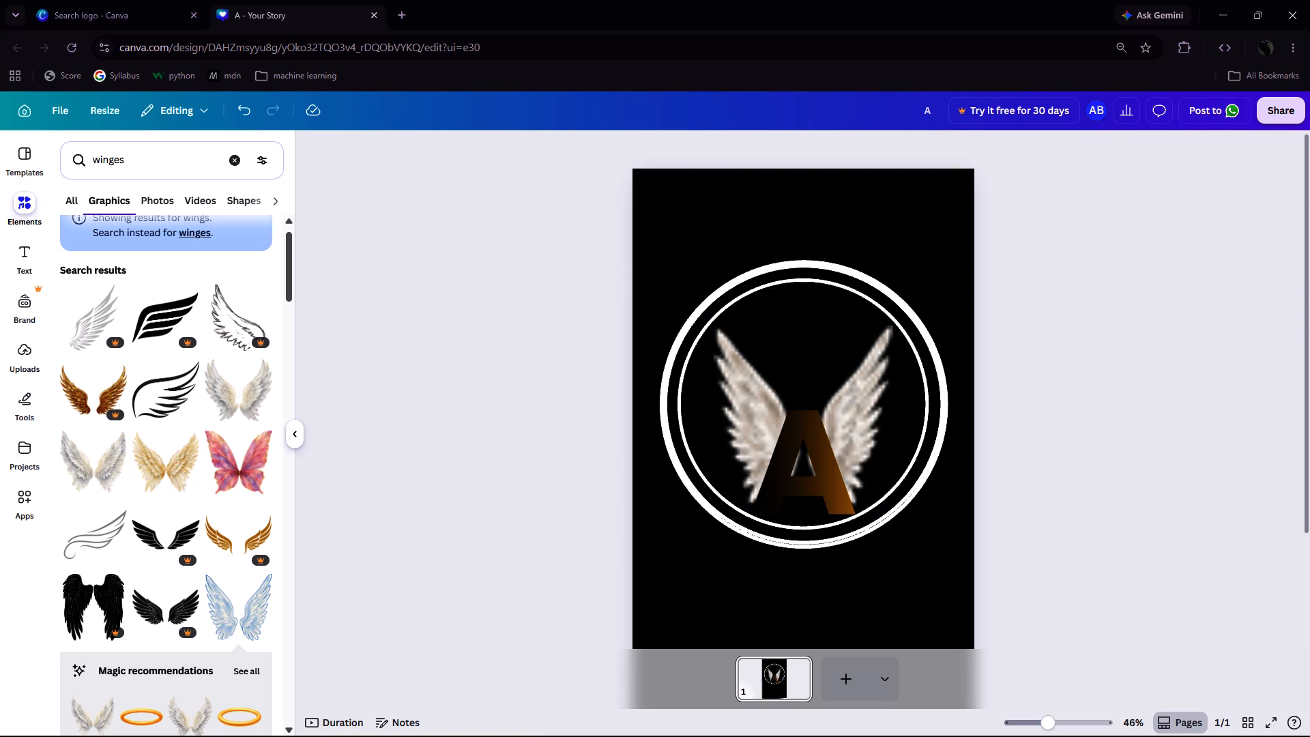
click(745, 379)
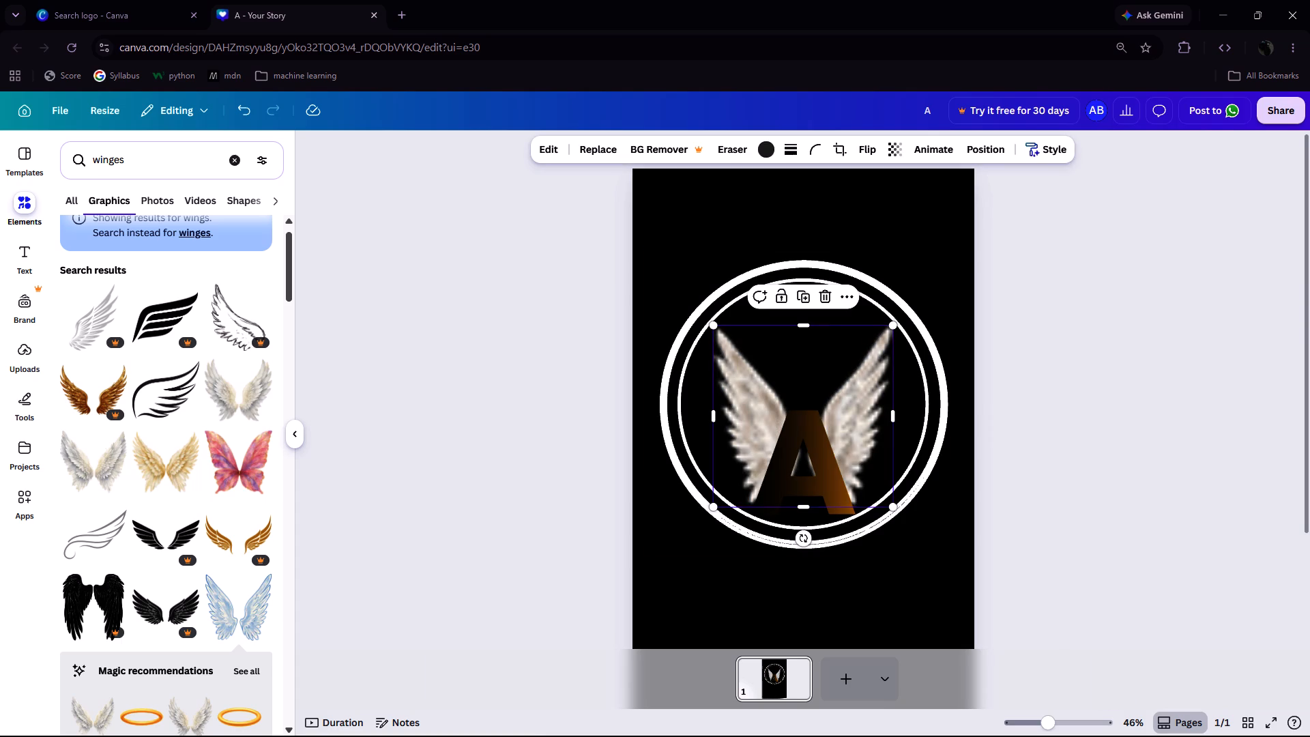
click(570, 515)
click(512, 519)
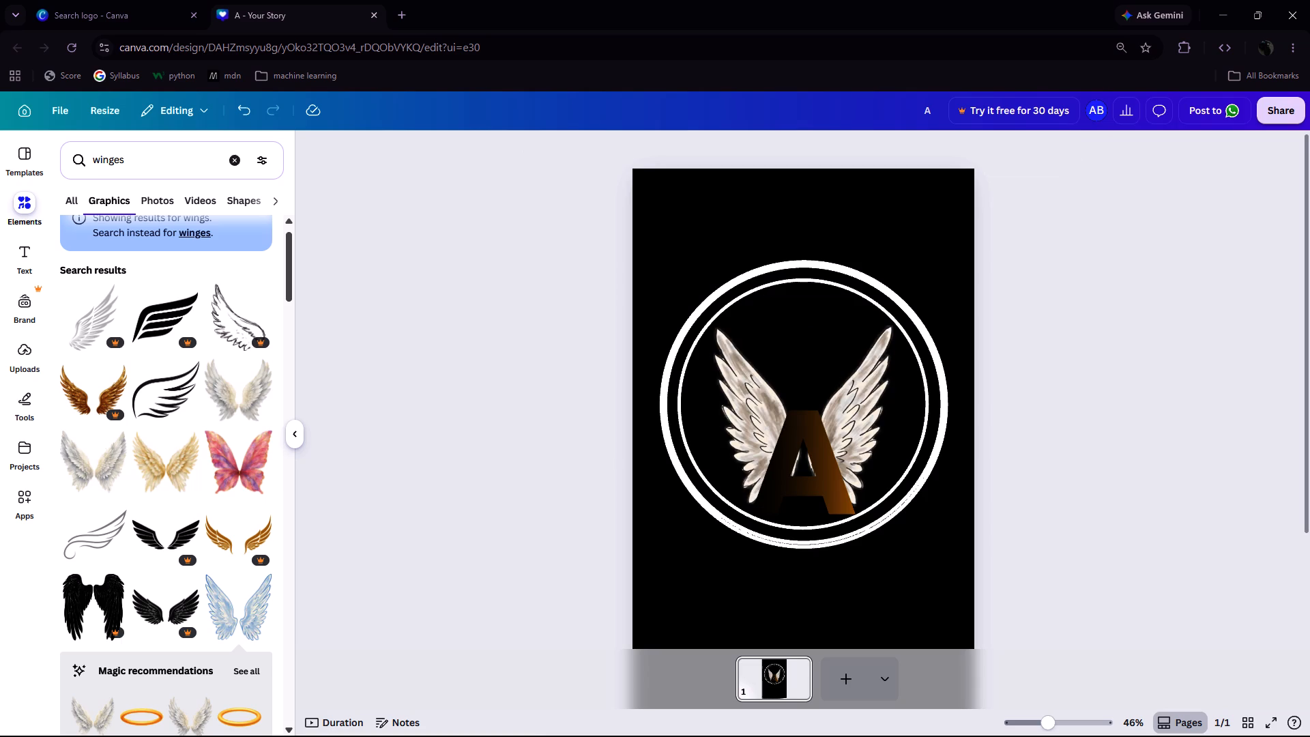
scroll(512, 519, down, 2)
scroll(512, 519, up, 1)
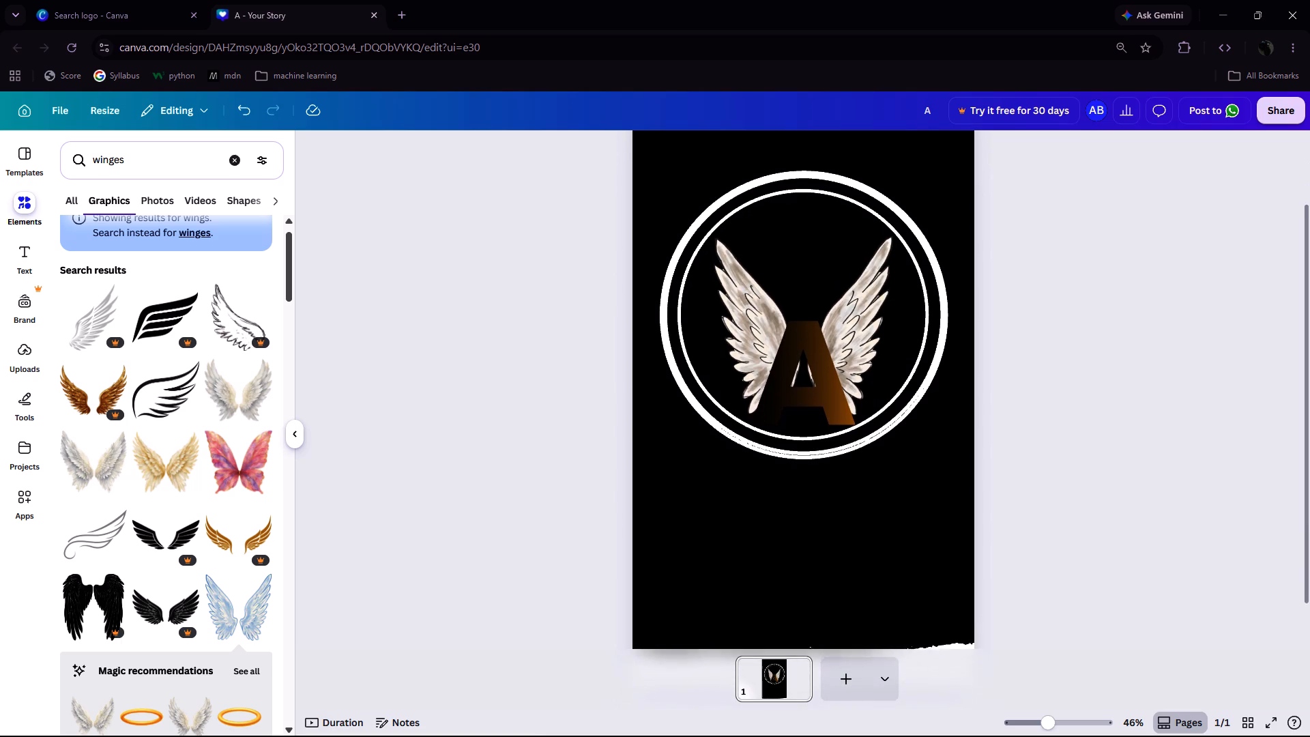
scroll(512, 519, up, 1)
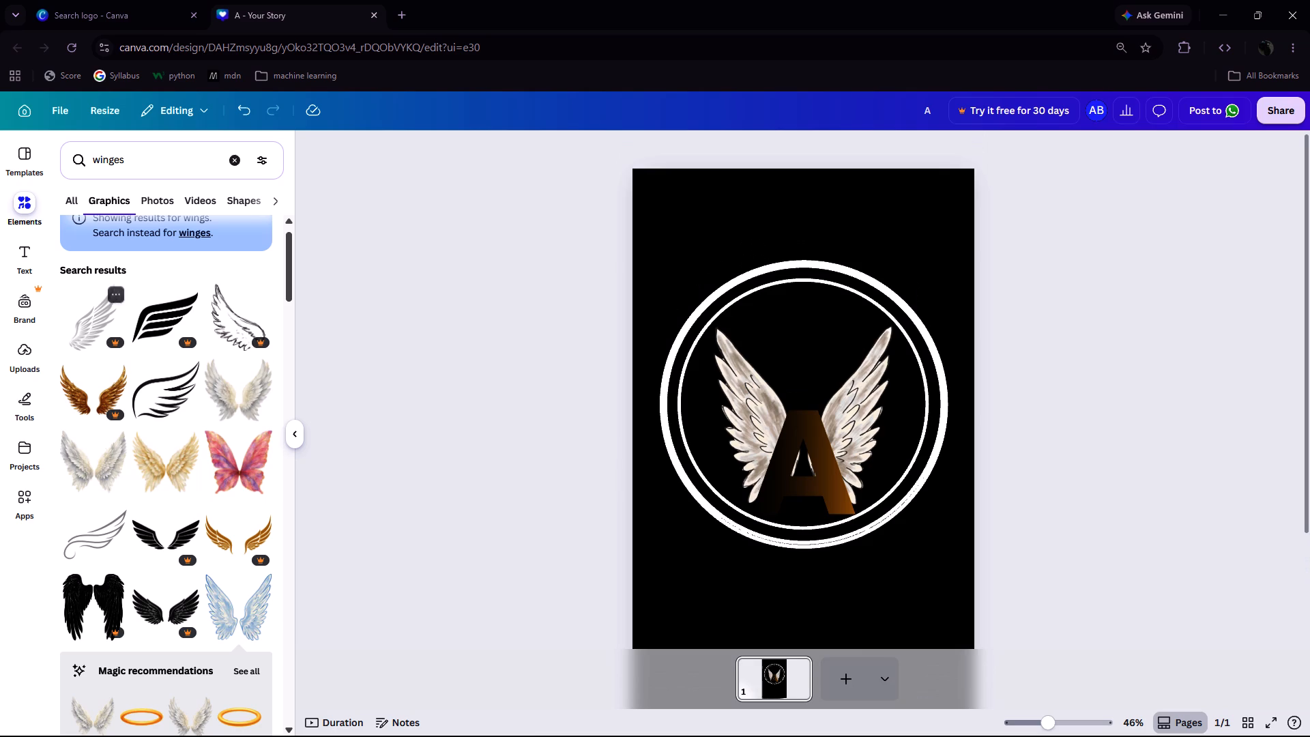
Add a subheading text box to the design and replace its placeholder with "Aniket".
click(27, 254)
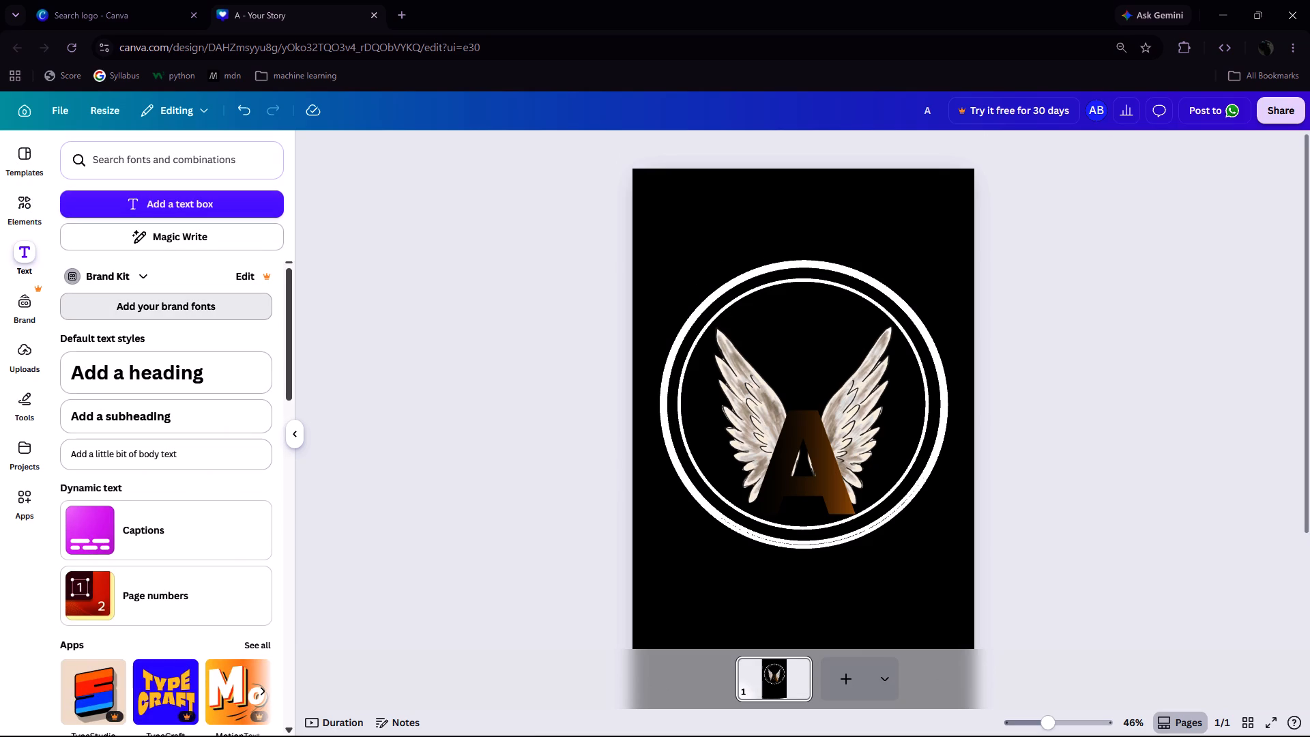
click(108, 306)
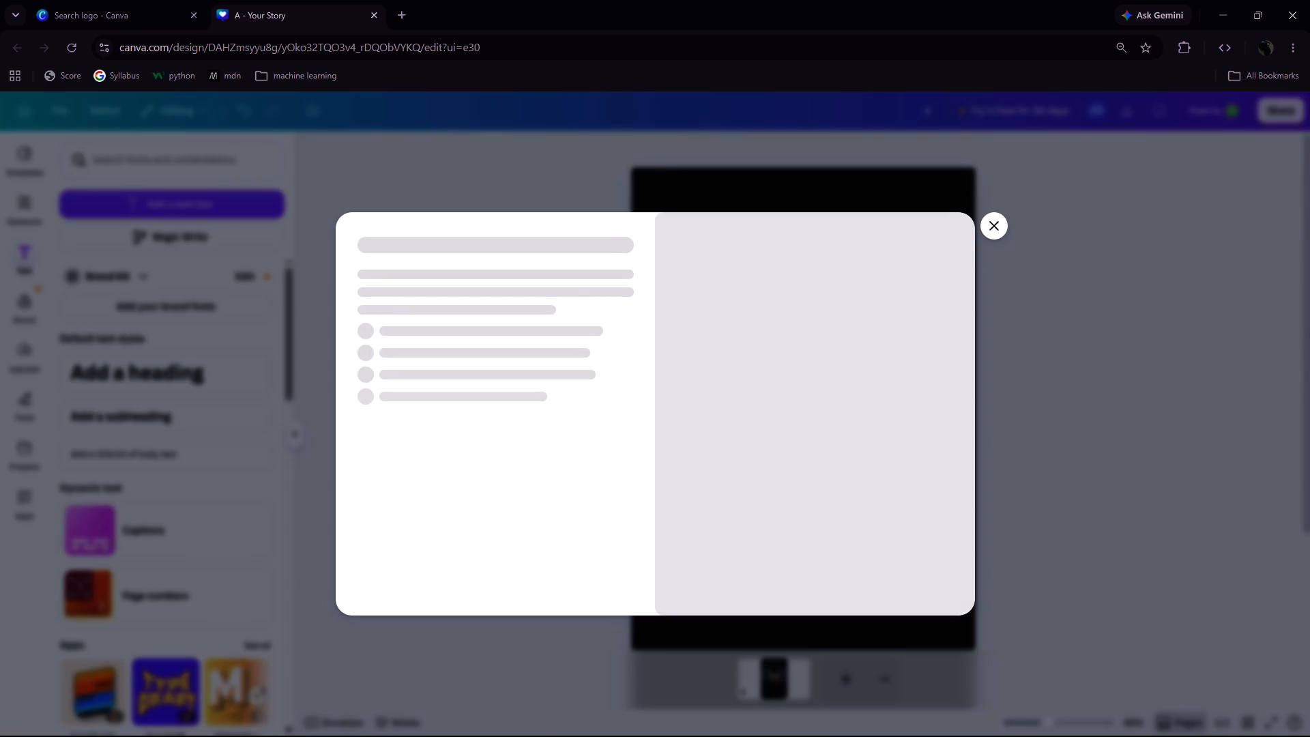
click(998, 235)
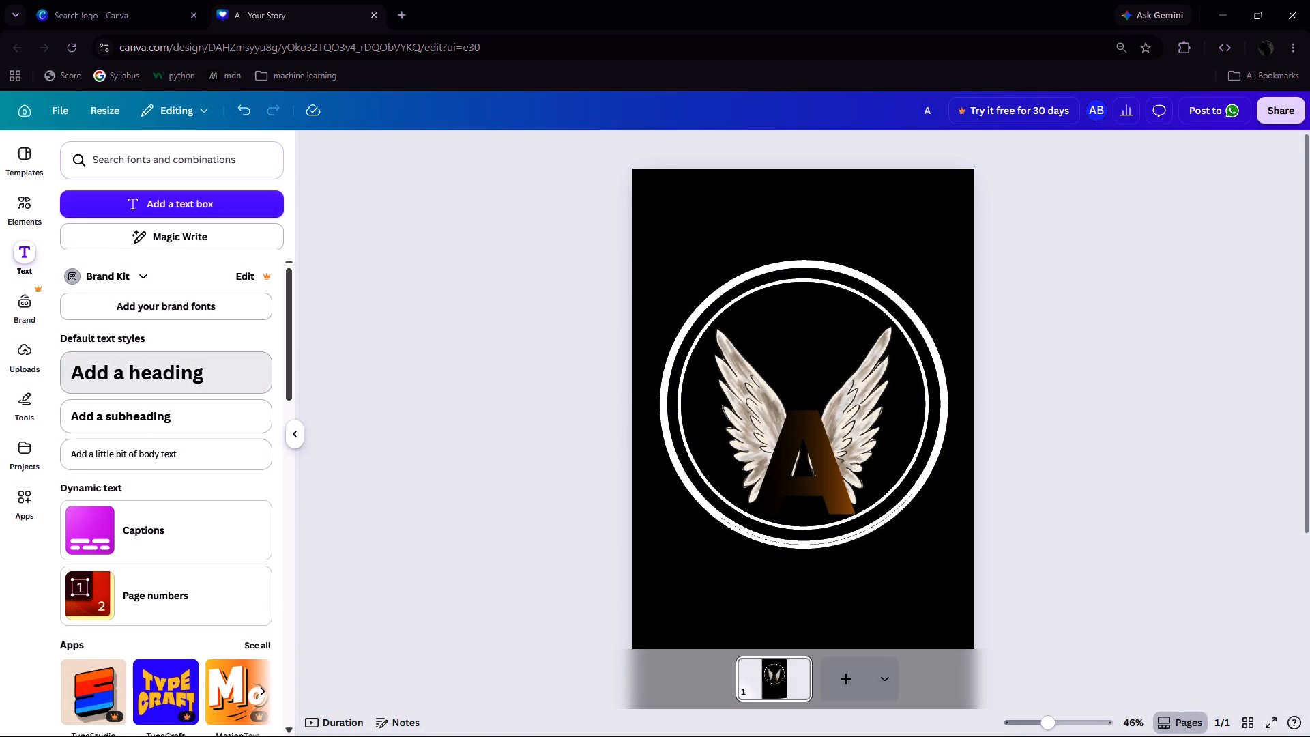
click(138, 414)
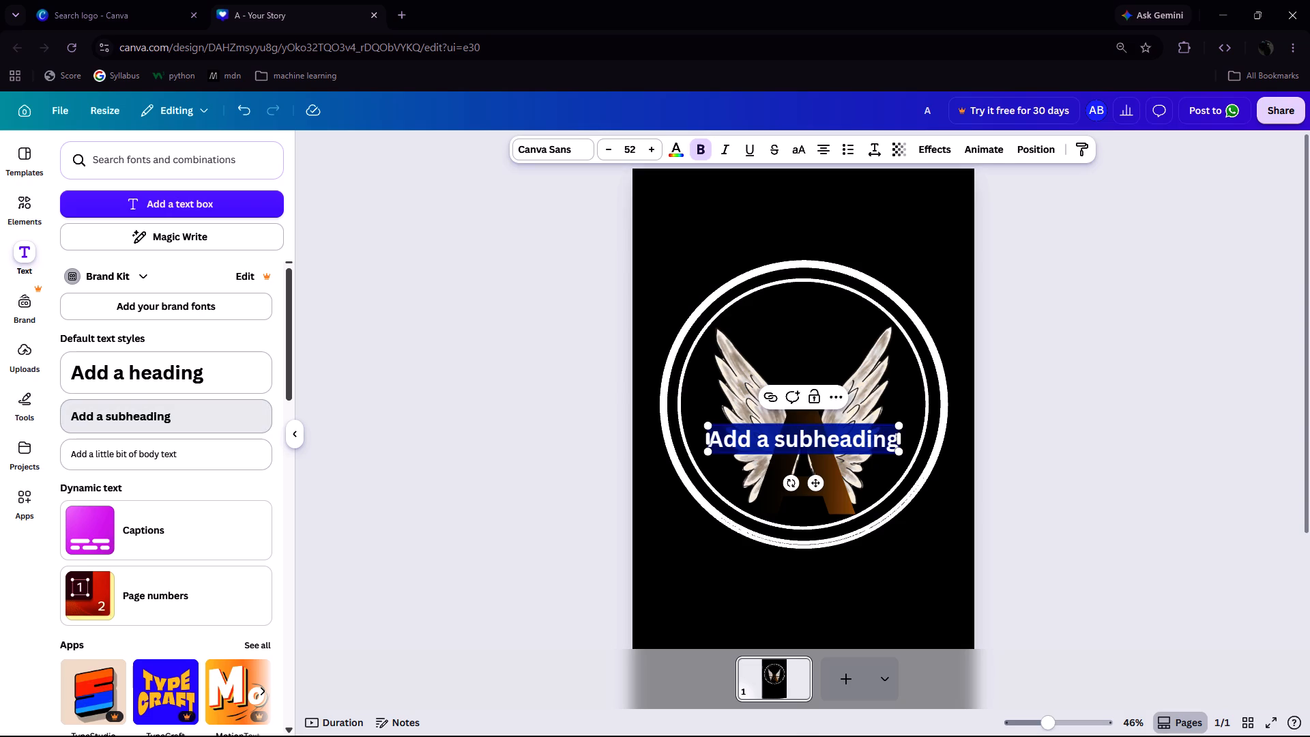
key(BackSpace)
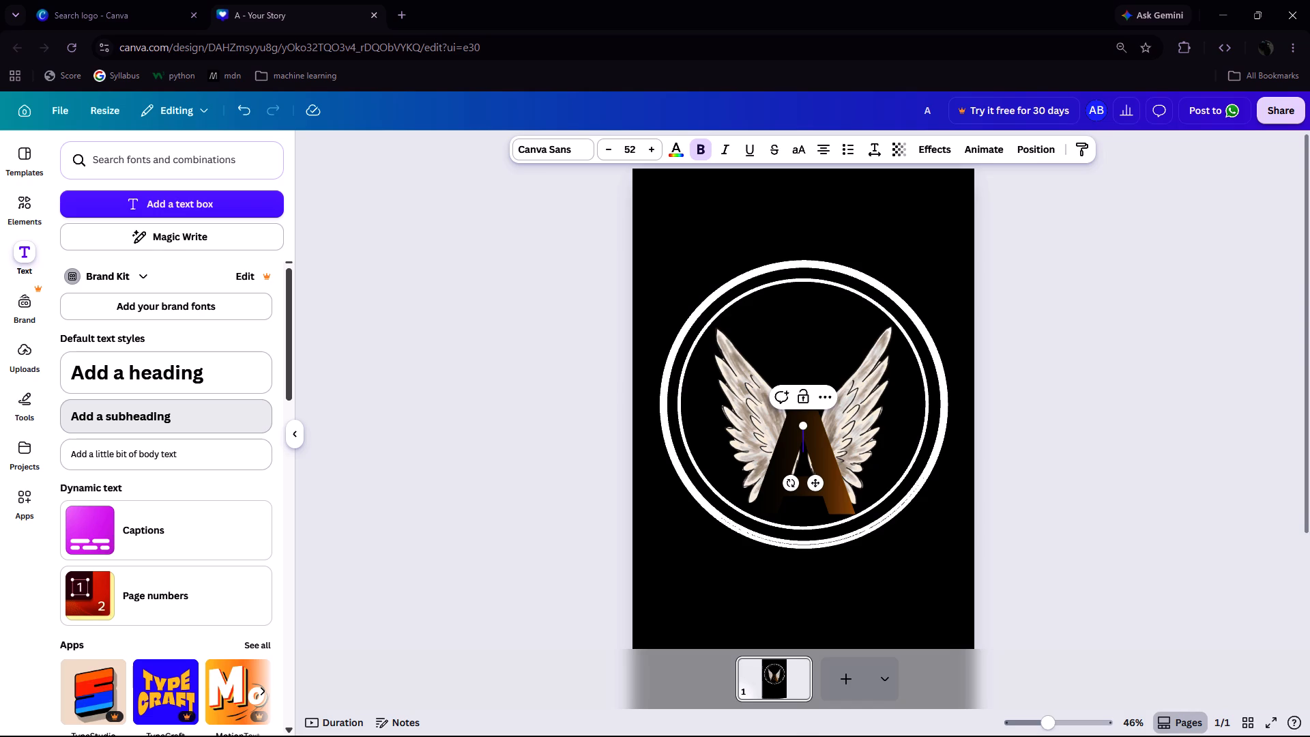
key(shift+a)
text(niket)
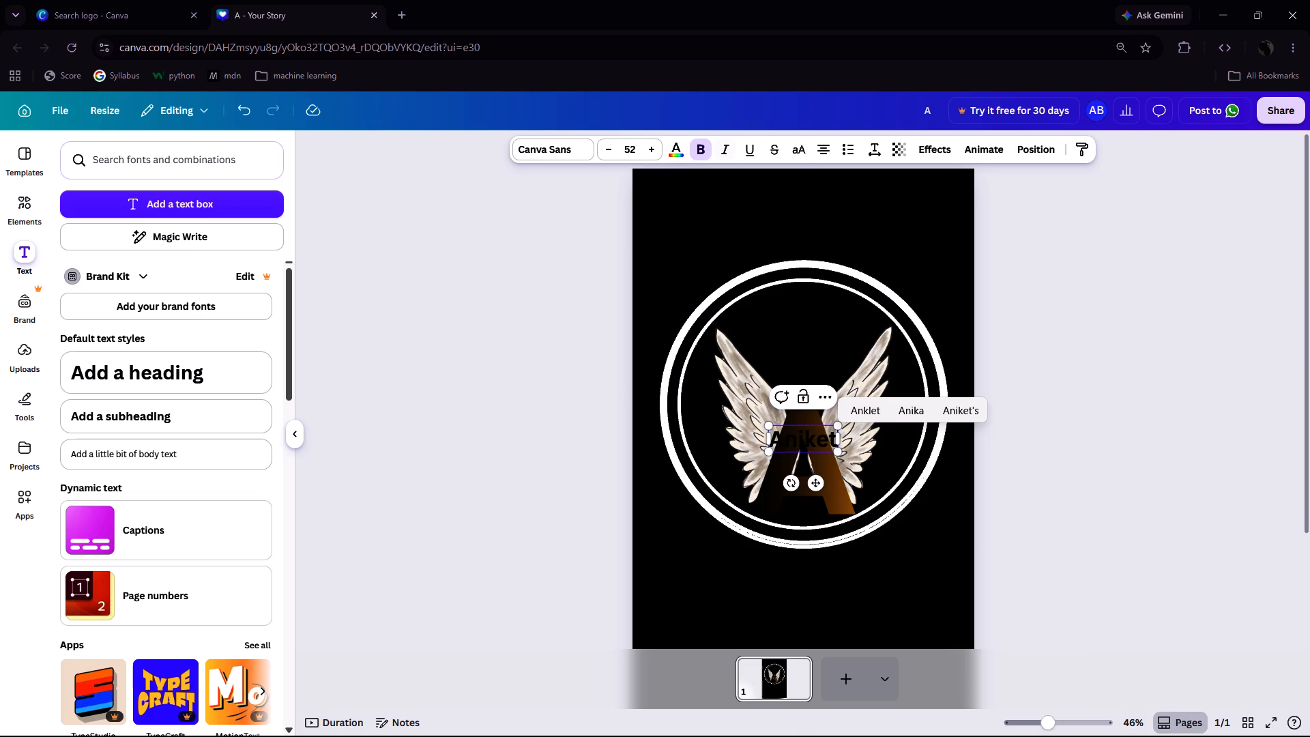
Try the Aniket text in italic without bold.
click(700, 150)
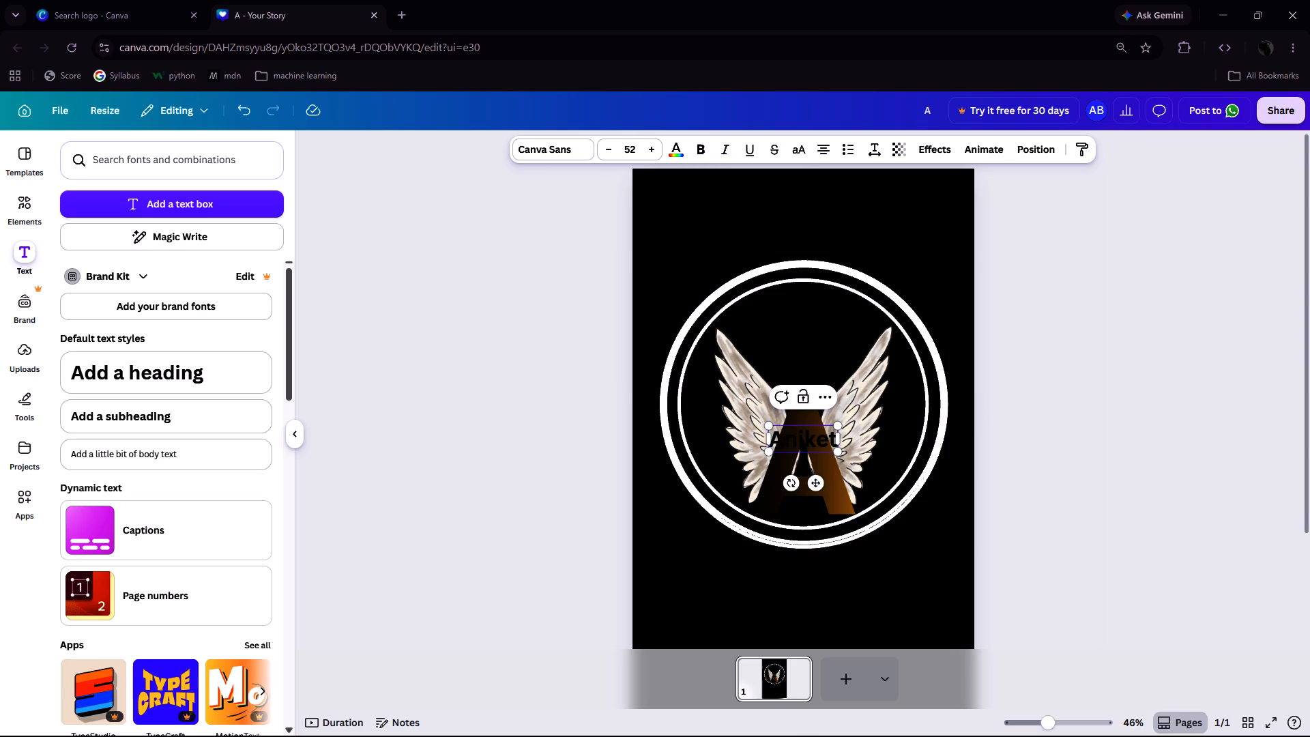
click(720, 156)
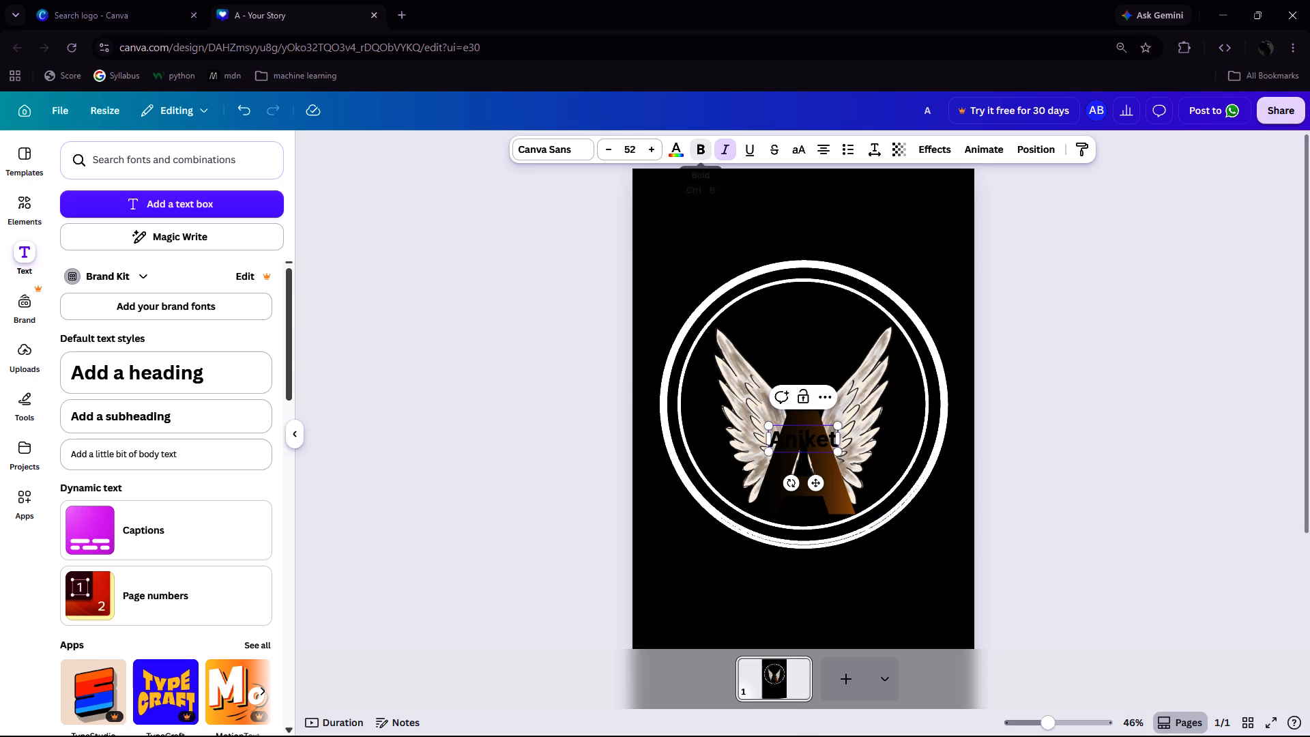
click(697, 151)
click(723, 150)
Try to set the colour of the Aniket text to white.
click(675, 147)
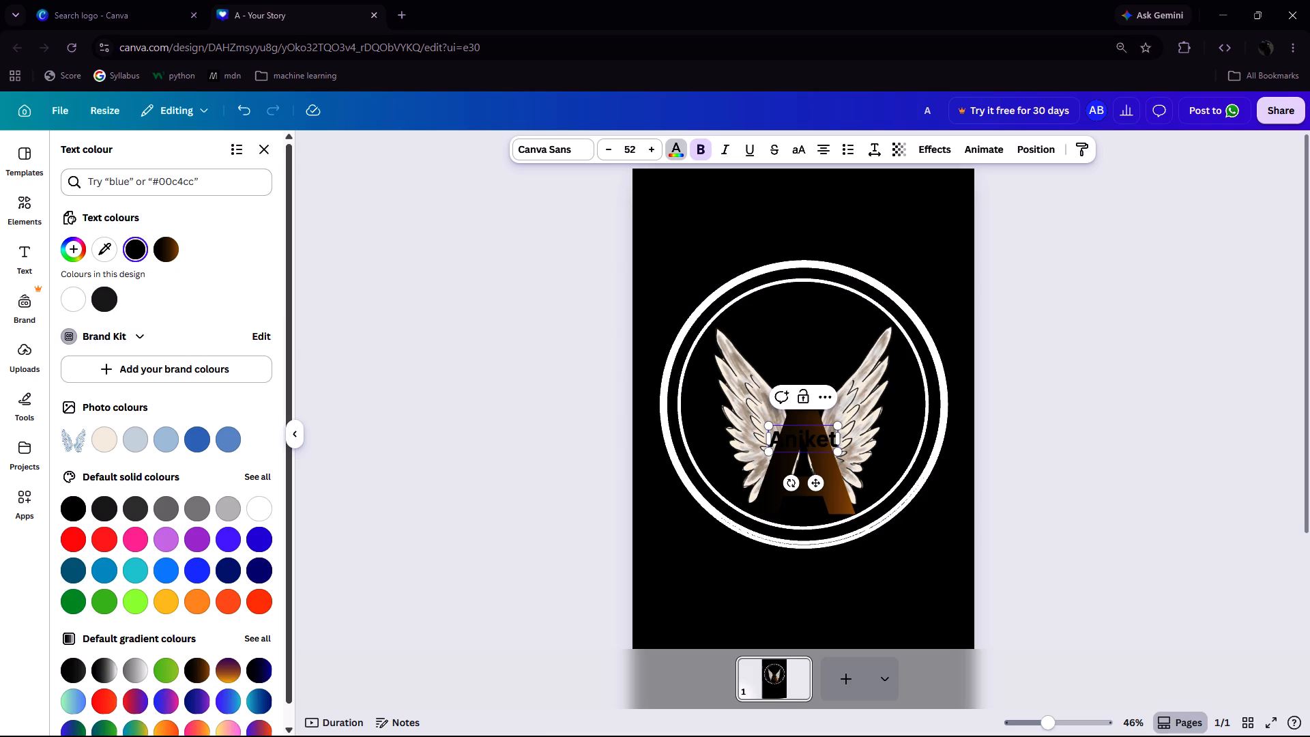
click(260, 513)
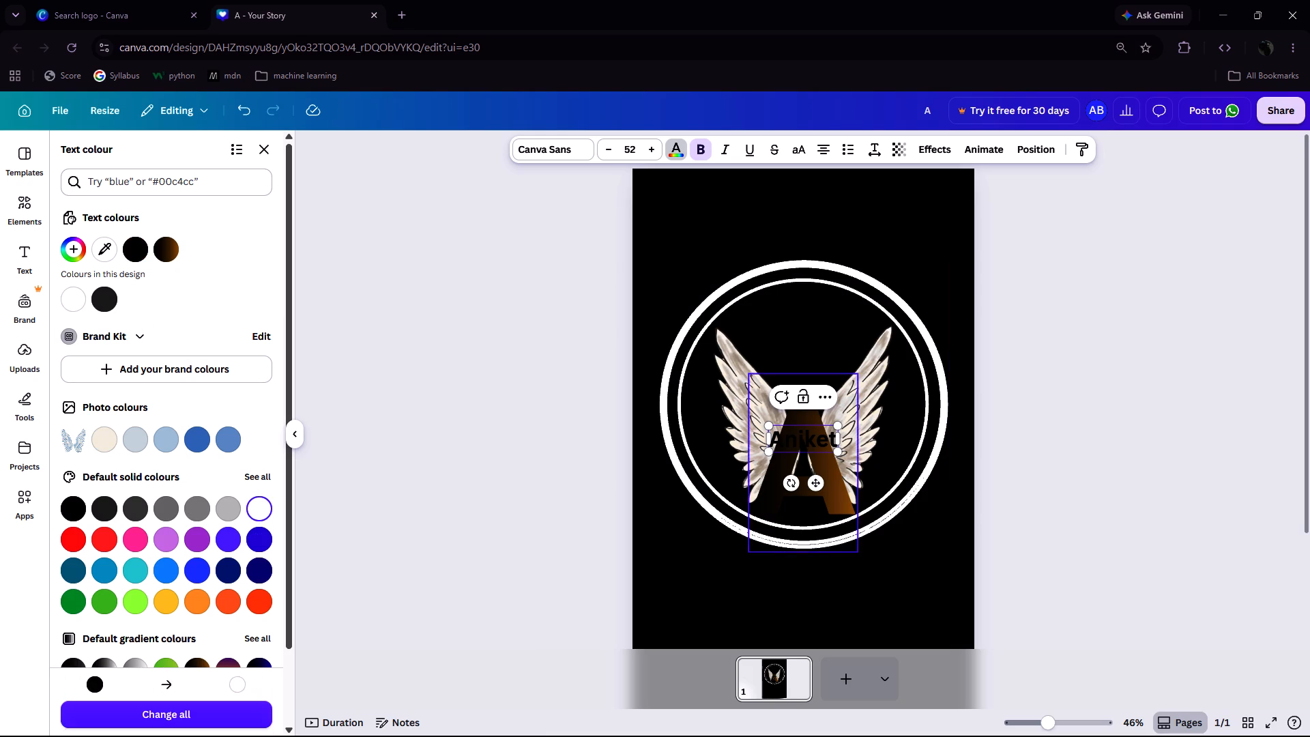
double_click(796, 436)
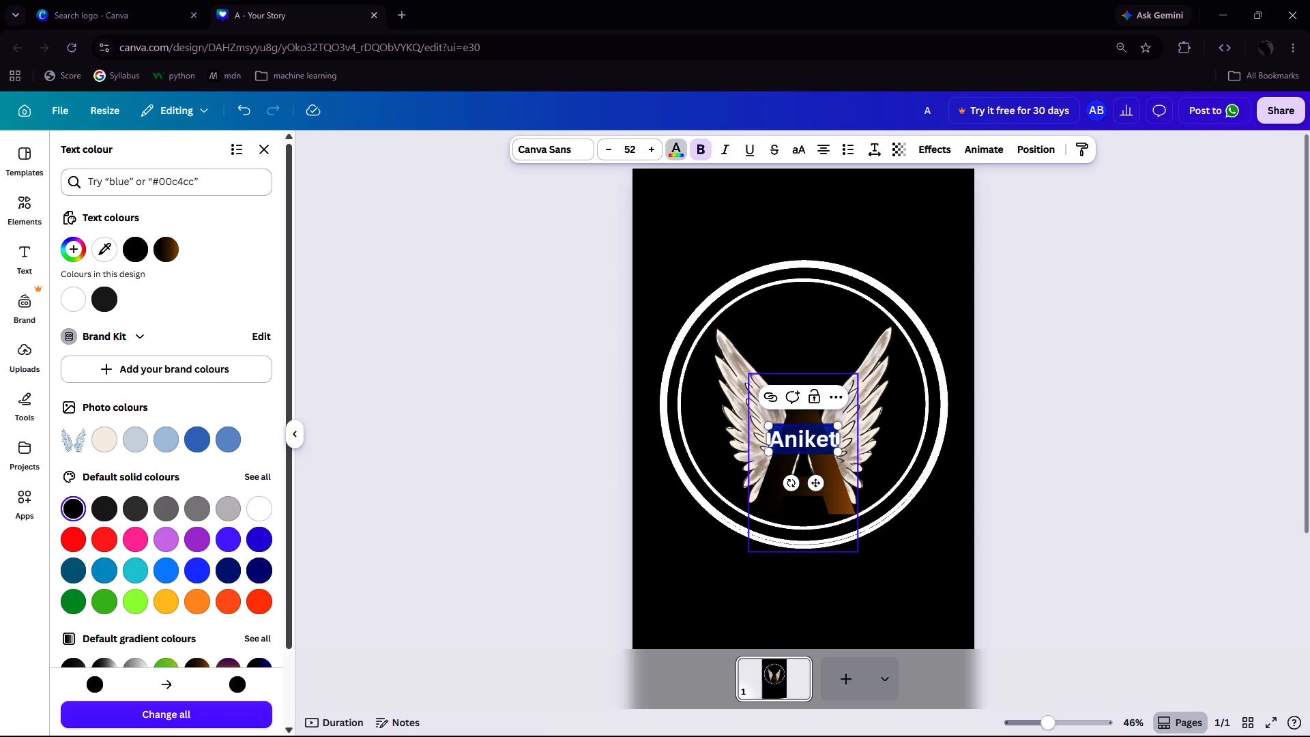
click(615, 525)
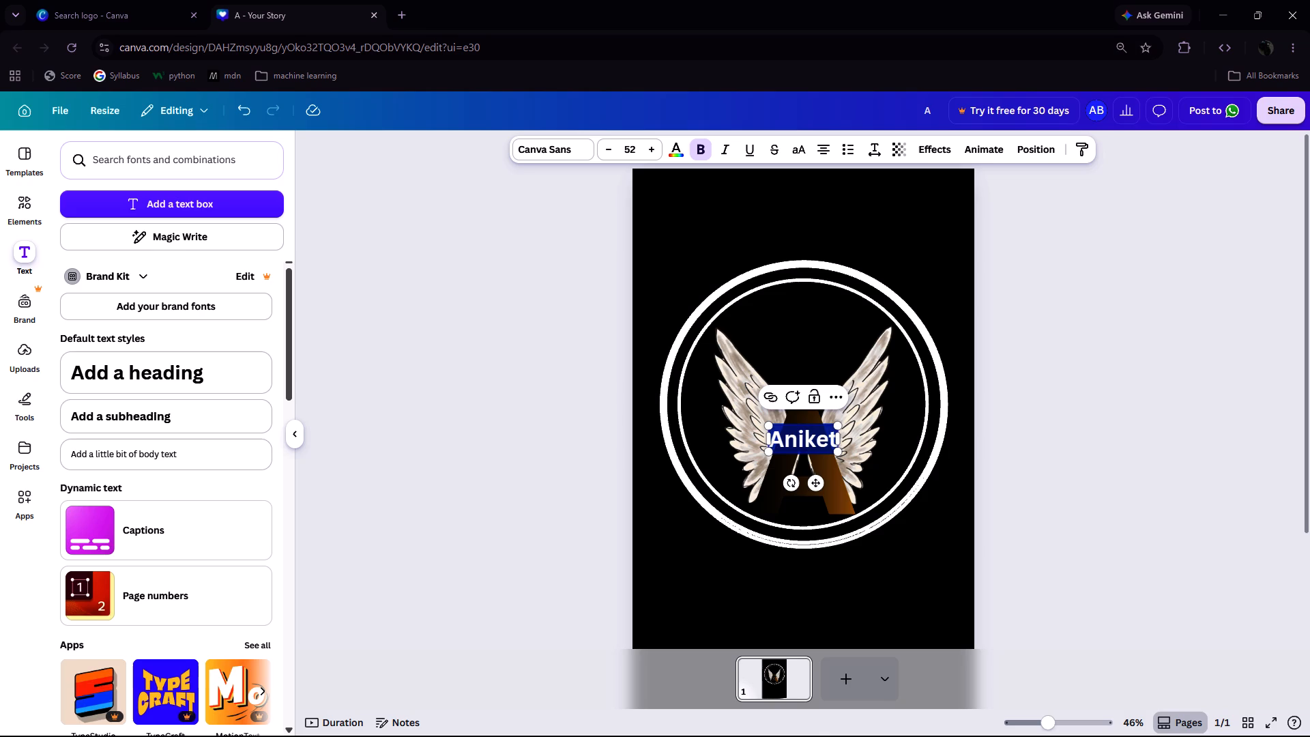
Move the Aniket text up into the black space above the letter A, between the wing tips.
drag(810, 440, 809, 378)
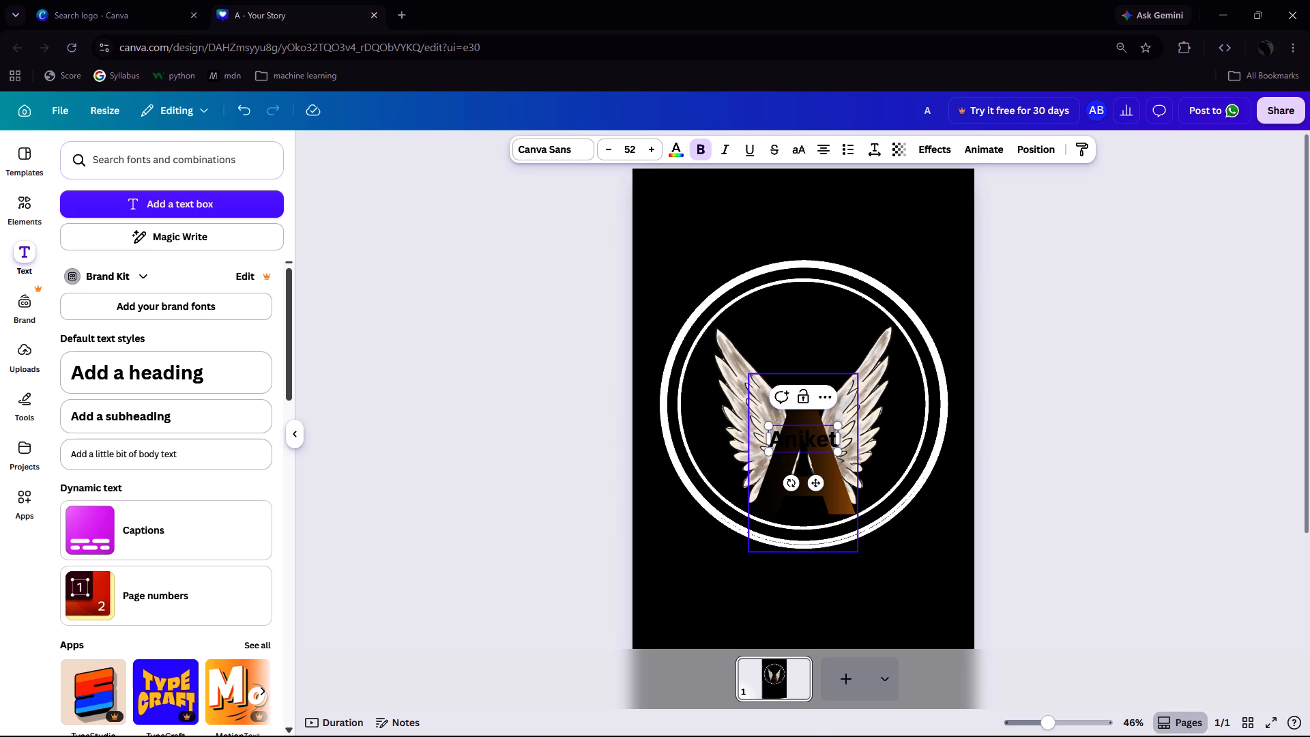
drag(816, 485, 812, 396)
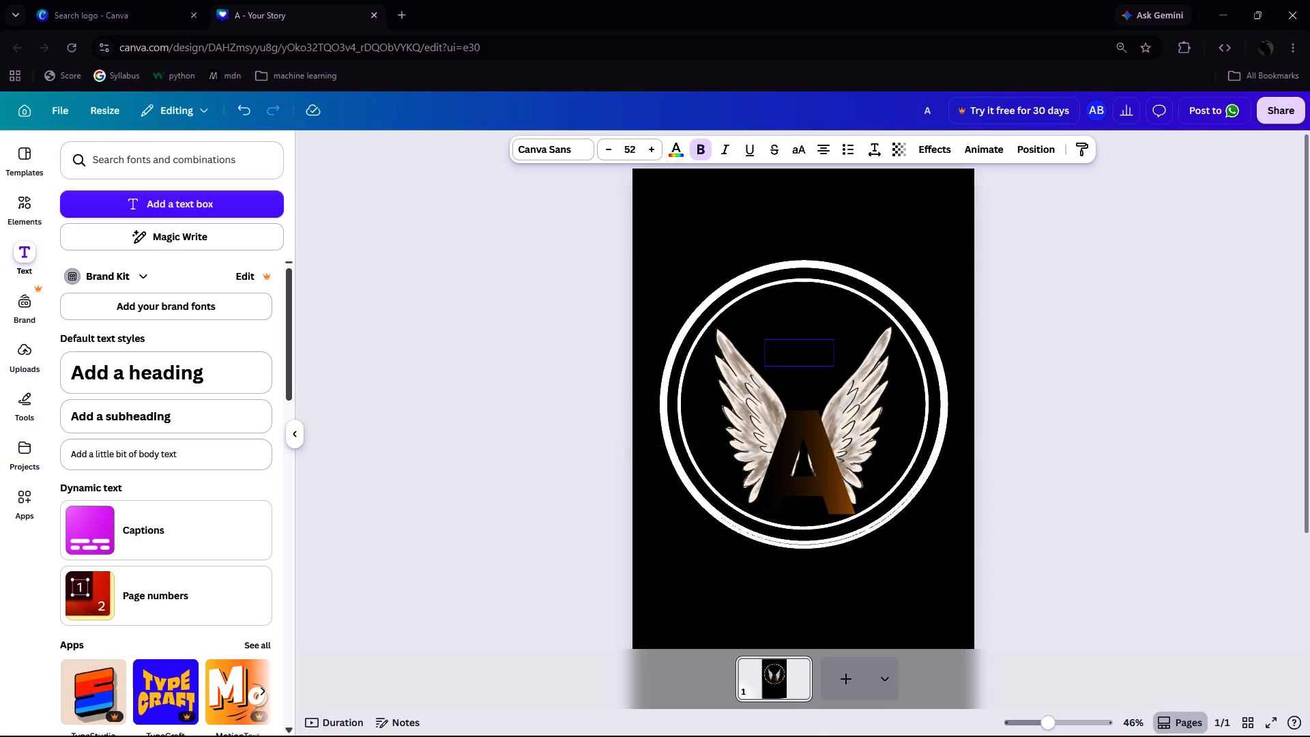
drag(812, 396, 812, 379)
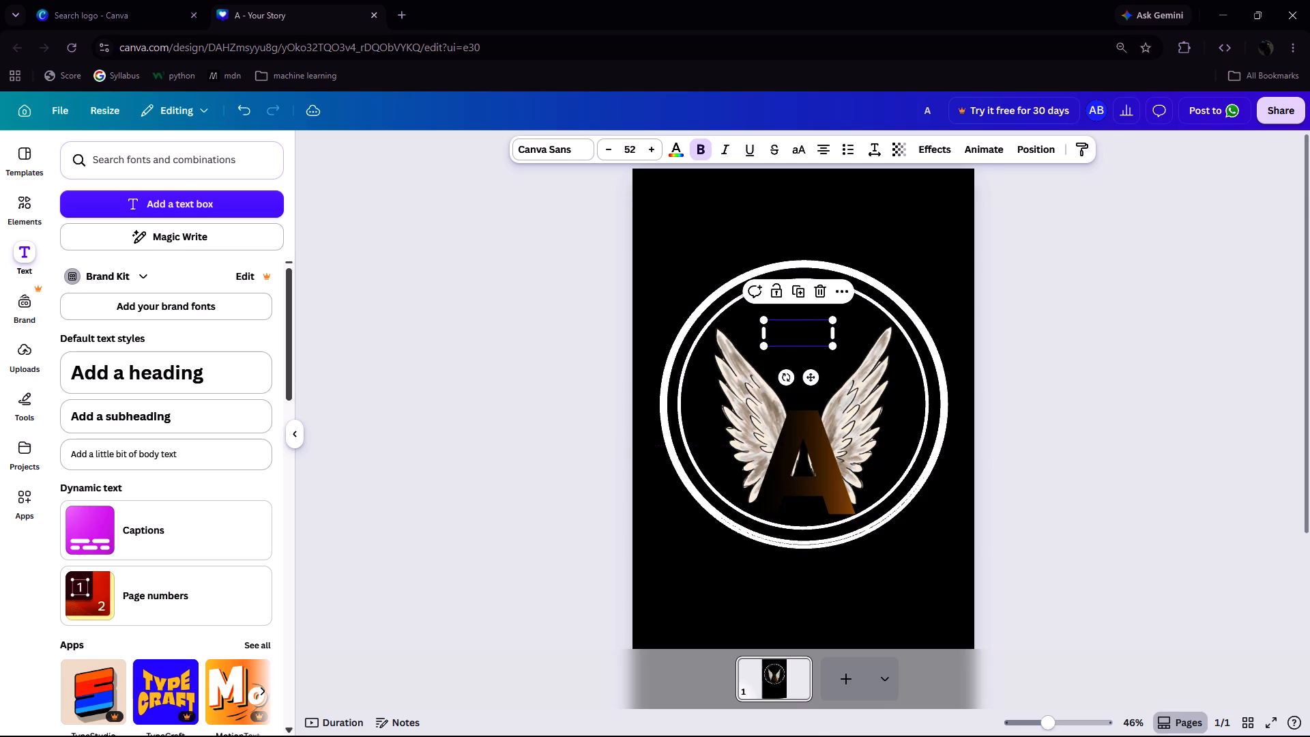
Change the black of the Aniket text to white, applying the replacement to every matching colour in the design.
click(798, 329)
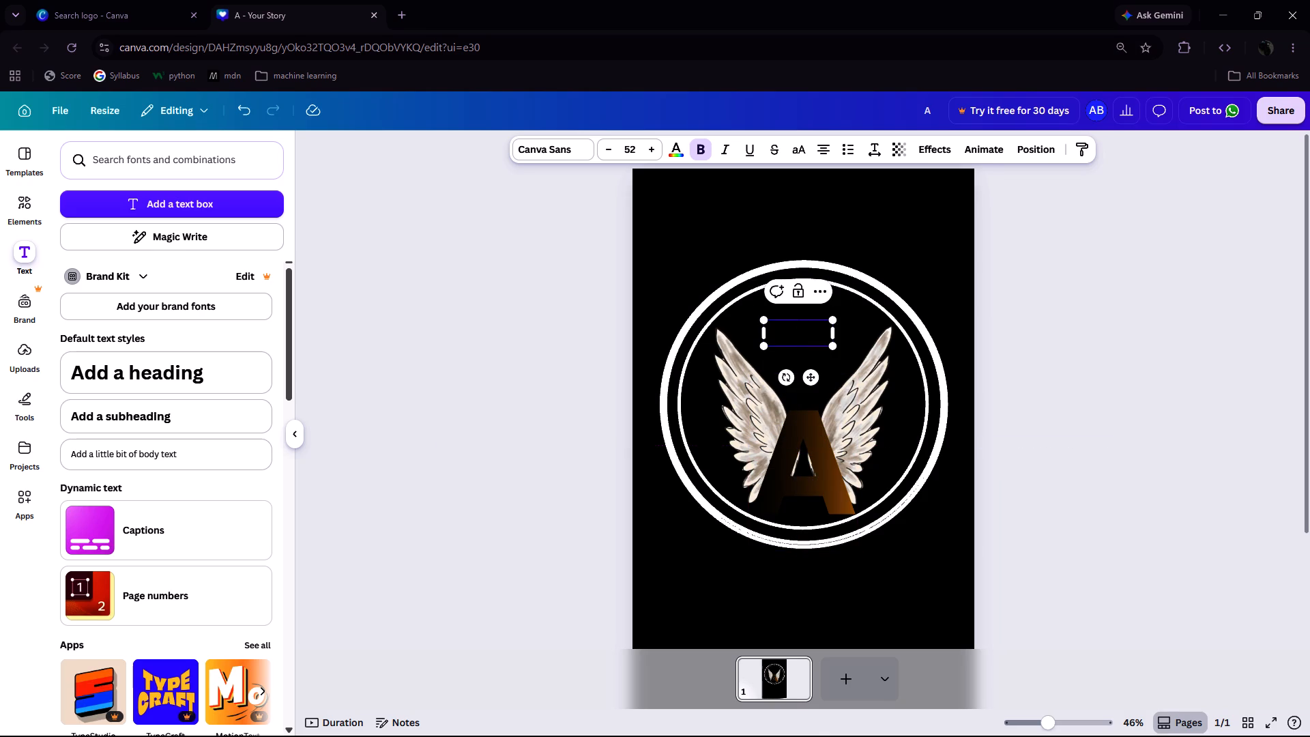
click(673, 151)
click(255, 513)
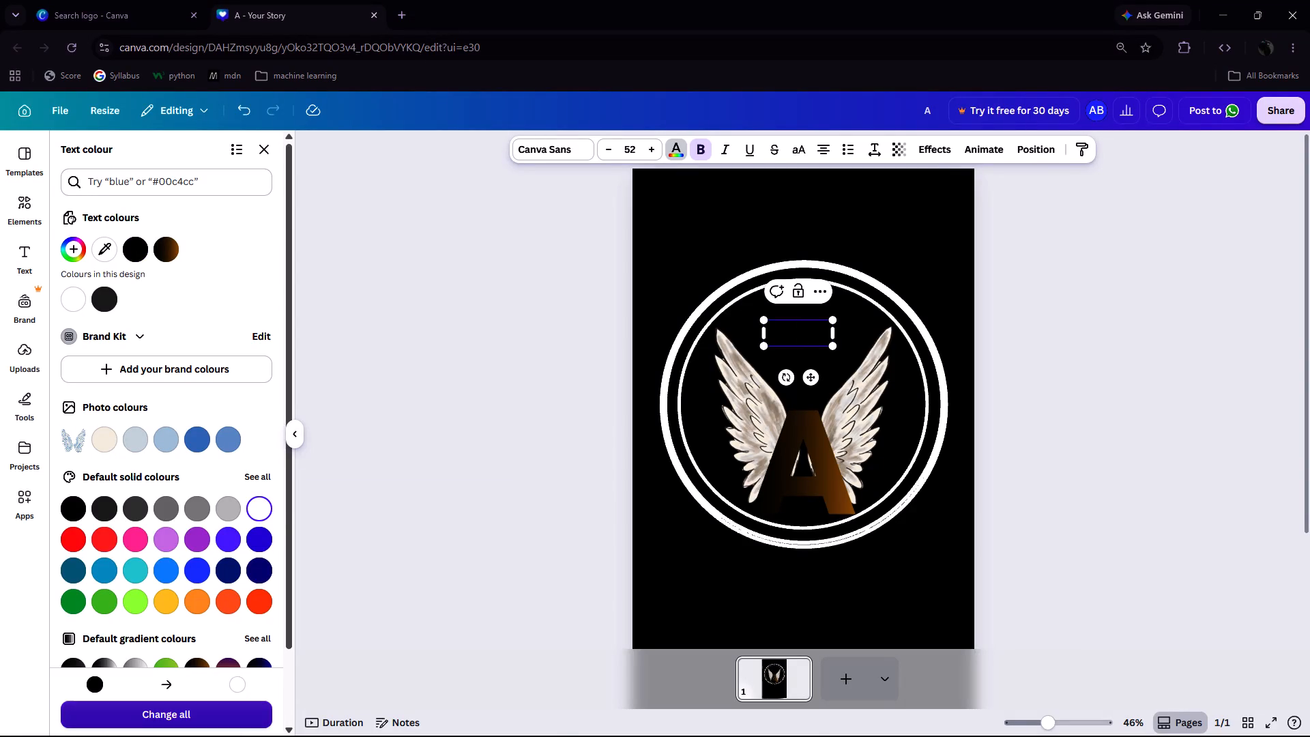
click(202, 714)
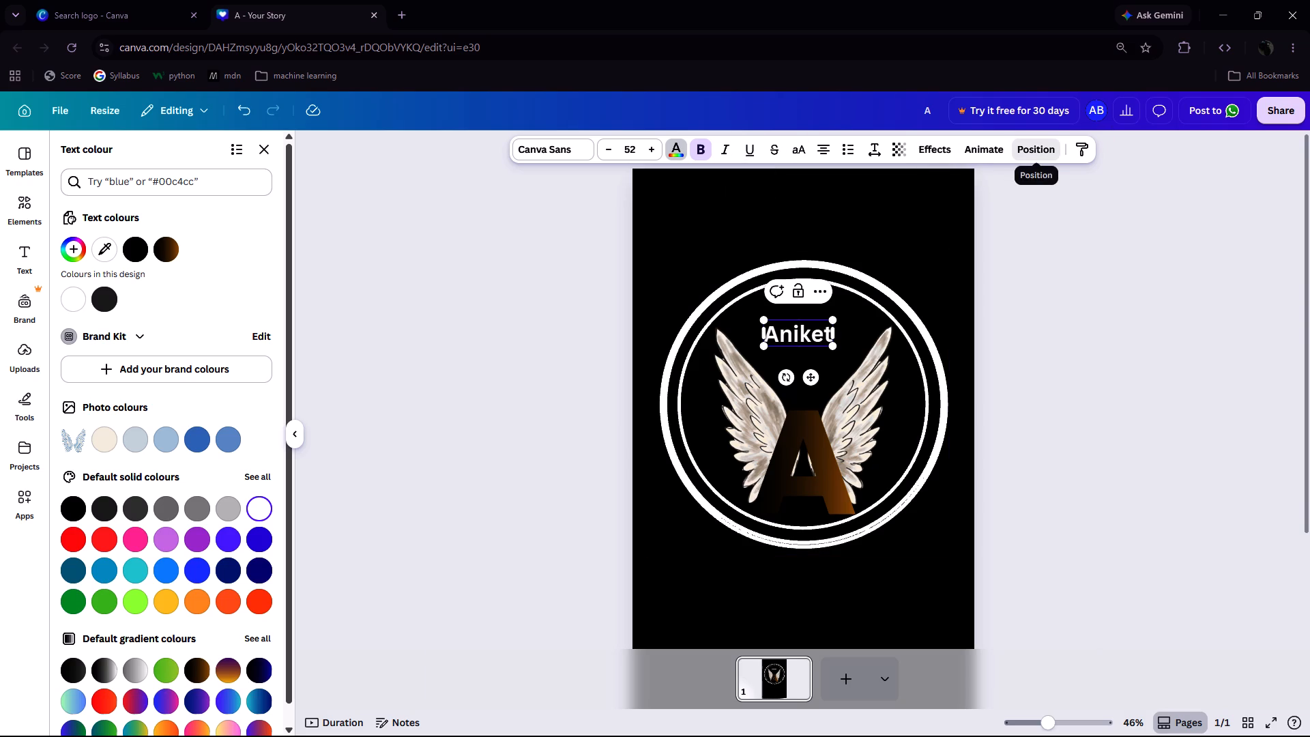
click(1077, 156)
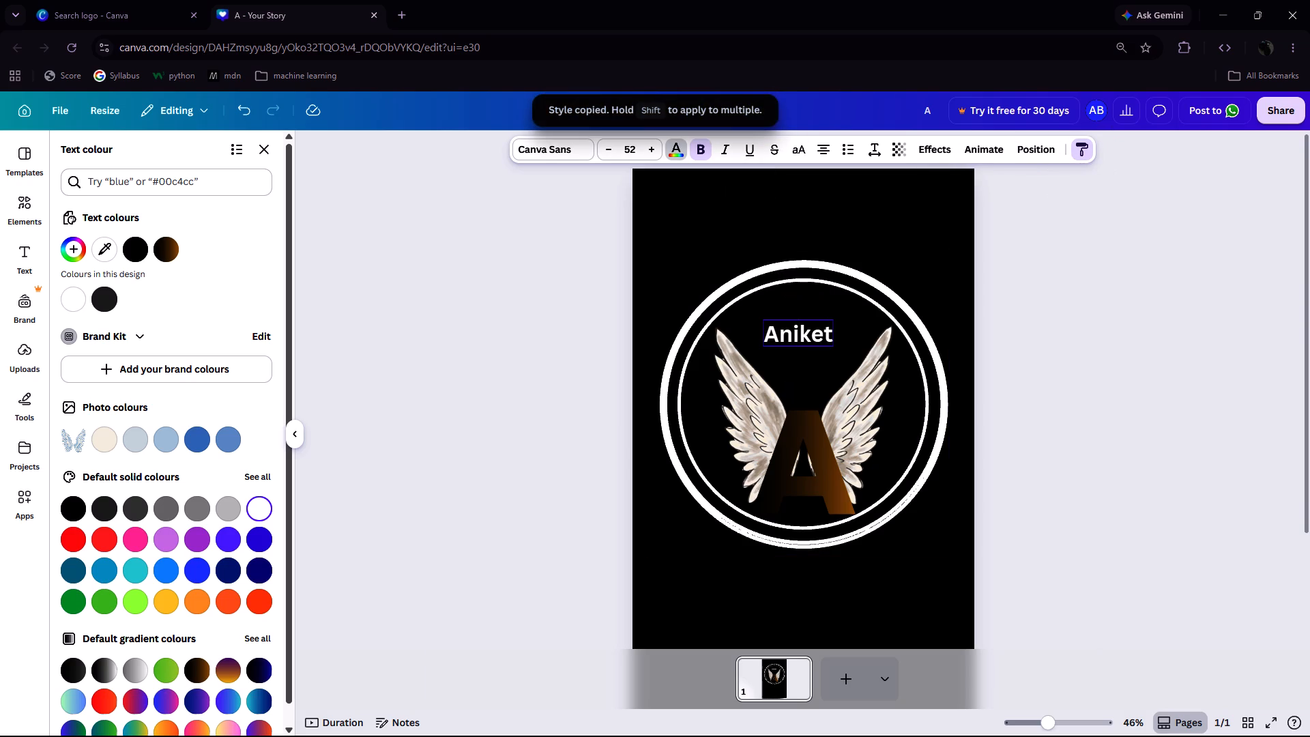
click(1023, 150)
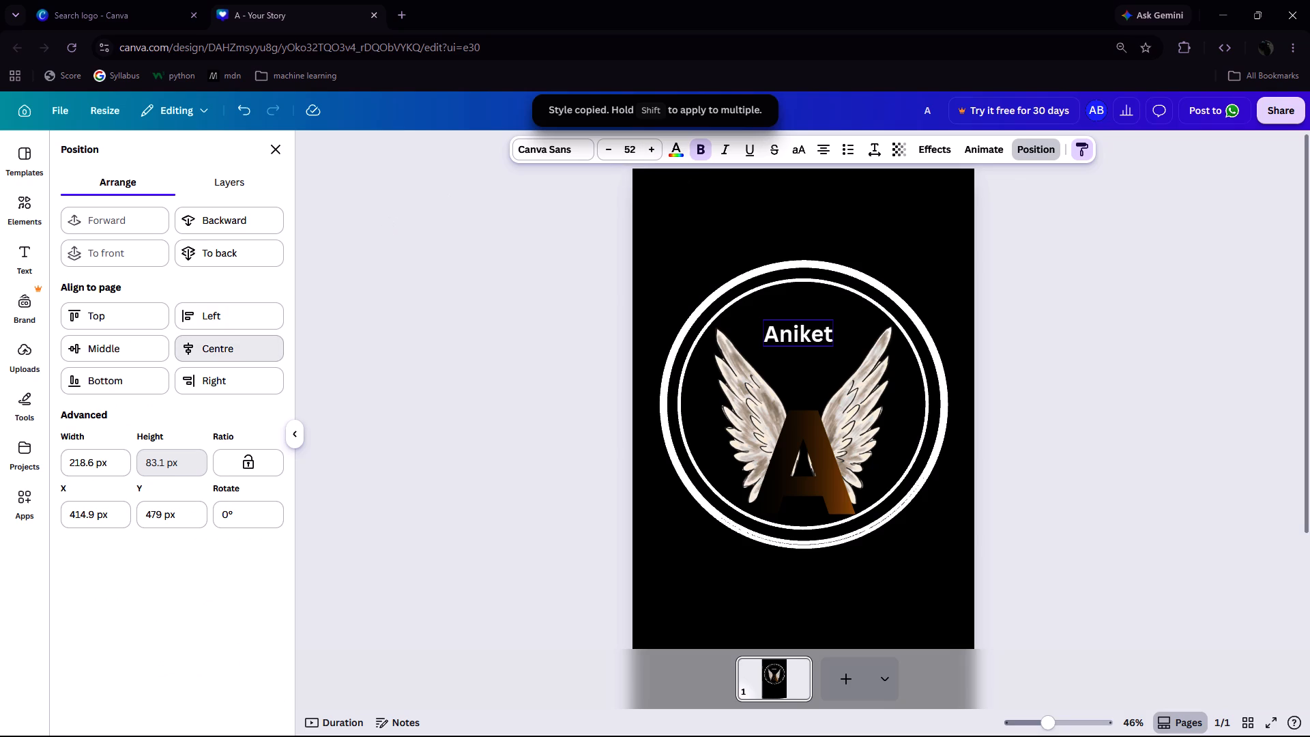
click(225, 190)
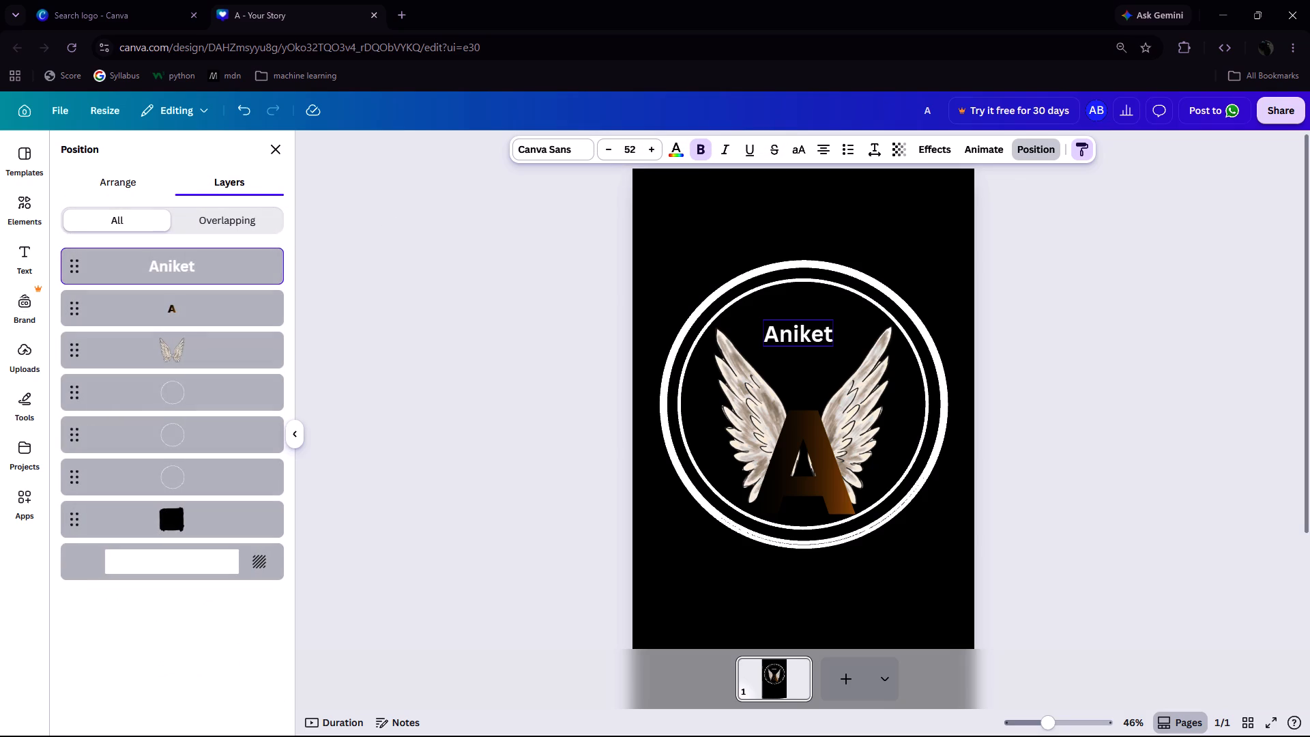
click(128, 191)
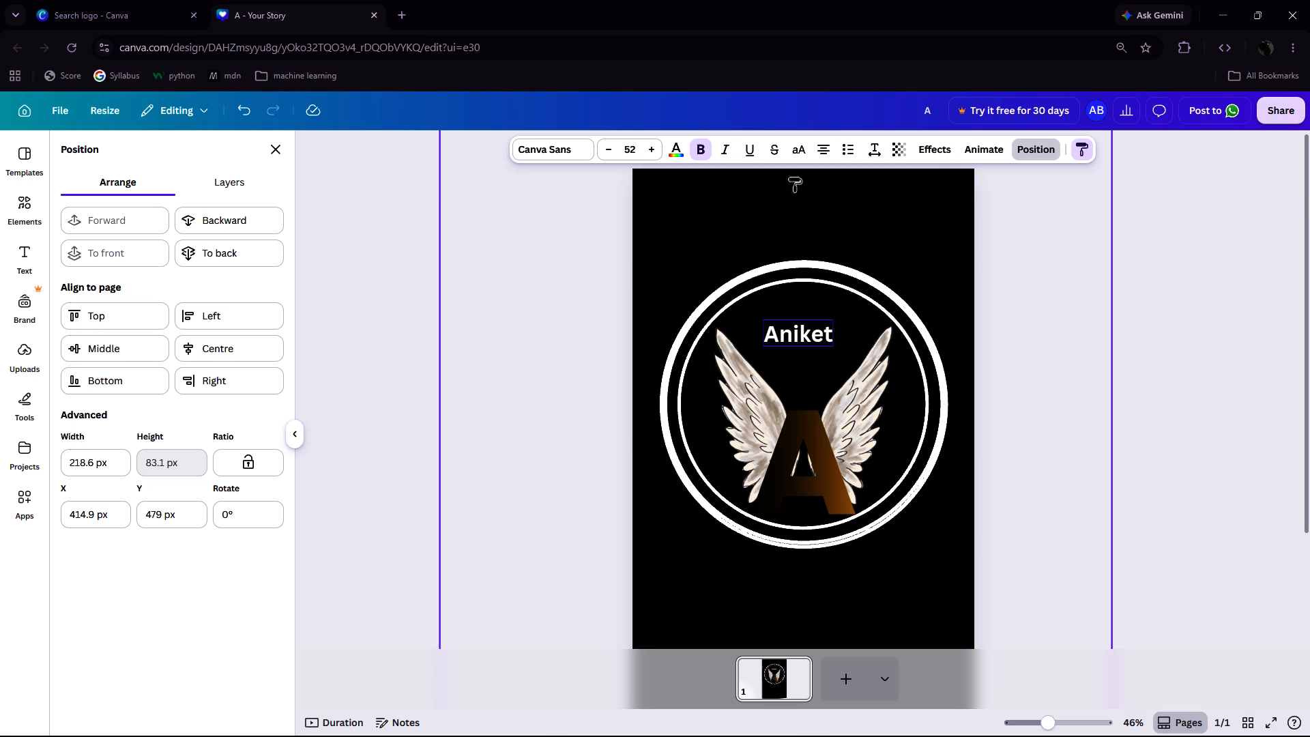
Set the Aniket text in uppercase.
click(940, 149)
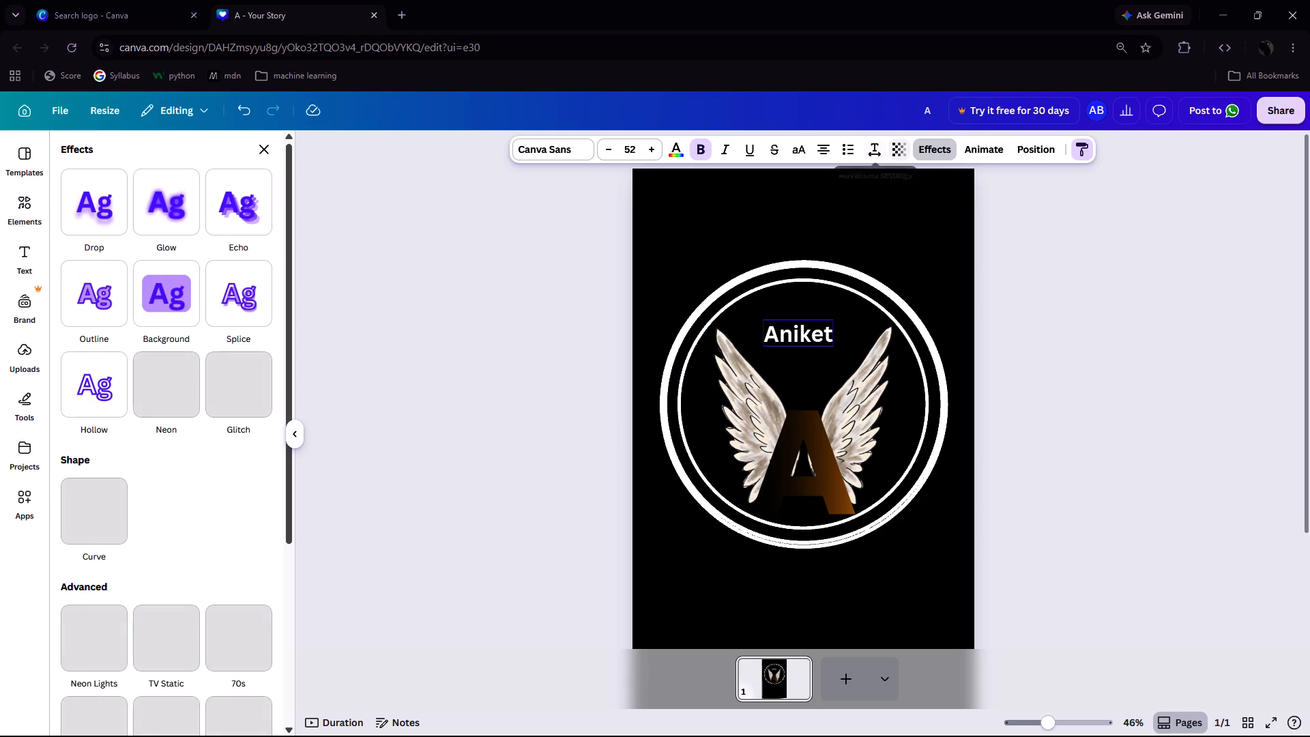
click(798, 156)
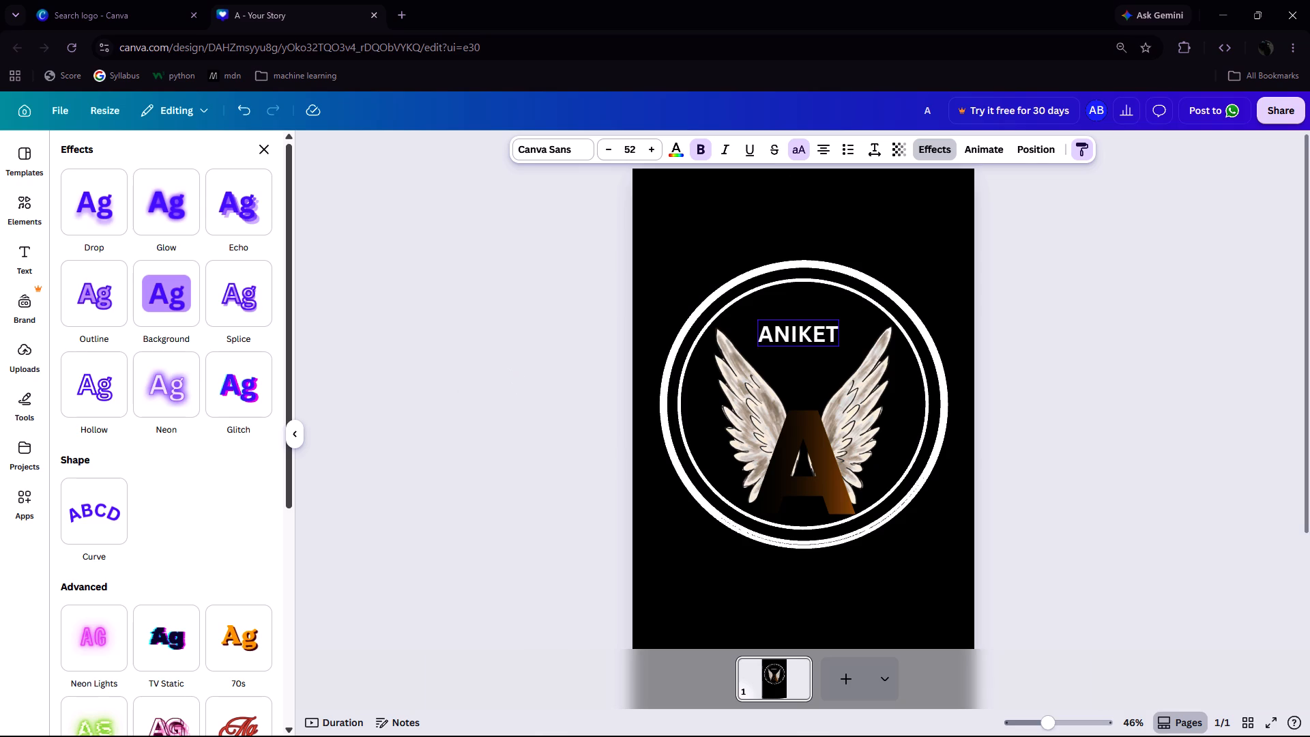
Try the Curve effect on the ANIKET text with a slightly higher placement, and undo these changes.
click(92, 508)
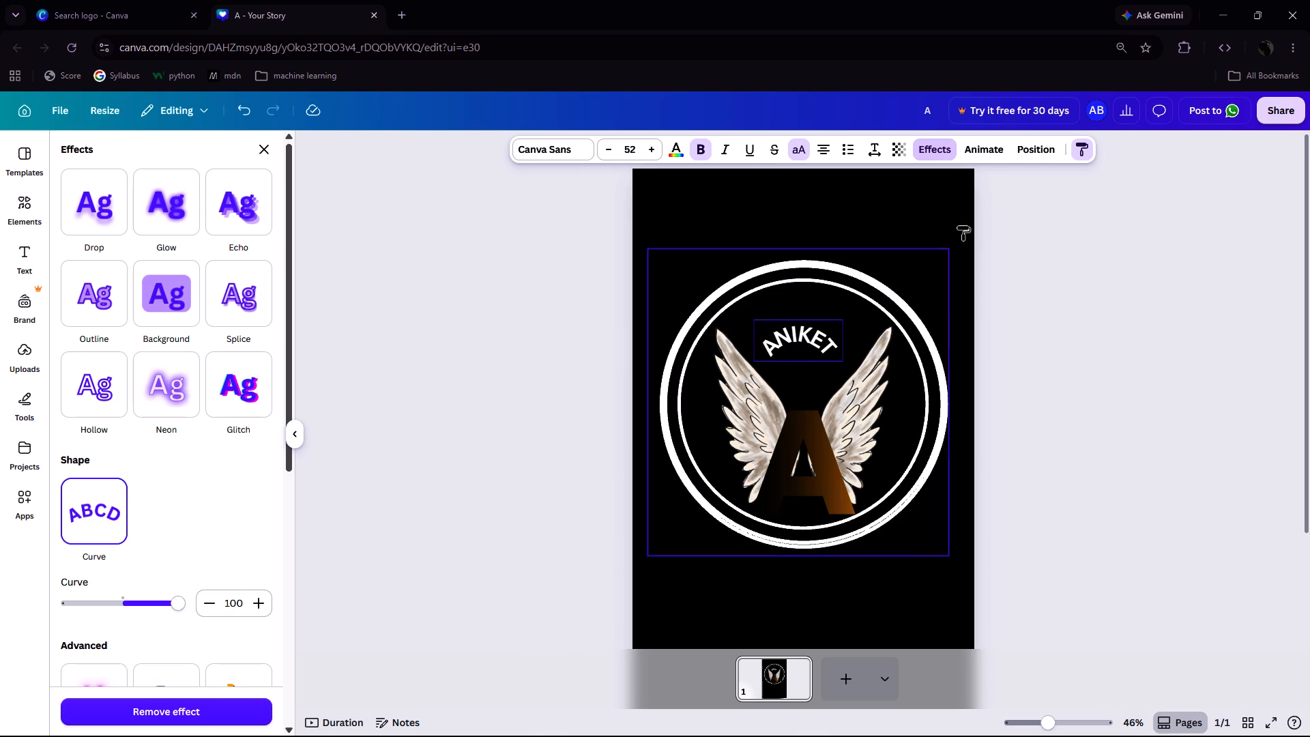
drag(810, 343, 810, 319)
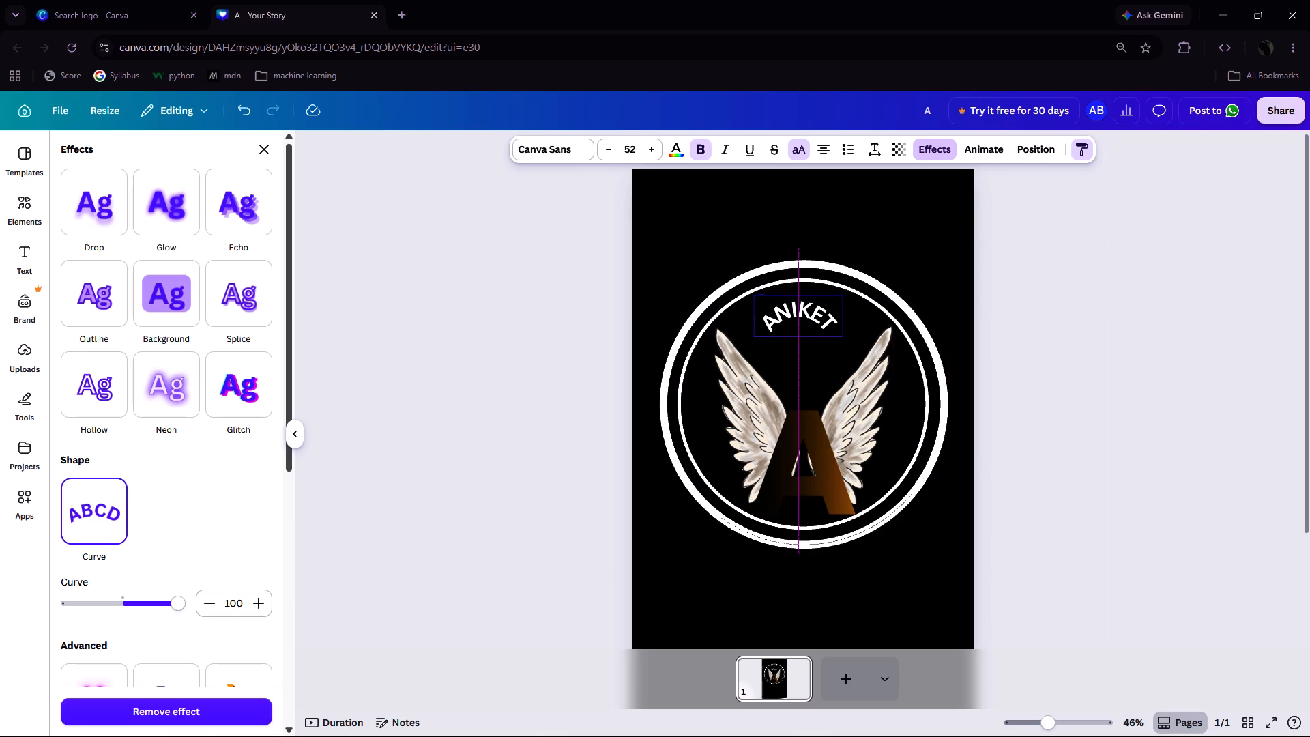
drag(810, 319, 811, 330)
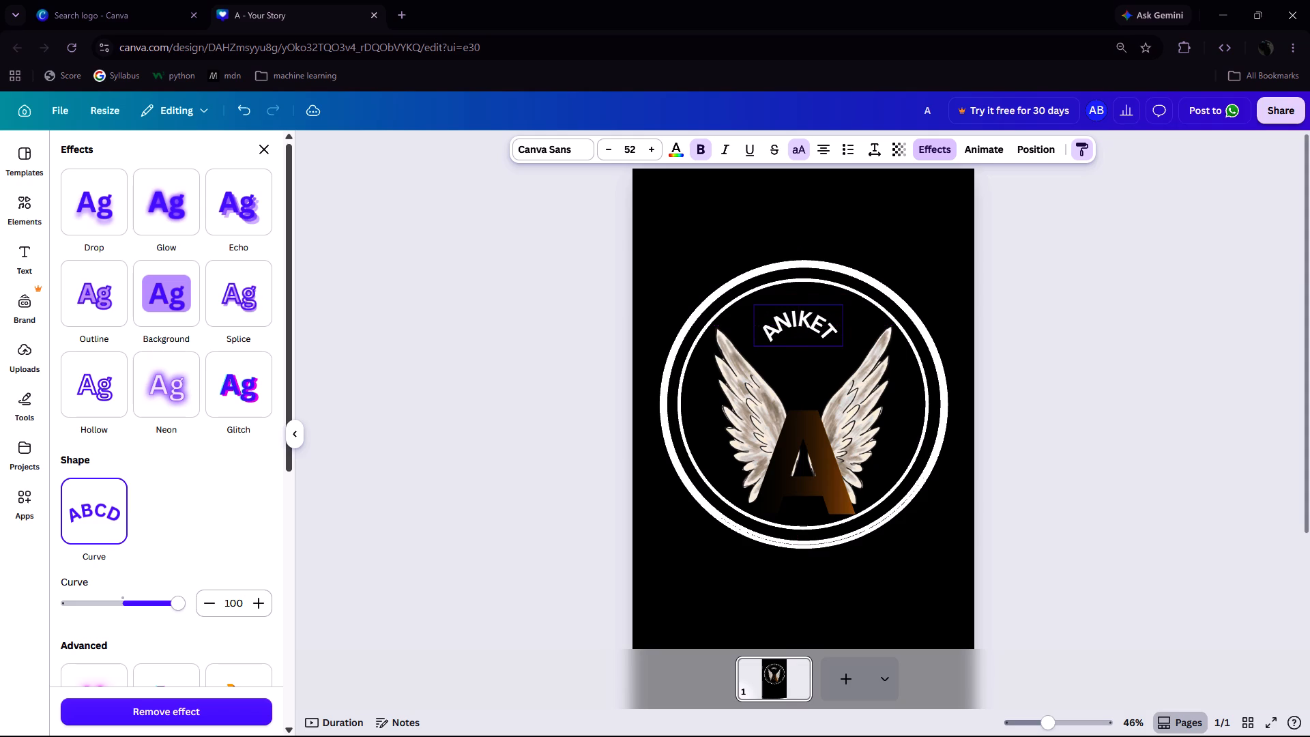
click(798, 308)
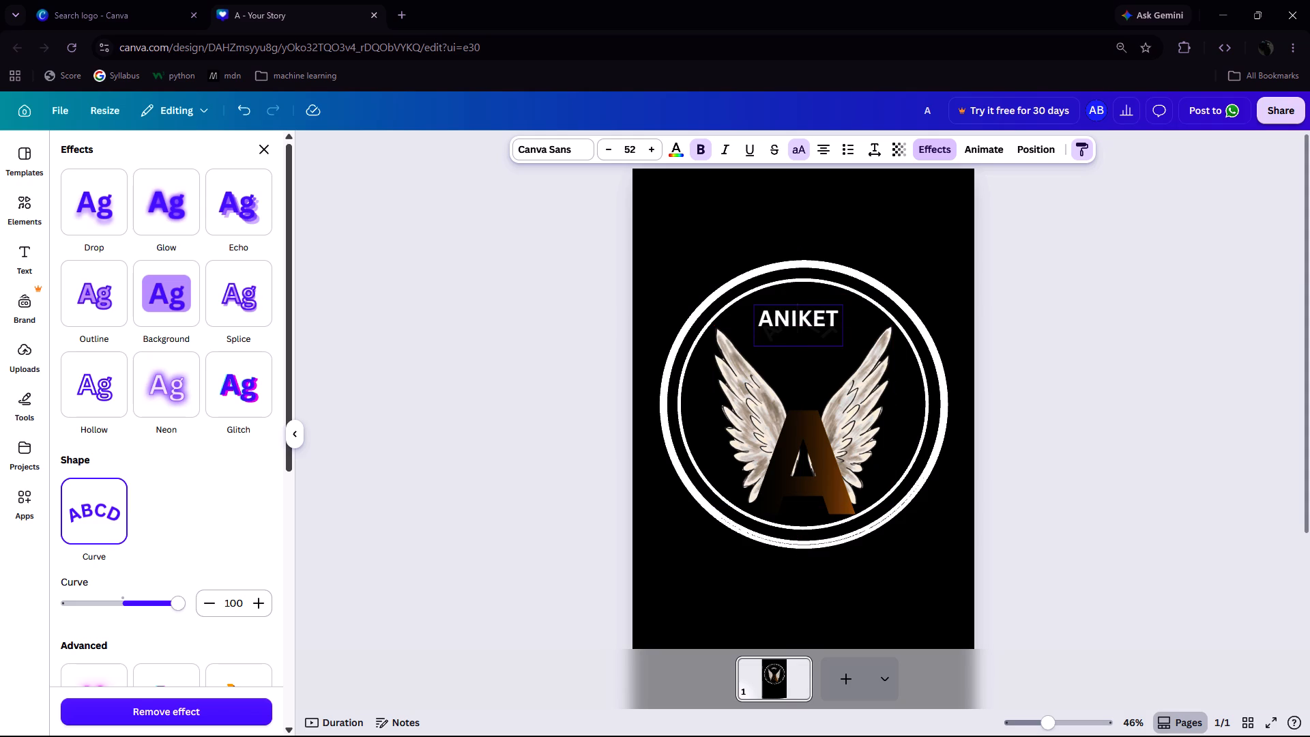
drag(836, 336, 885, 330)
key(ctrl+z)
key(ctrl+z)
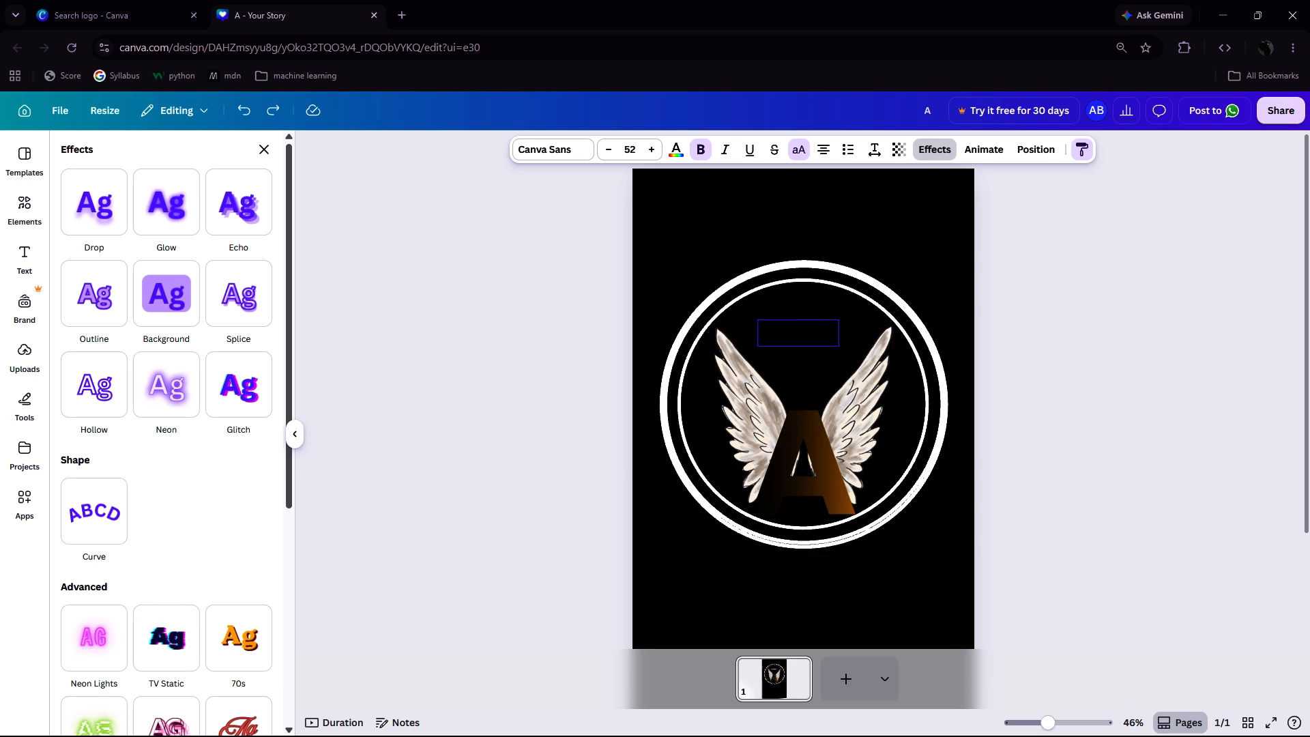
Apply the Curve effect at 100 to the ANIKET text and move it up just below the top of the inner circle.
click(78, 526)
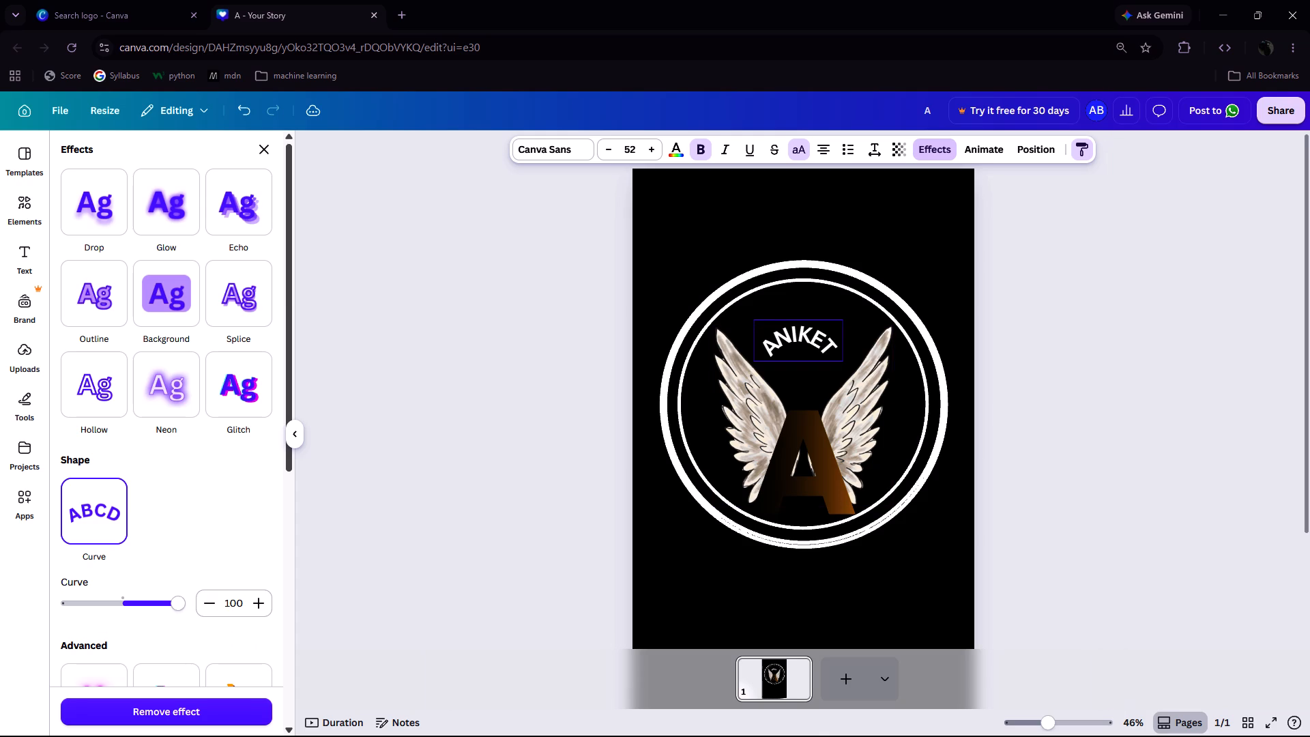
drag(784, 336, 787, 306)
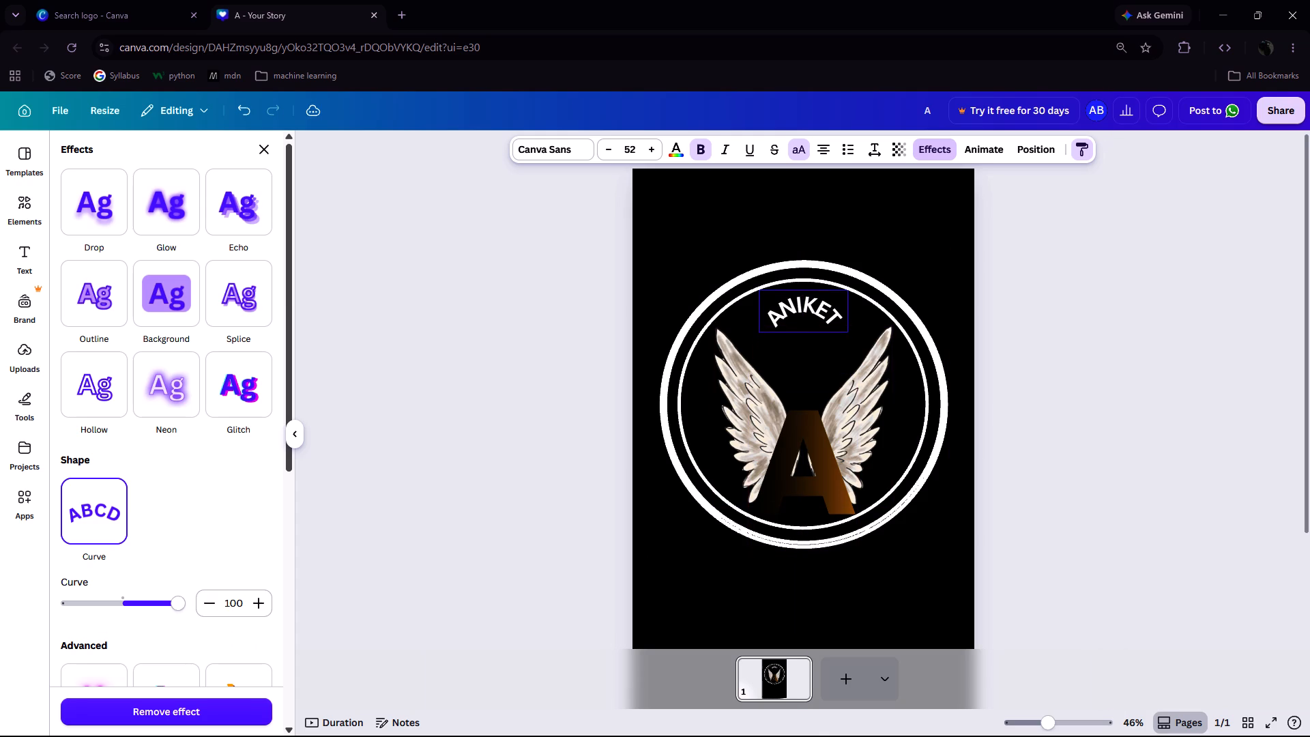
Increase the font size of the curved ANIKET text to 59.
click(806, 318)
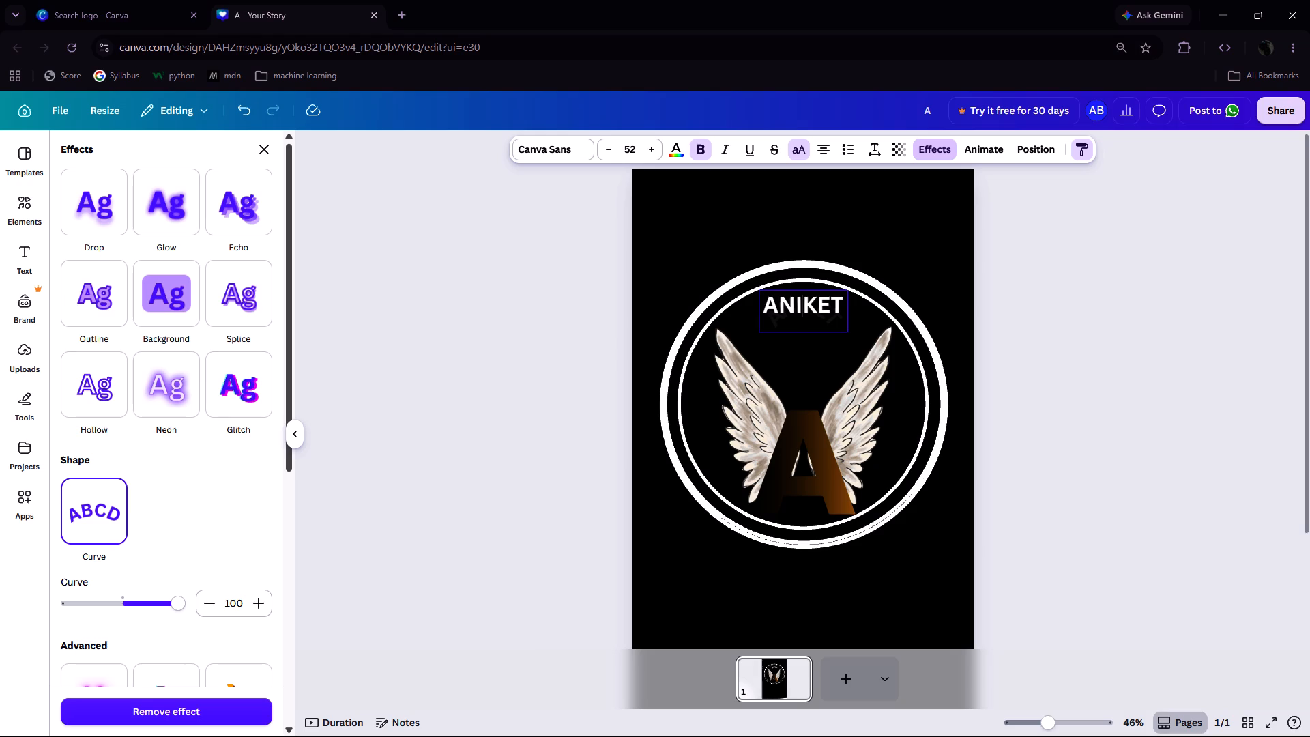
click(785, 317)
drag(794, 318, 794, 336)
double_click(828, 300)
click(653, 148)
triple_click(653, 148)
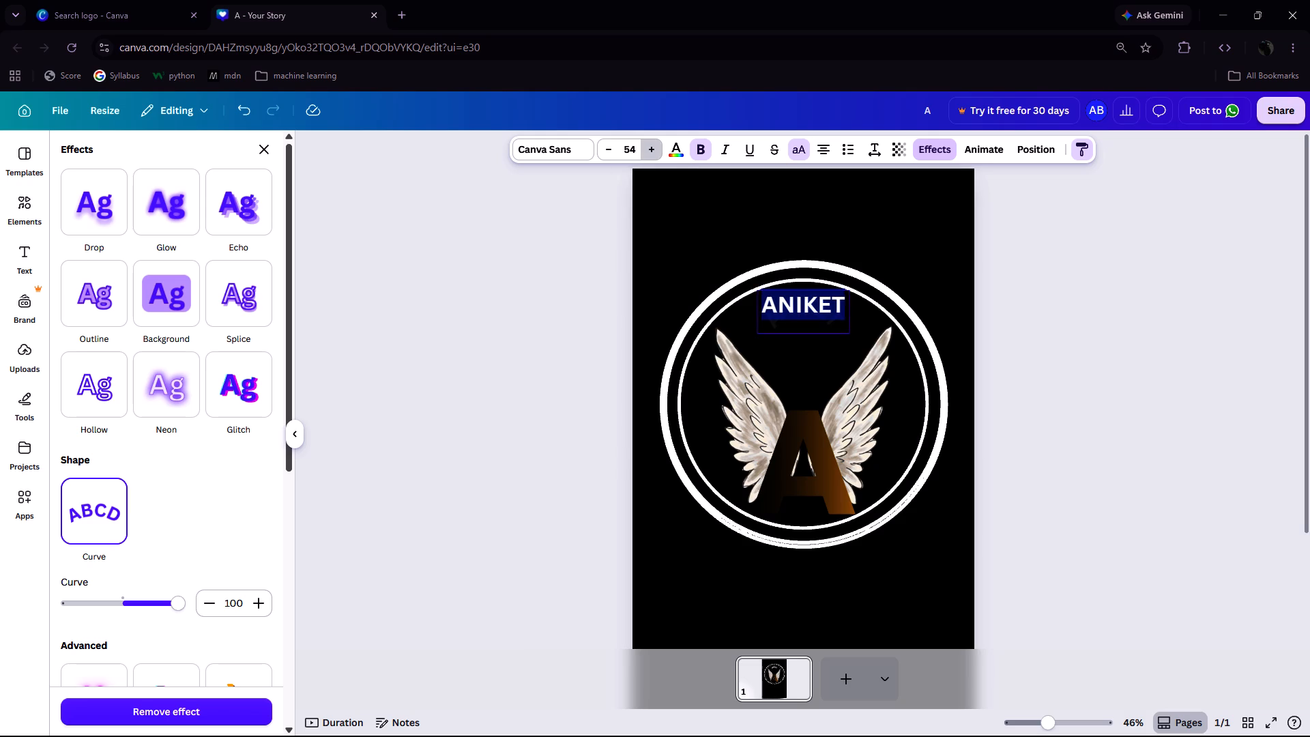
click(653, 148)
double_click(653, 148)
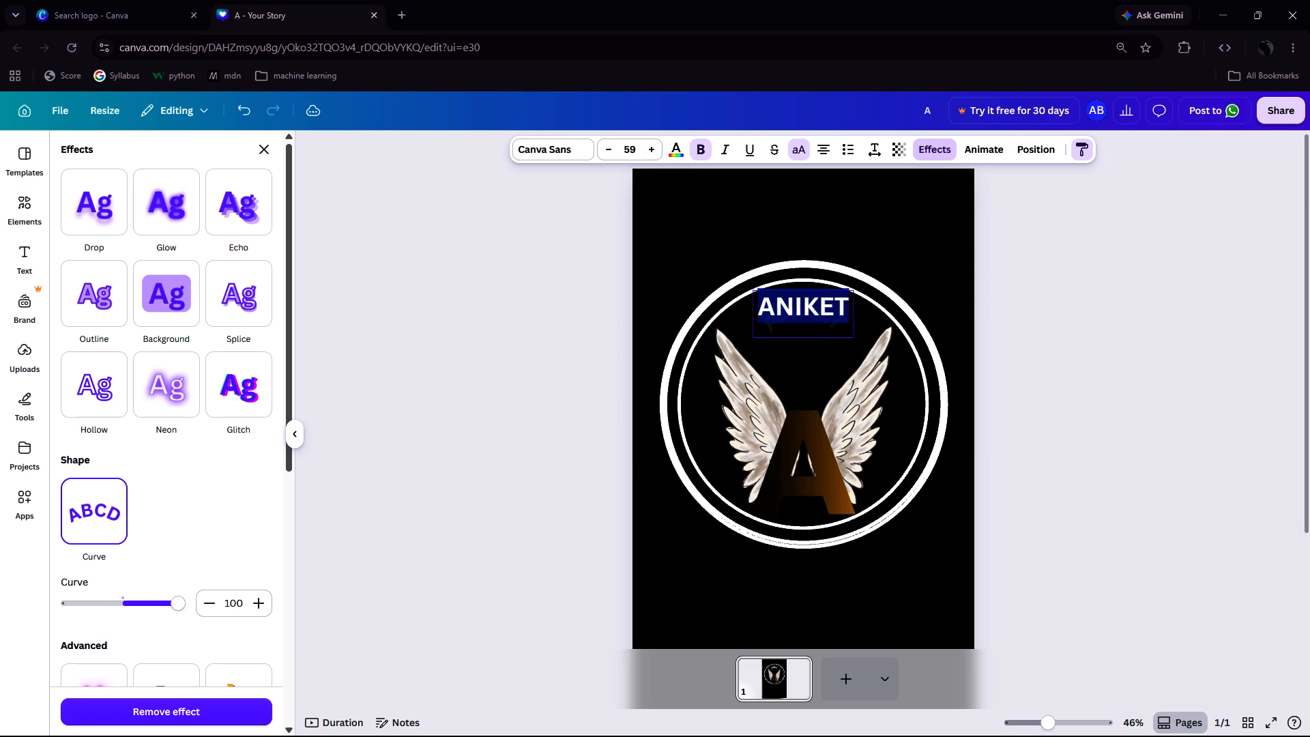
click(572, 300)
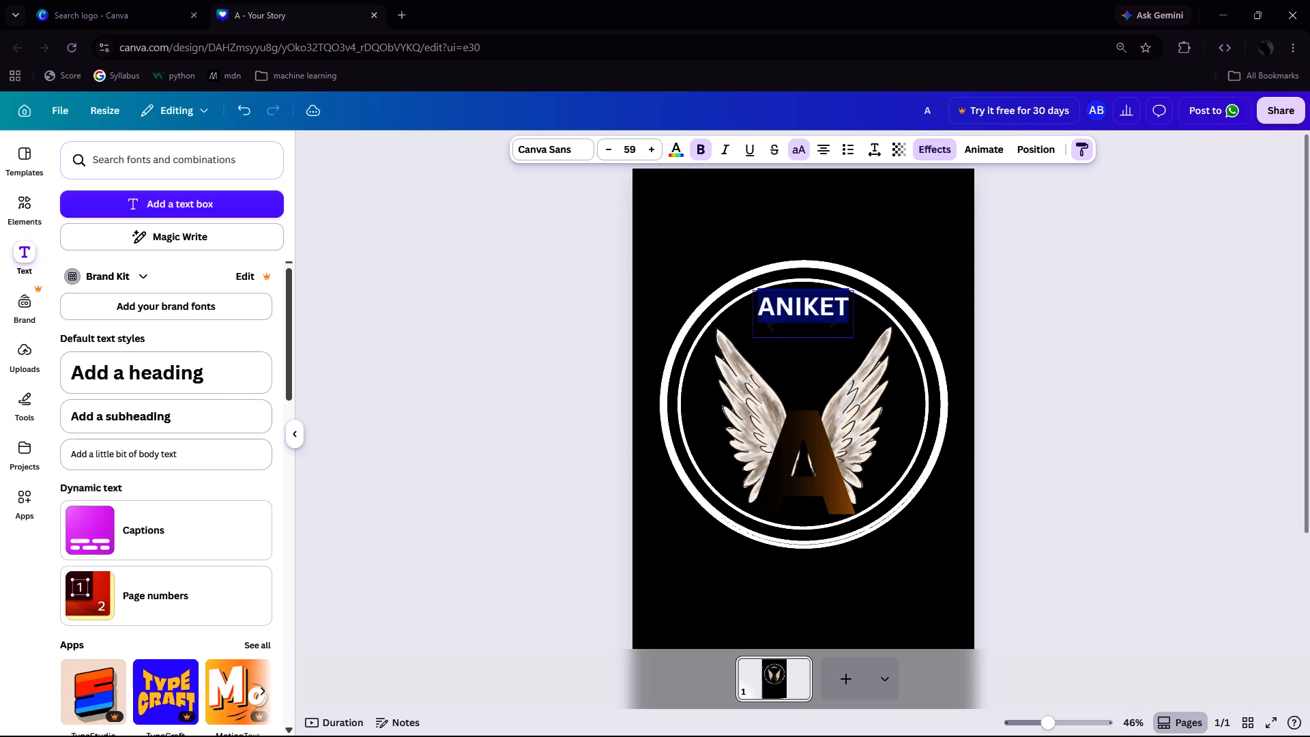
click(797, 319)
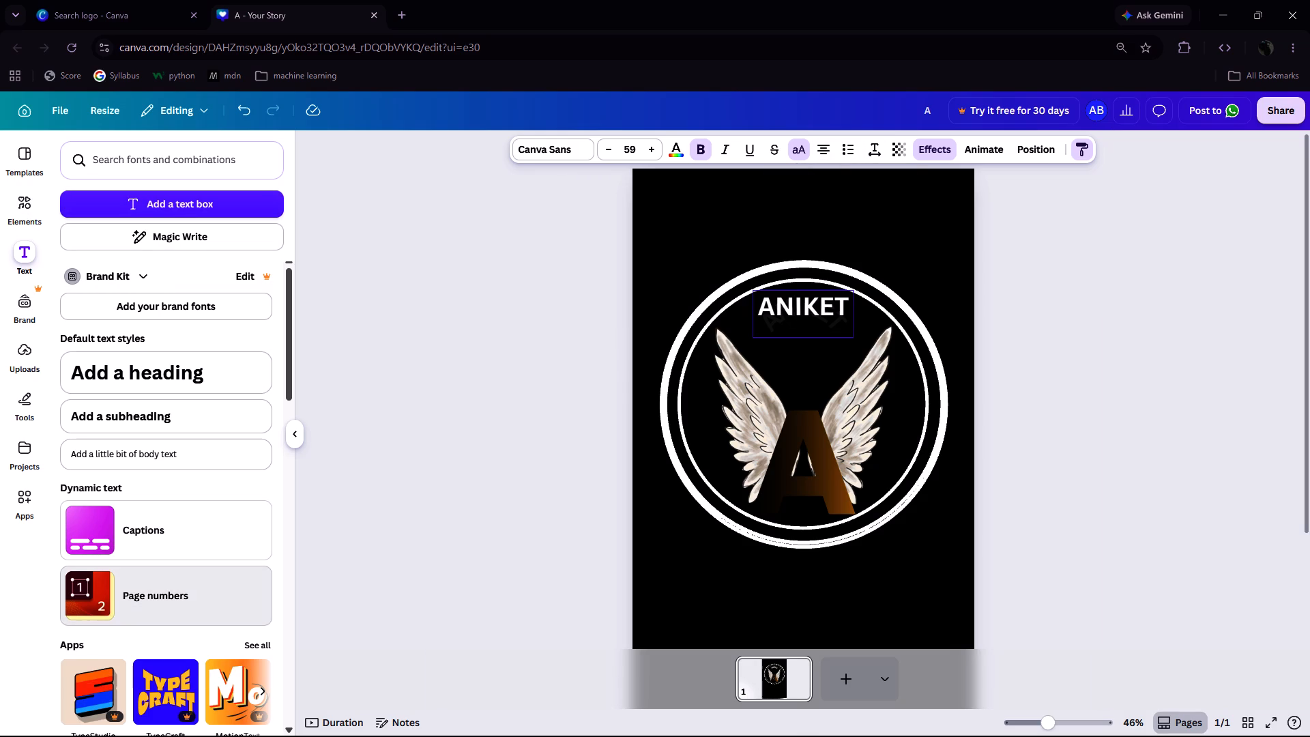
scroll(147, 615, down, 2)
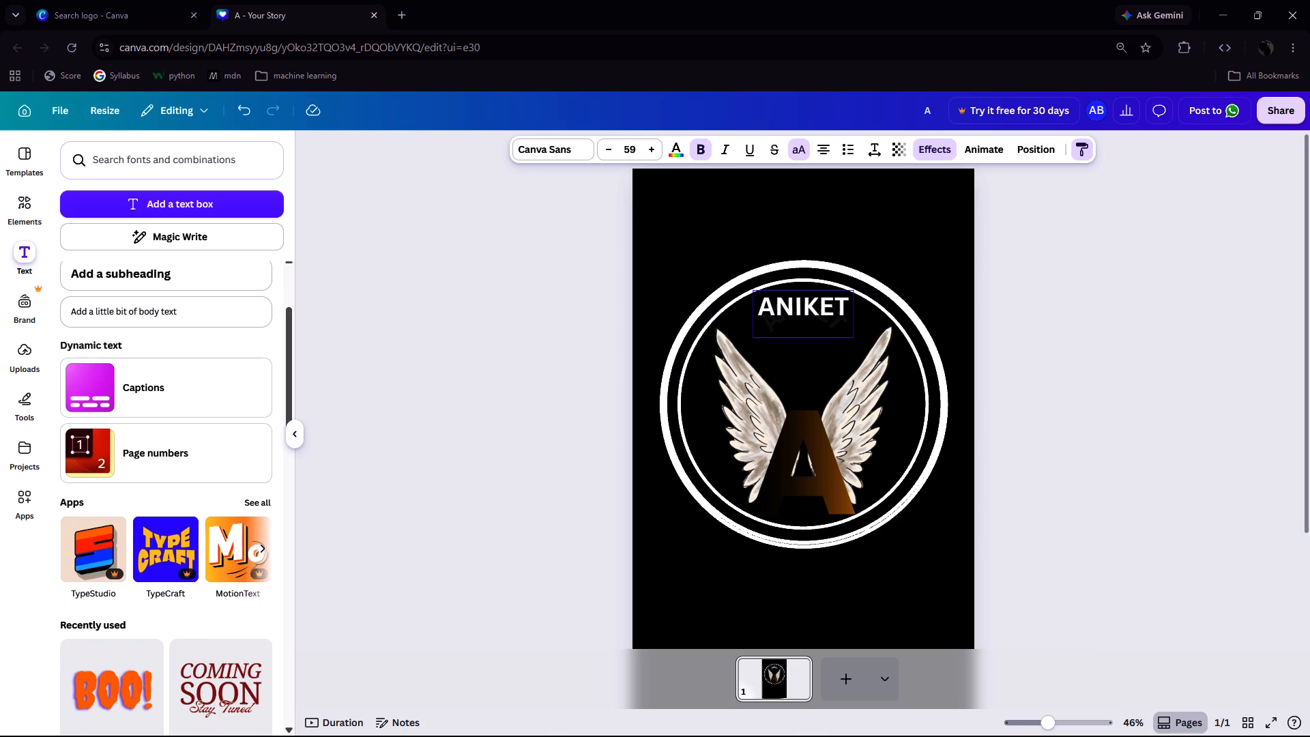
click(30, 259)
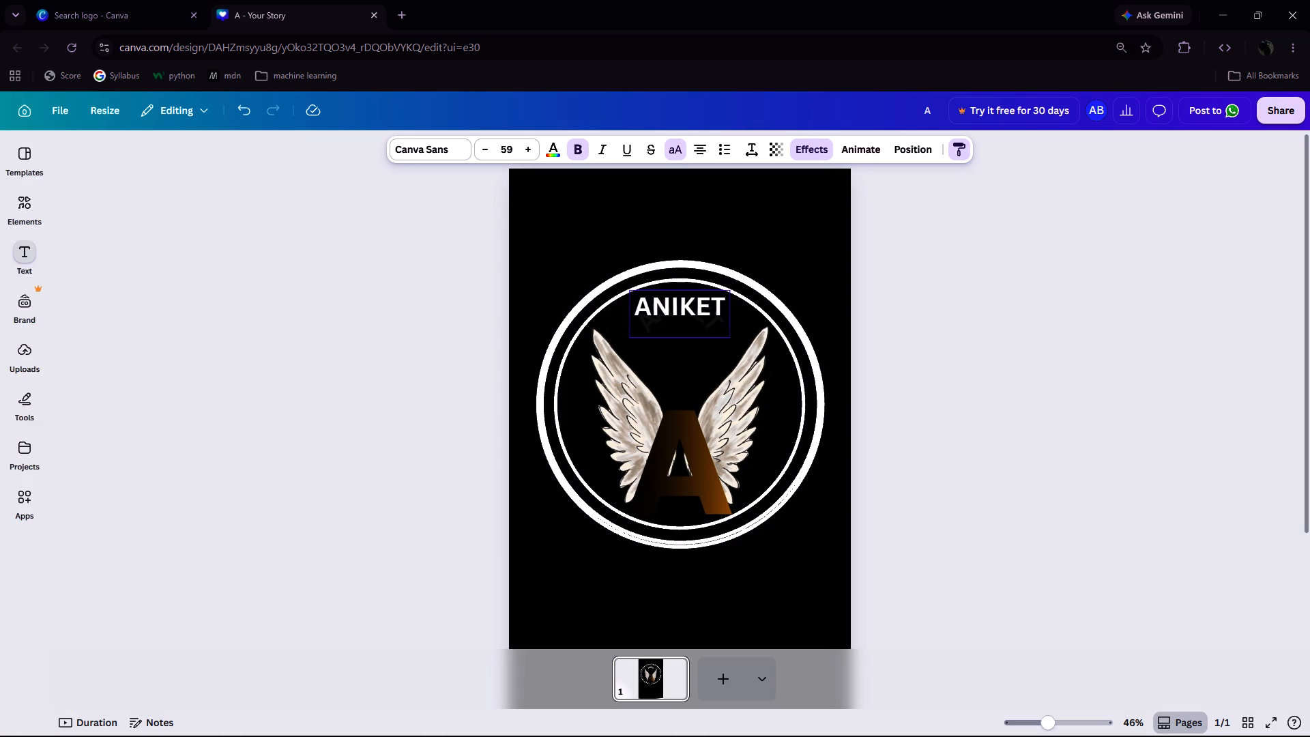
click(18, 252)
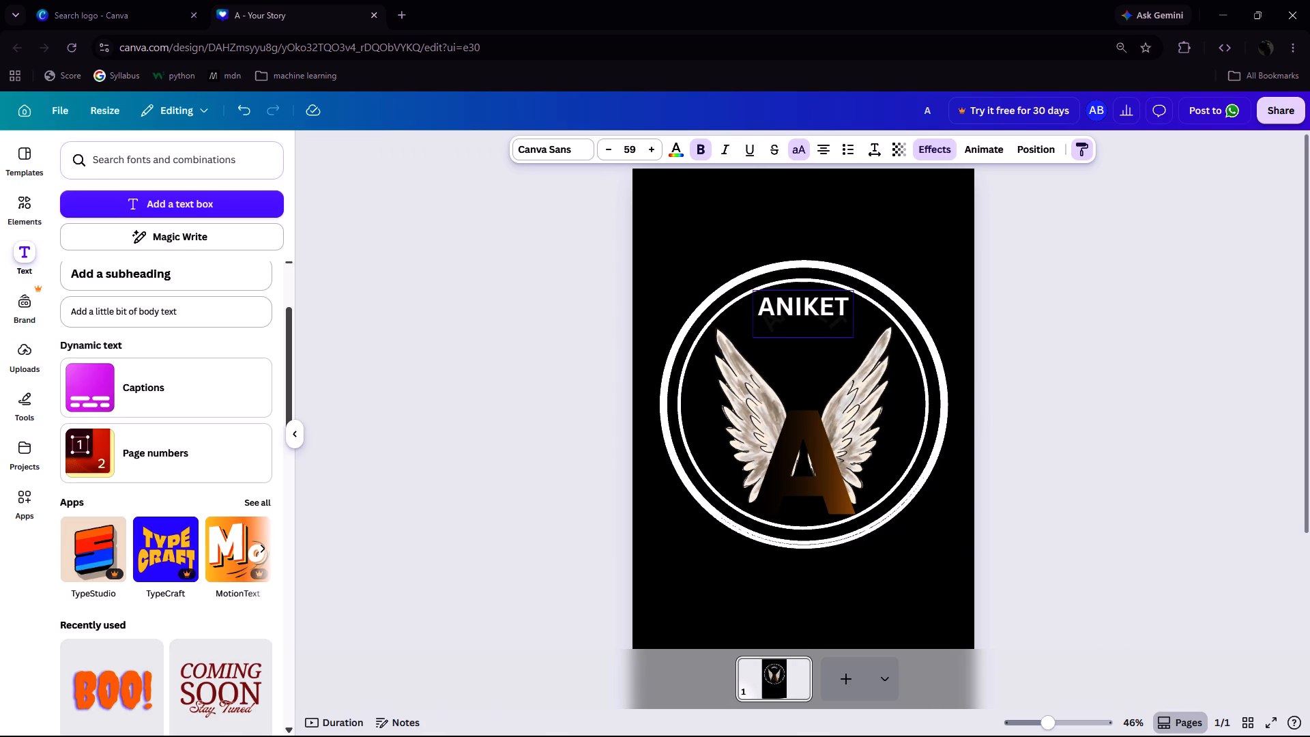
Browse the suggested, general and add-on animations available for the ANIKET text.
click(977, 157)
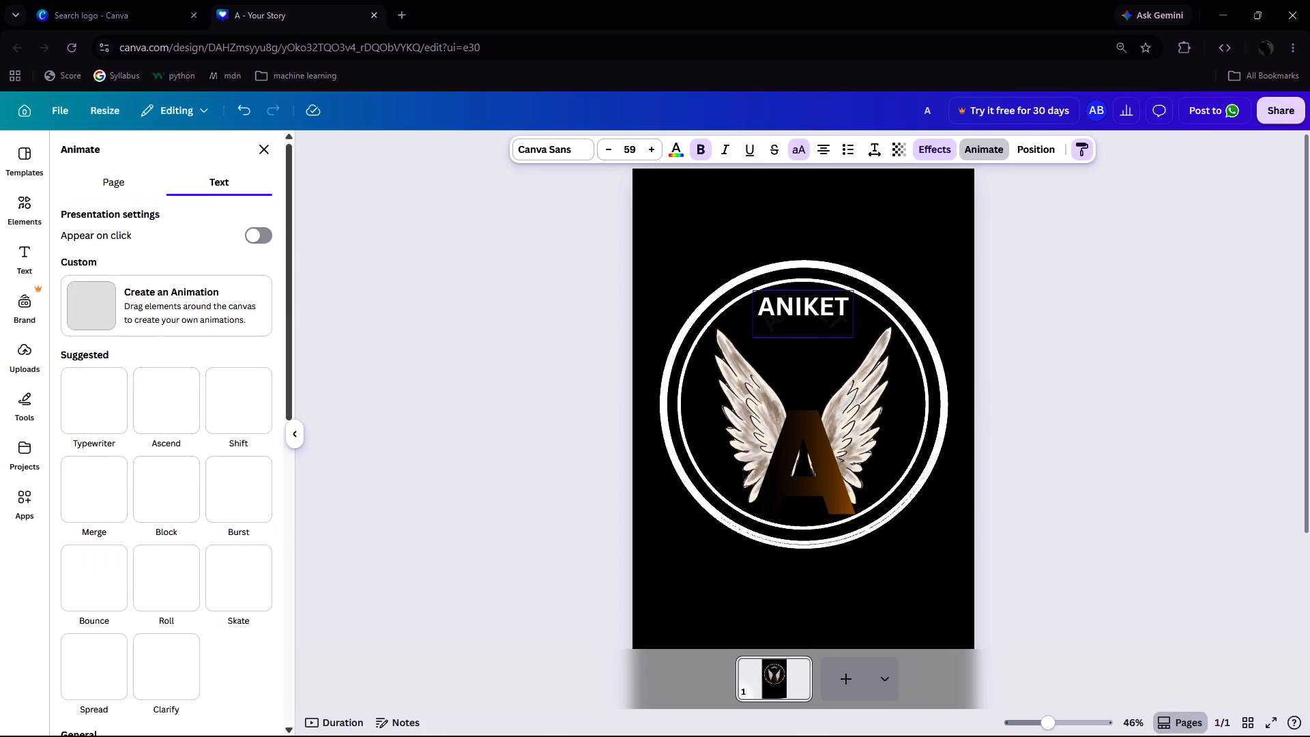
scroll(143, 411, down, 2)
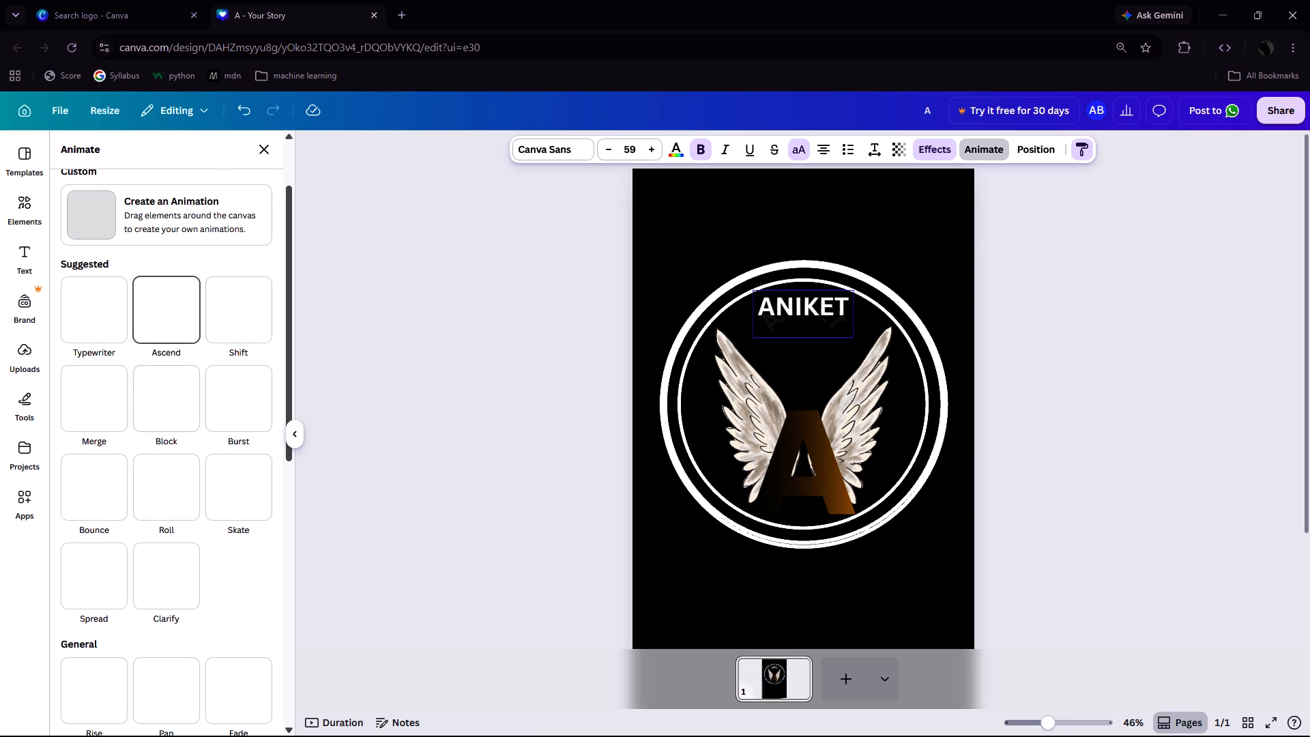
scroll(143, 411, down, 3)
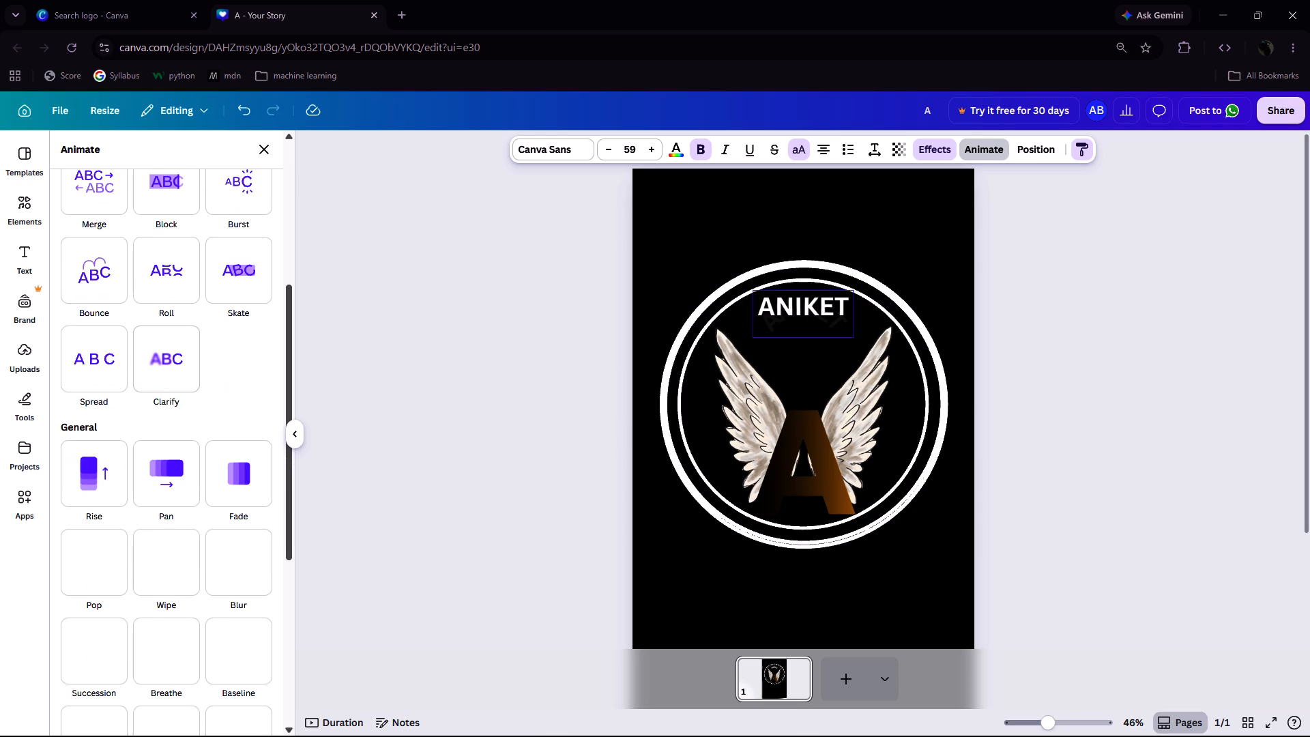
scroll(143, 411, down, 1)
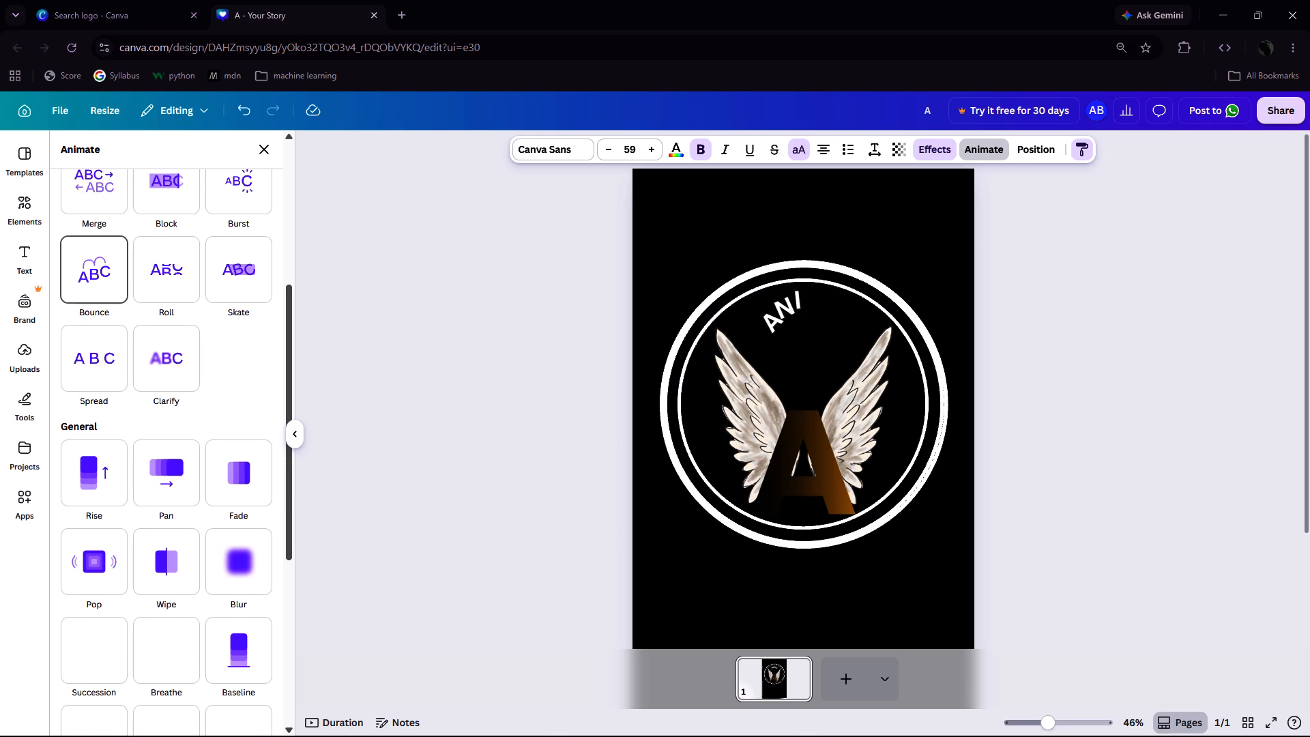
scroll(173, 351, down, 2)
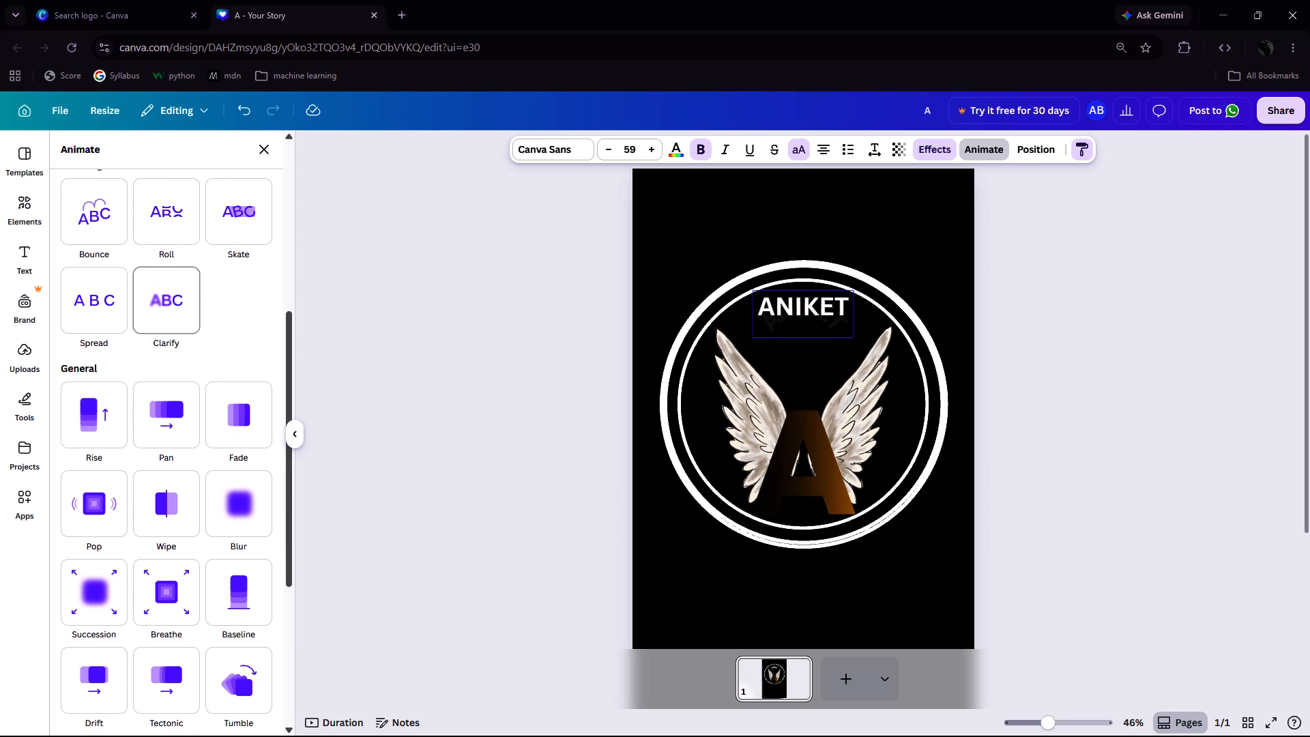
scroll(173, 351, down, 1)
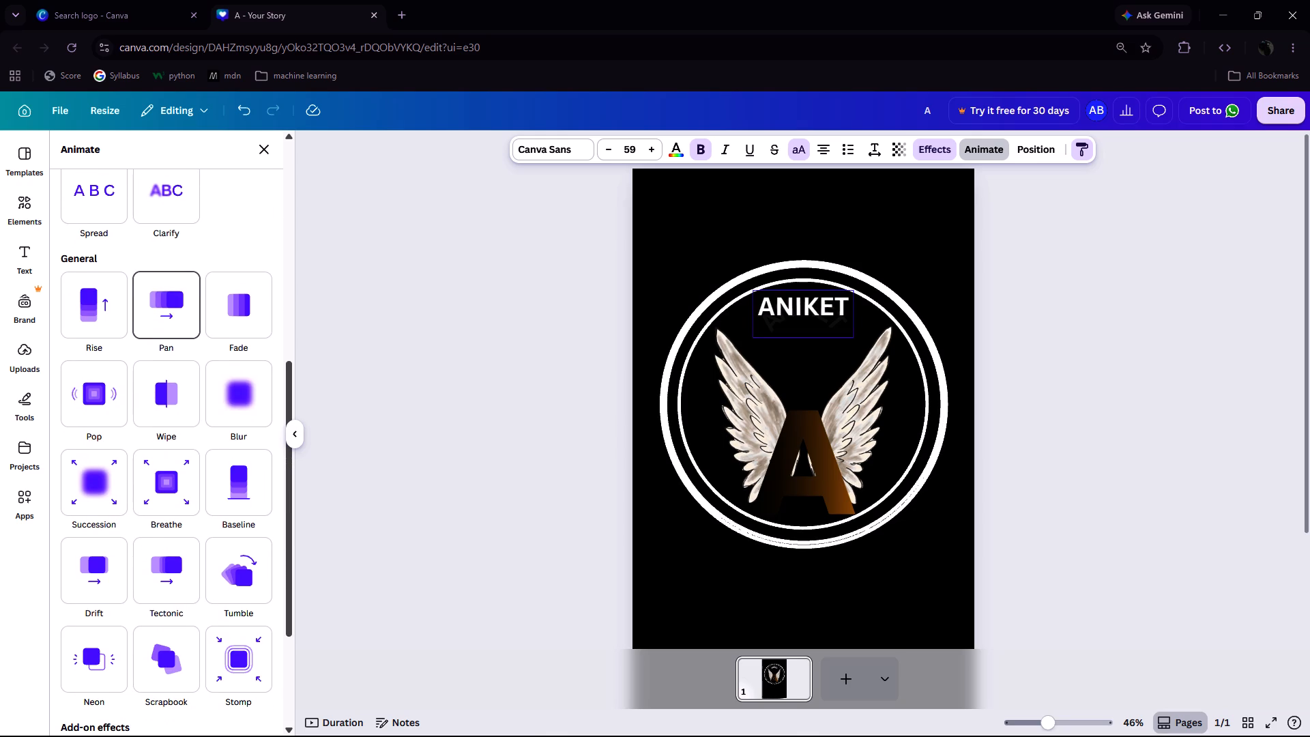
scroll(134, 450, down, 2)
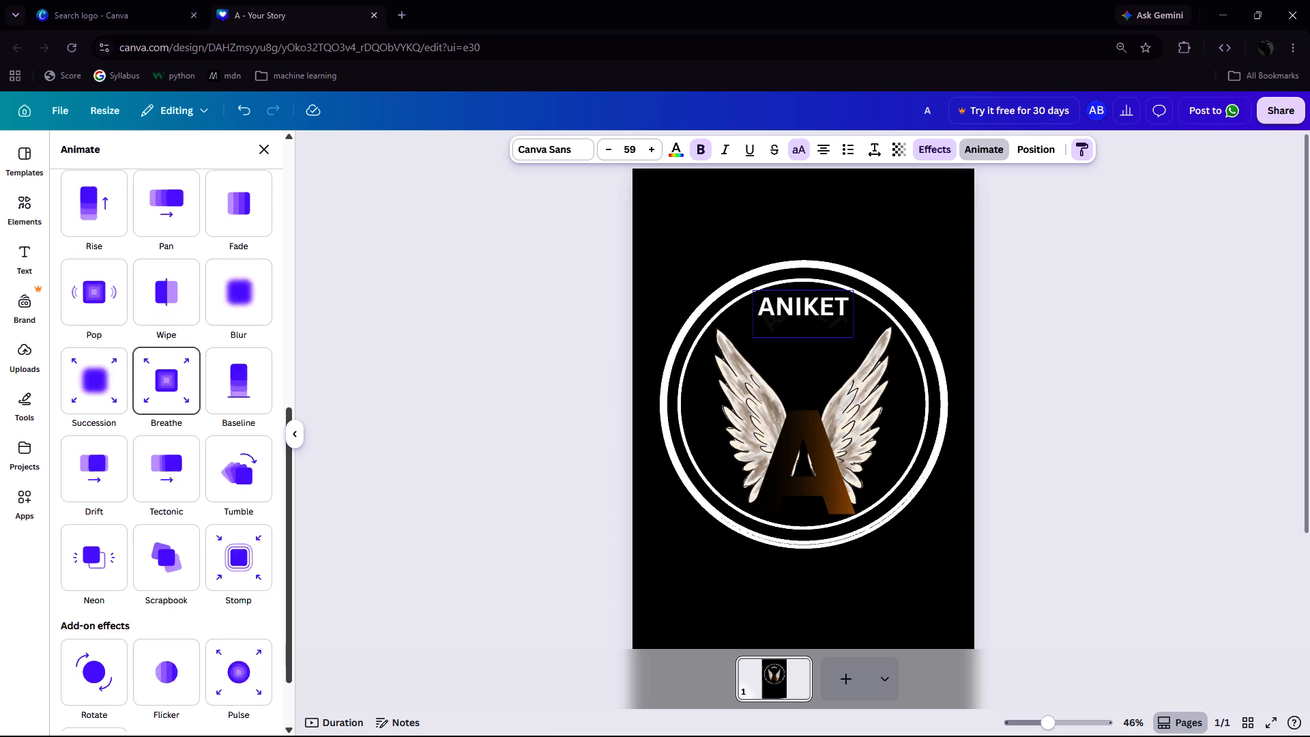
scroll(134, 450, down, 2)
scroll(134, 450, up, 7)
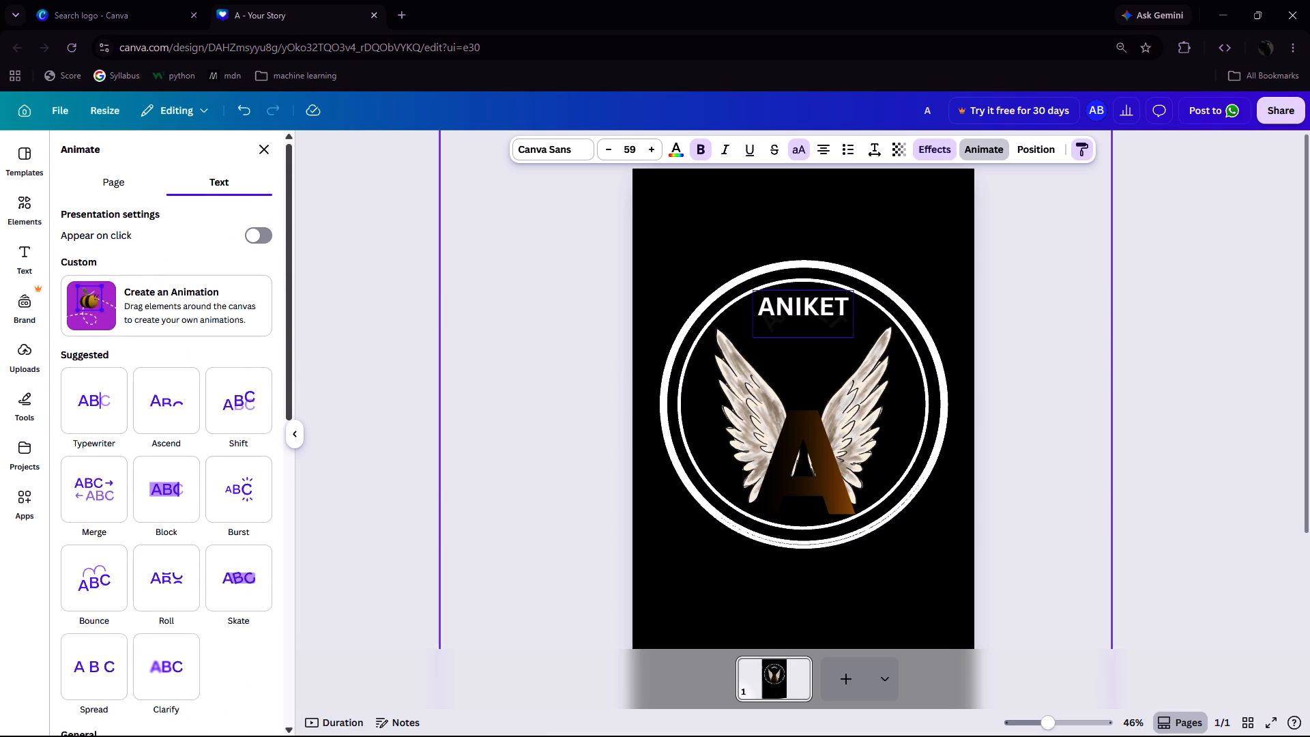
Browse the page-wide and text animations and the arrange and alignment options available for the ANIKET text.
click(152, 181)
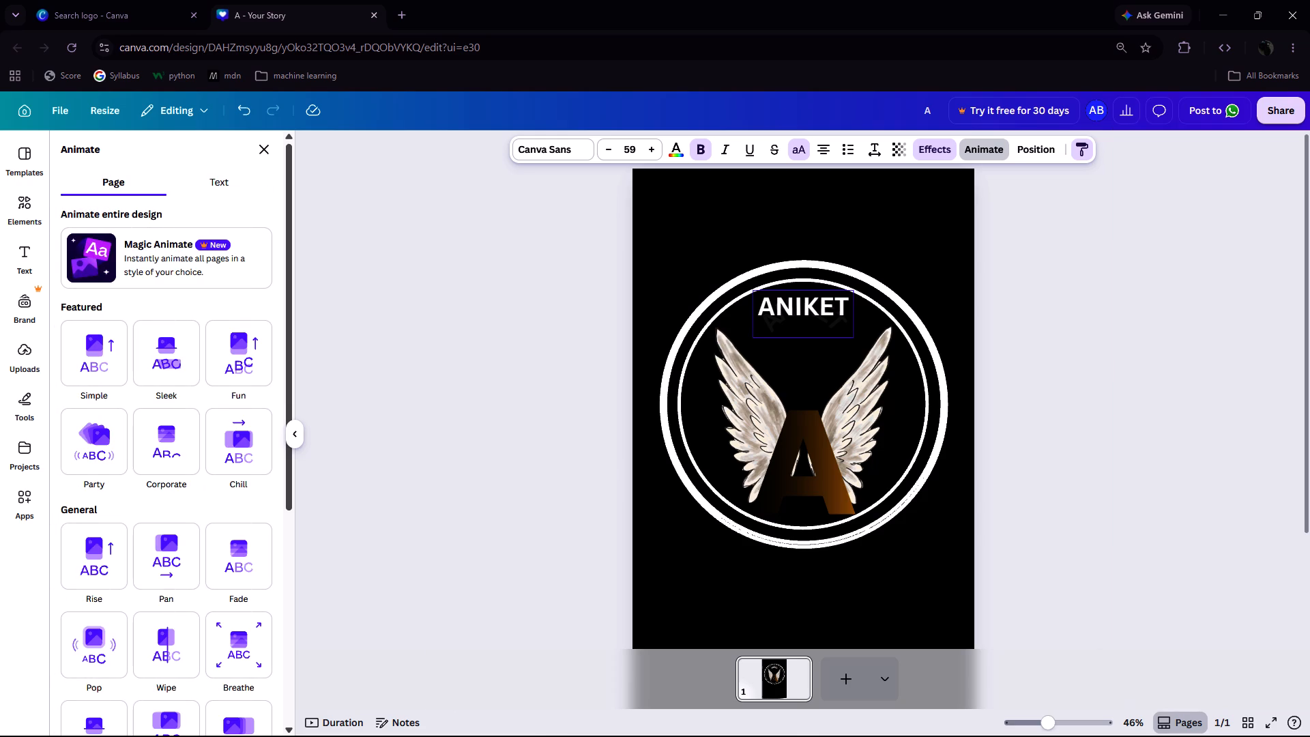
scroll(134, 433, down, 6)
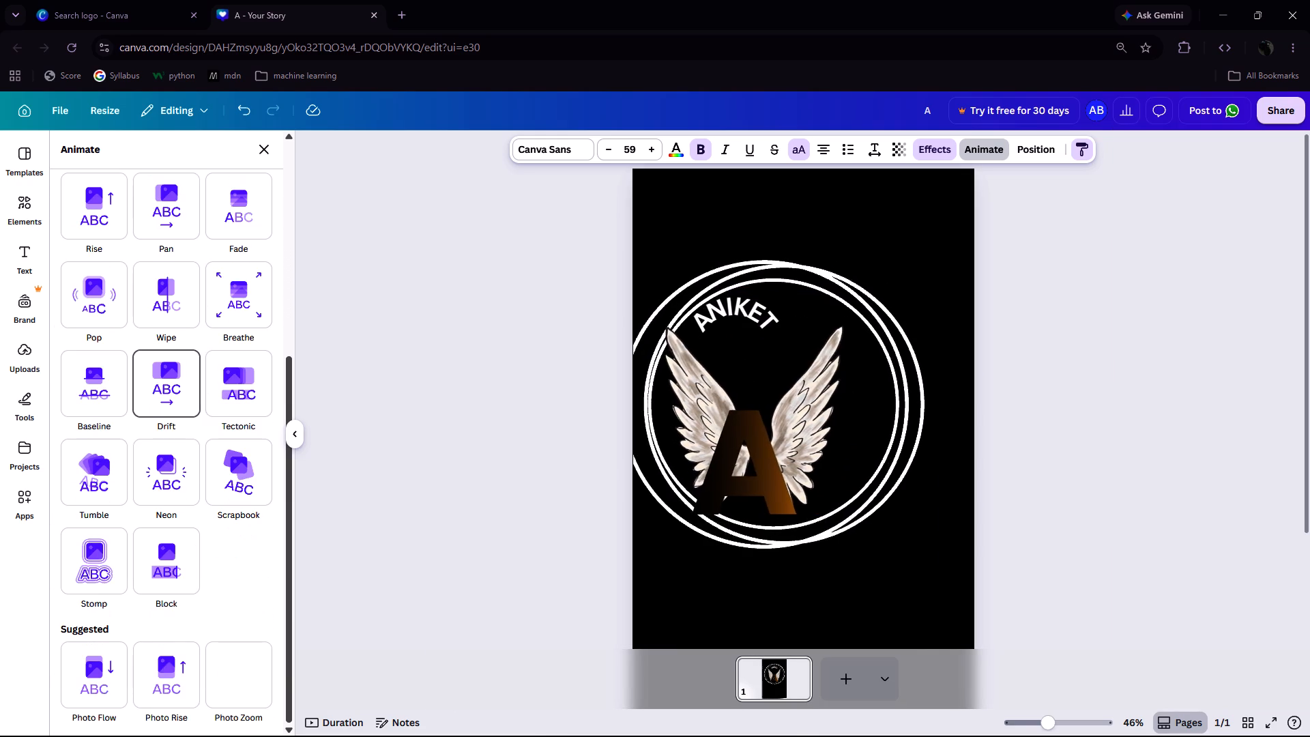
scroll(134, 433, down, 1)
scroll(134, 433, up, 2)
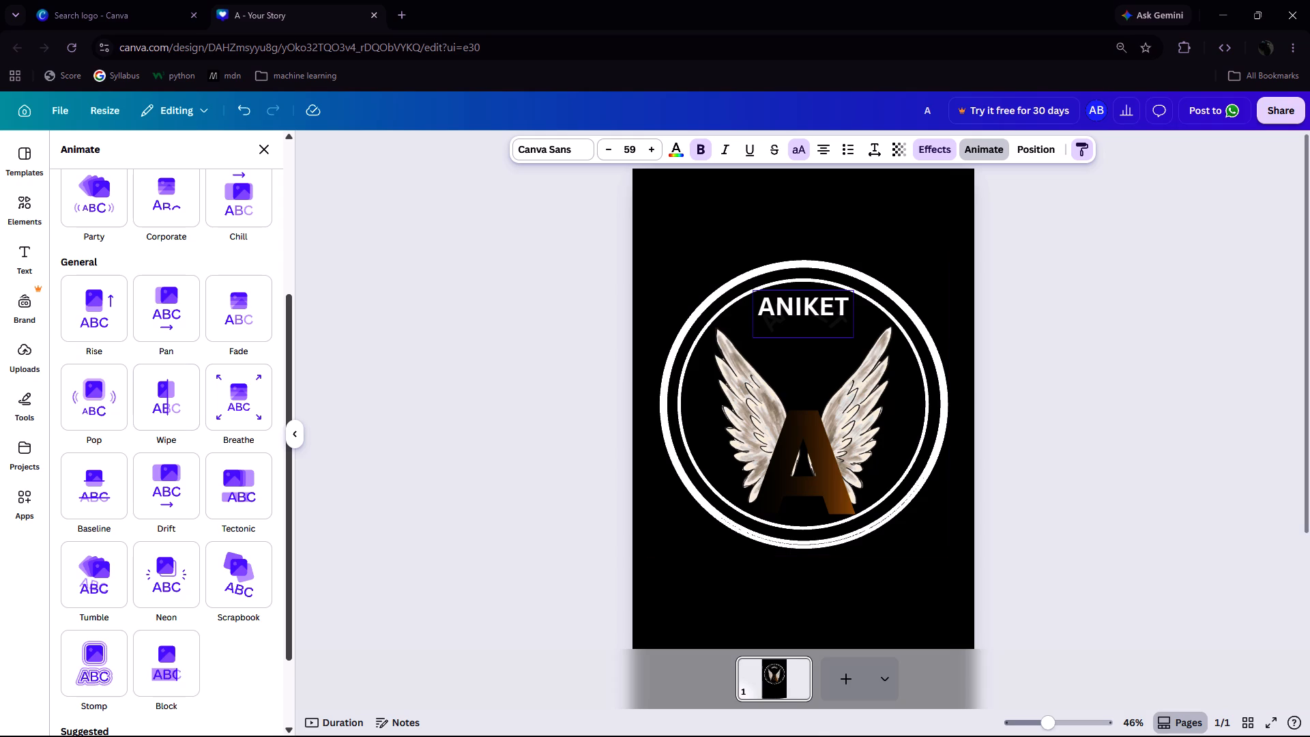
click(814, 313)
click(995, 149)
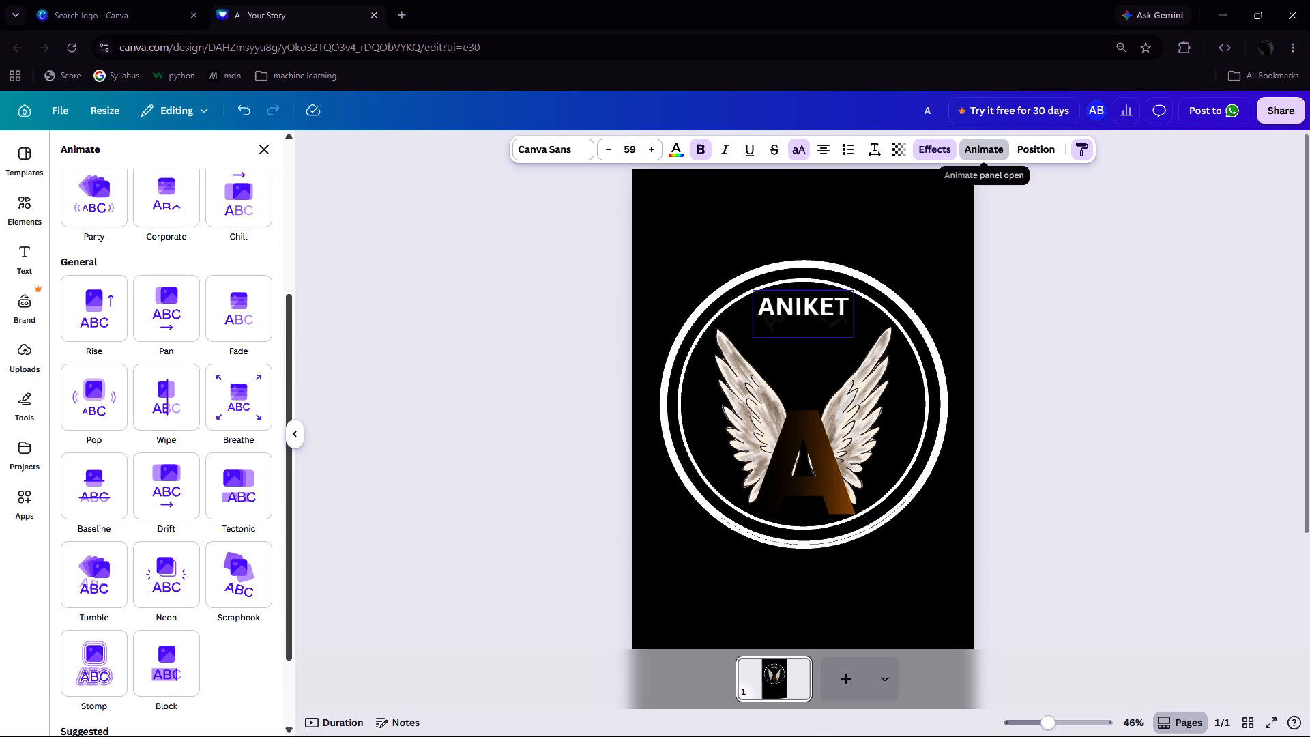
click(1050, 152)
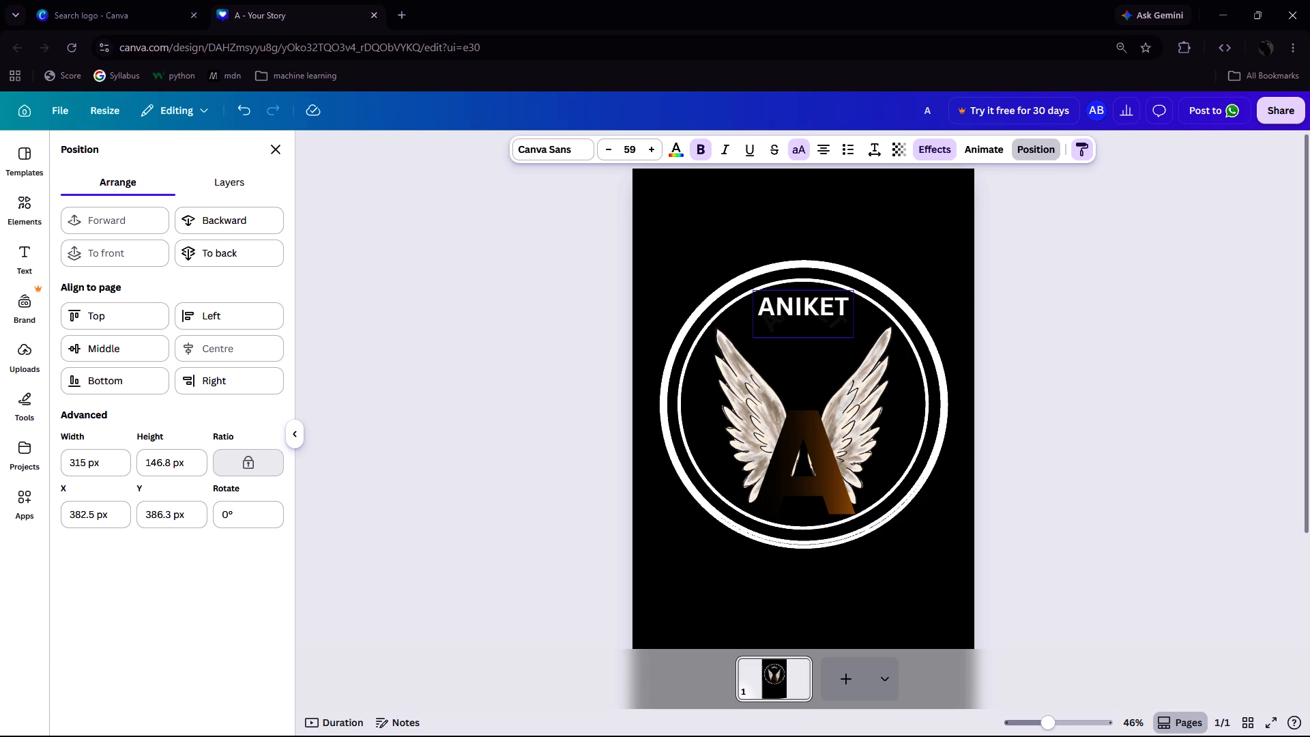
click(991, 151)
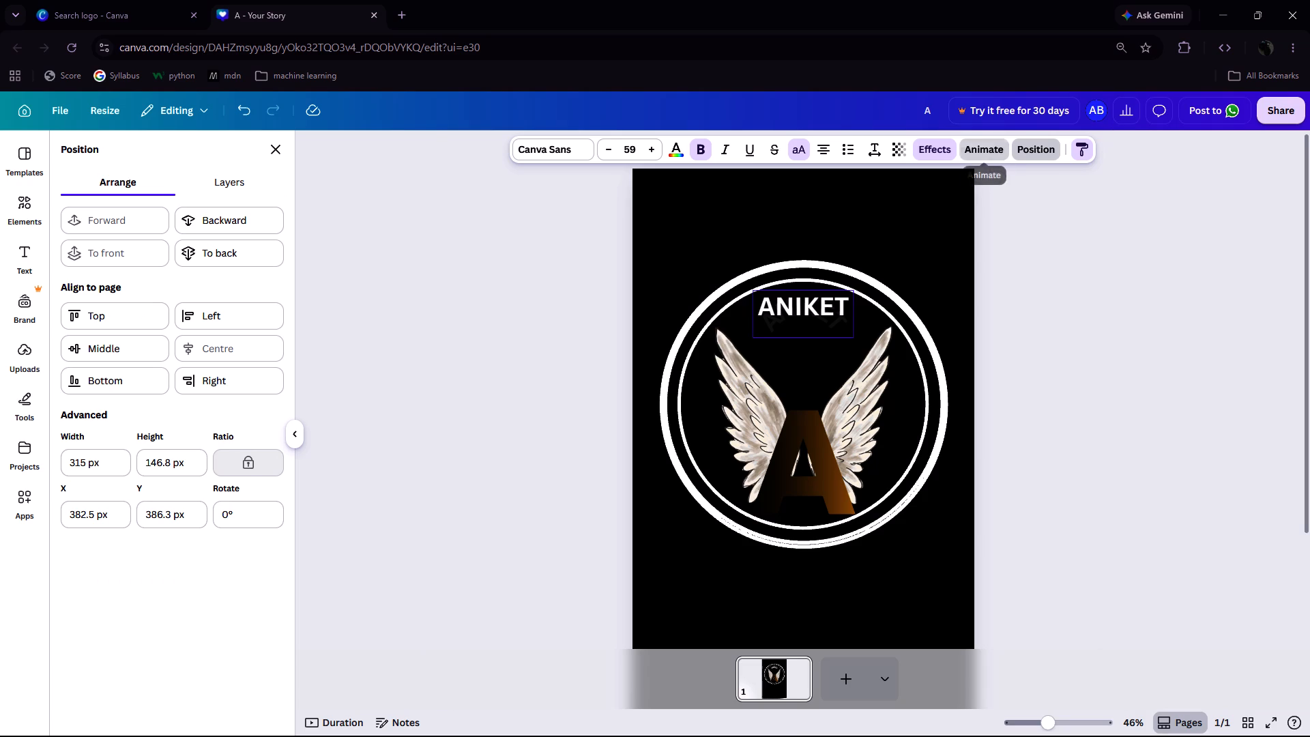
scroll(191, 429, down, 1)
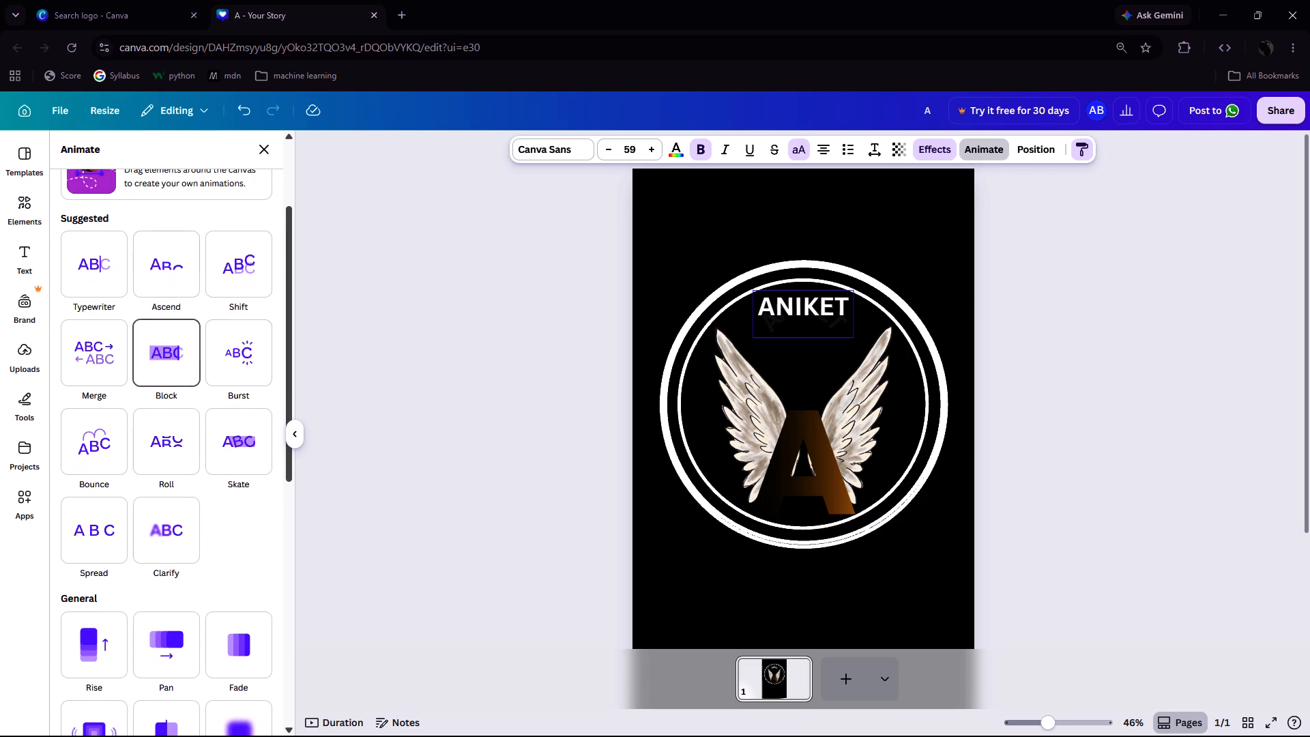
scroll(191, 429, down, 6)
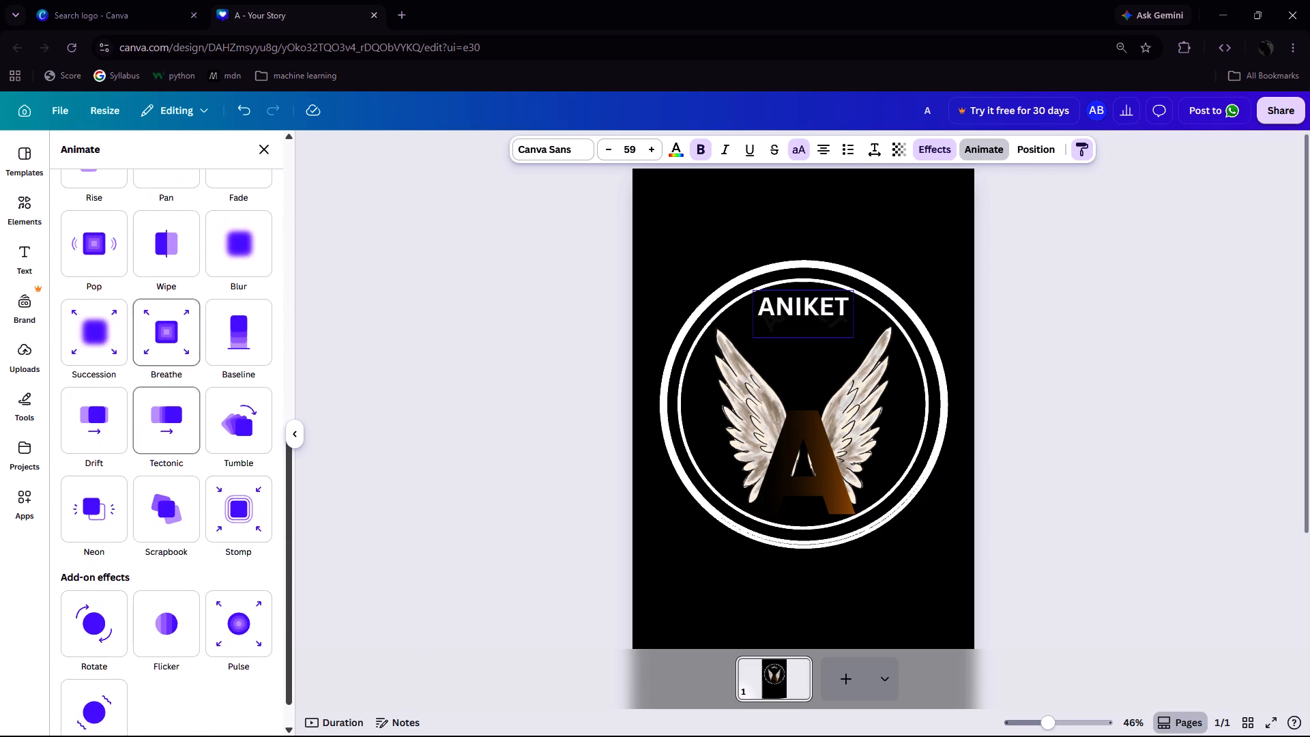
scroll(191, 429, down, 2)
scroll(191, 429, up, 1)
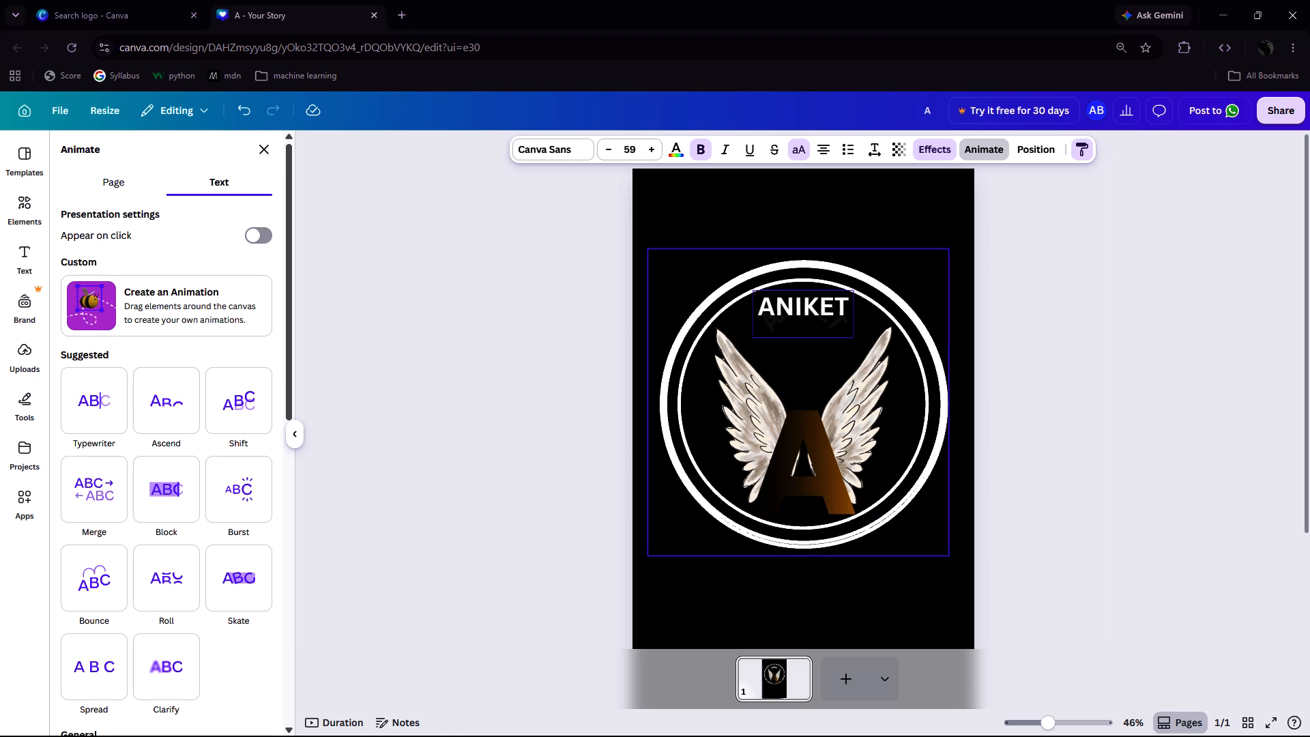
Undo the font size, Curve effect, placement and entry of the ANIKET text until its text box is removed.
key(ctrl+z)
key(ctrl+z)
key(ctrl+z)
key(ctrl+z)
key(ctrl+z)
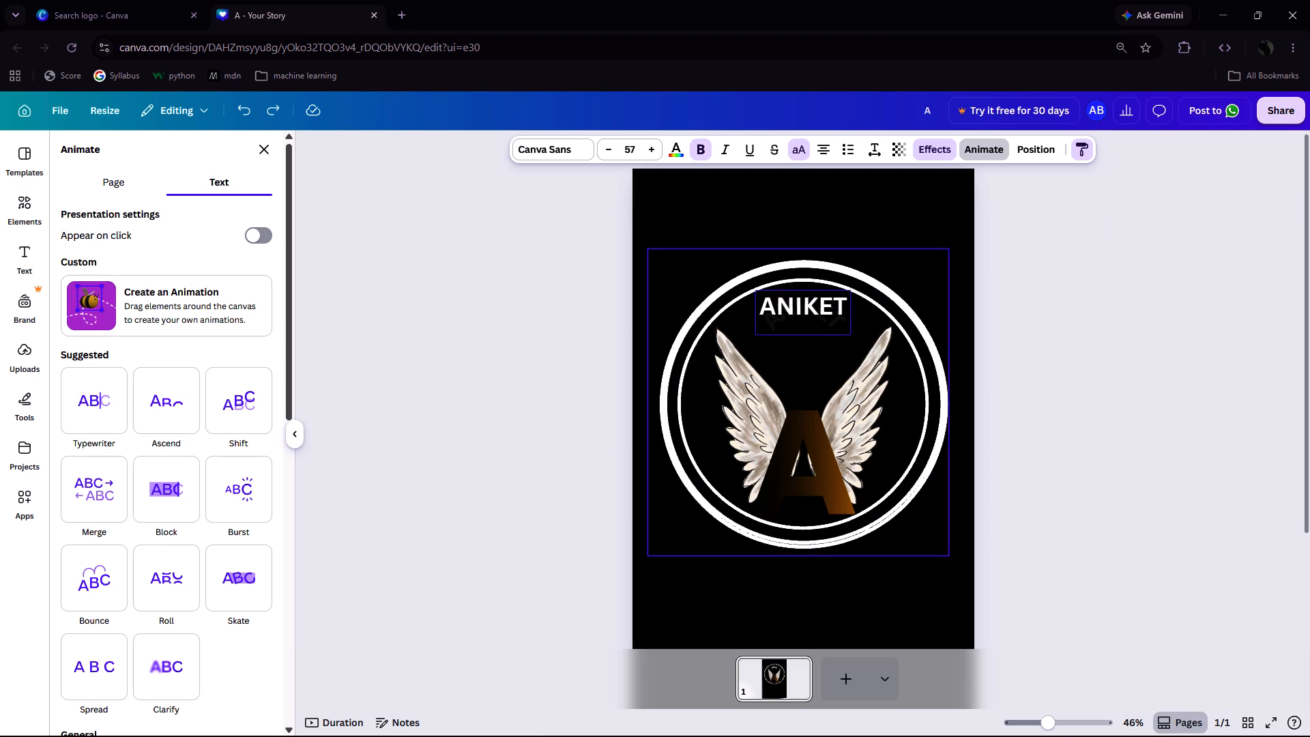
key(ctrl+z)
key(ctrl+z)
key(ctrl+z)
key(ctrl+z)
key(ctrl+z)
key(ctrl+z)
key(ctrl+z)
key(ctrl+z)
key(ctrl+z)
key(ctrl+z)
key(ctrl+z)
key(ctrl+z)
key(ctrl+z)
key(ctrl+z)
key(ctrl+z)
key(ctrl+z)
key(ctrl+z)
key(ctrl+z)
key(ctrl+z)
key(ctrl+z)
key(ctrl+z)
key(ctrl+z)
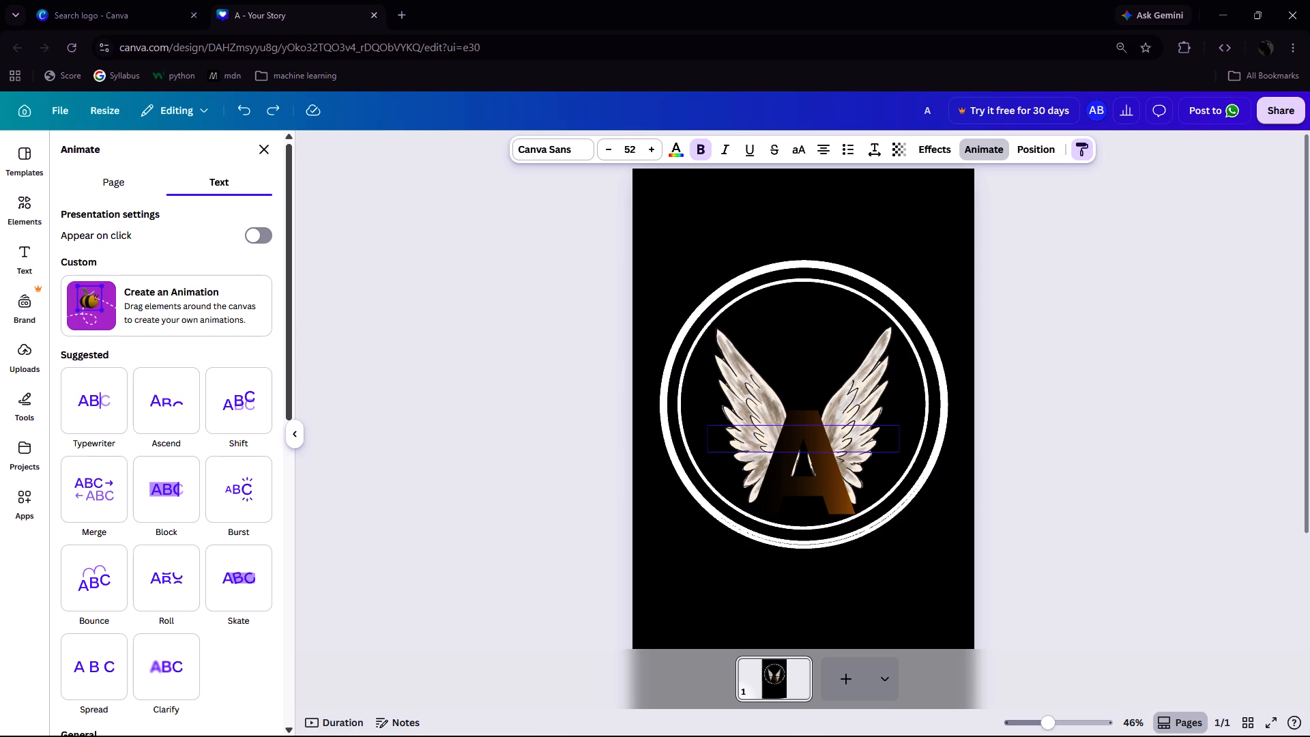
key(shift+a)
key(shift+a)
key(ctrl+z)
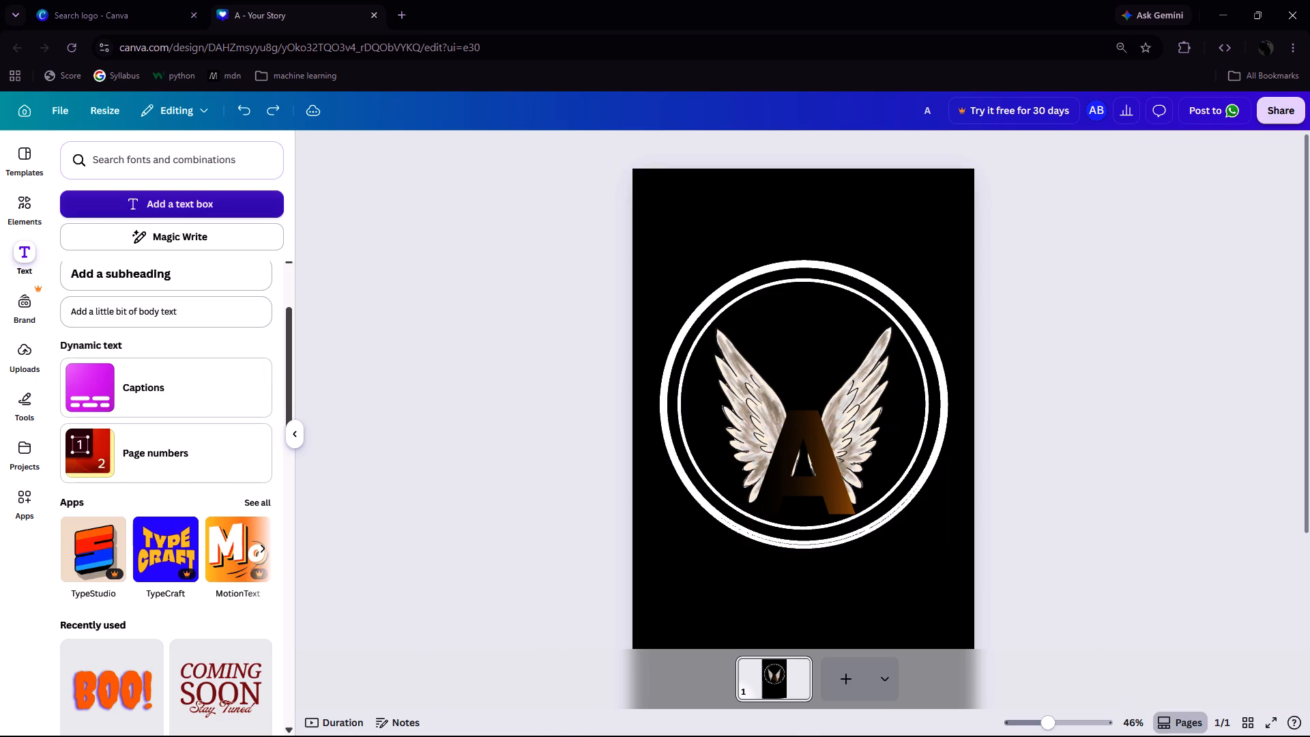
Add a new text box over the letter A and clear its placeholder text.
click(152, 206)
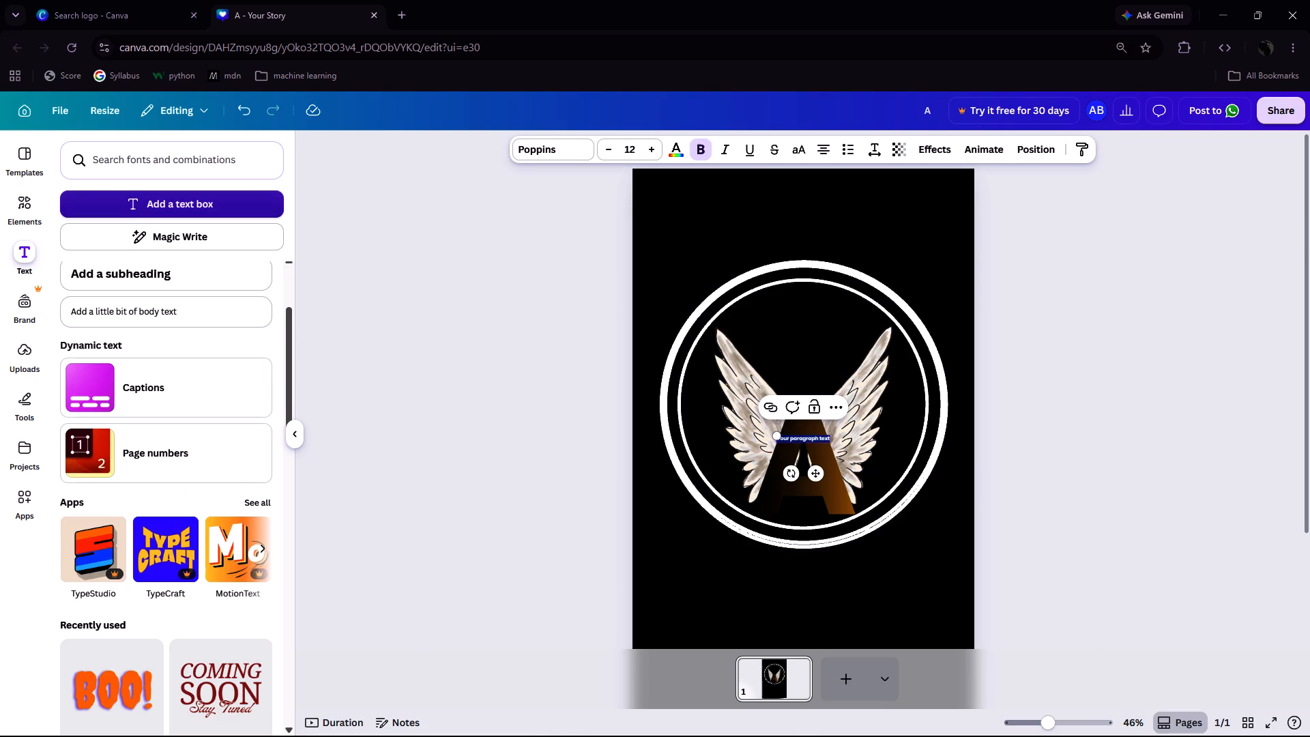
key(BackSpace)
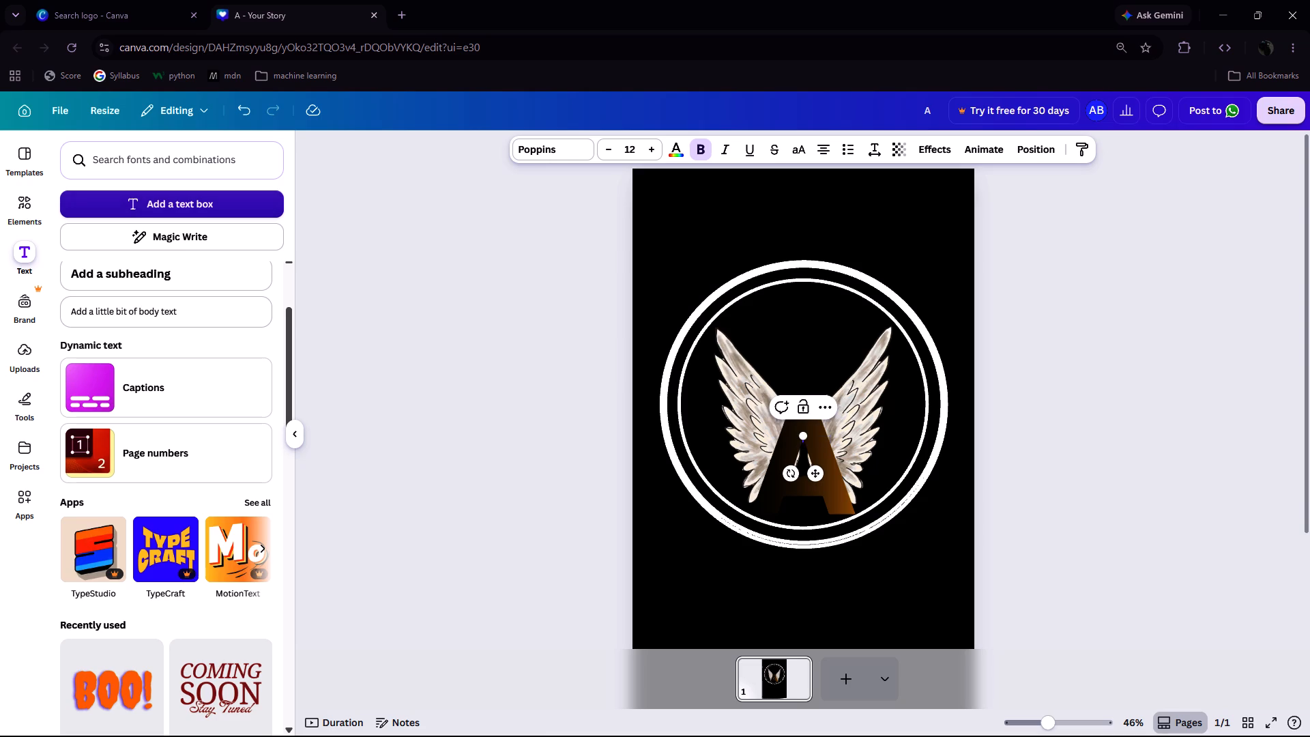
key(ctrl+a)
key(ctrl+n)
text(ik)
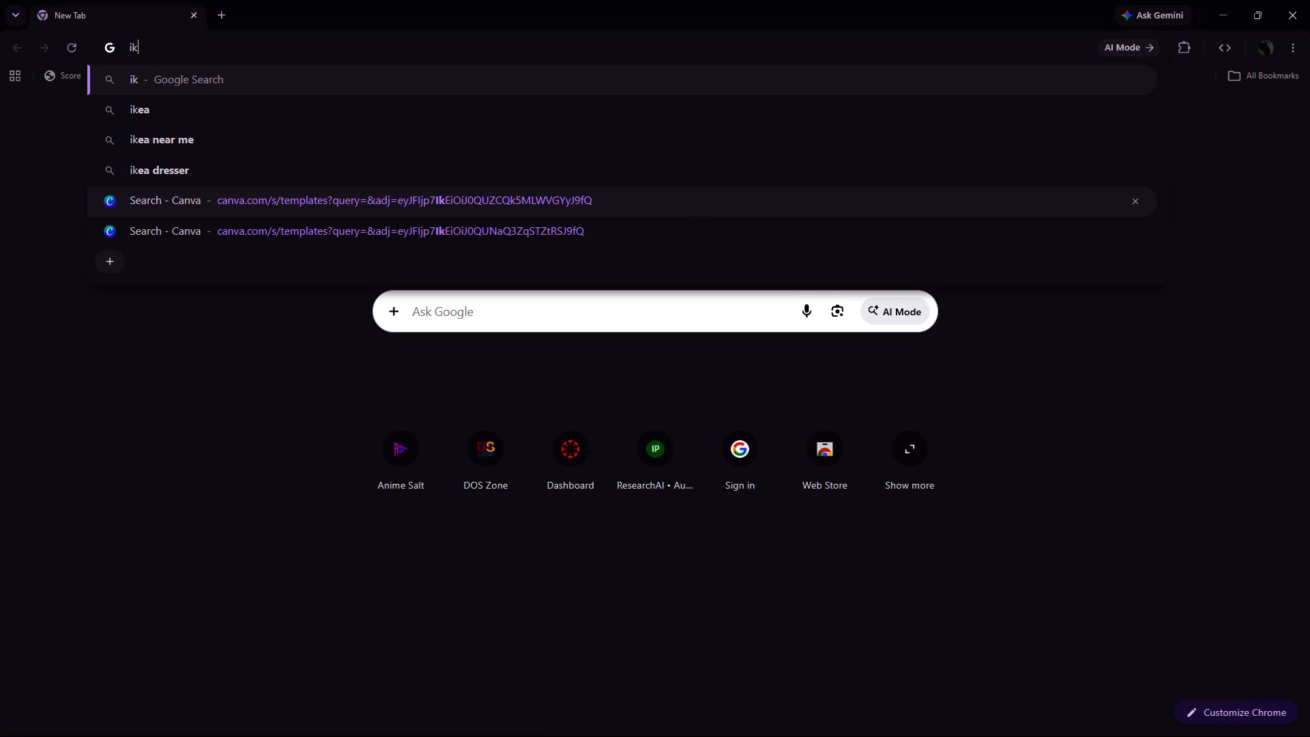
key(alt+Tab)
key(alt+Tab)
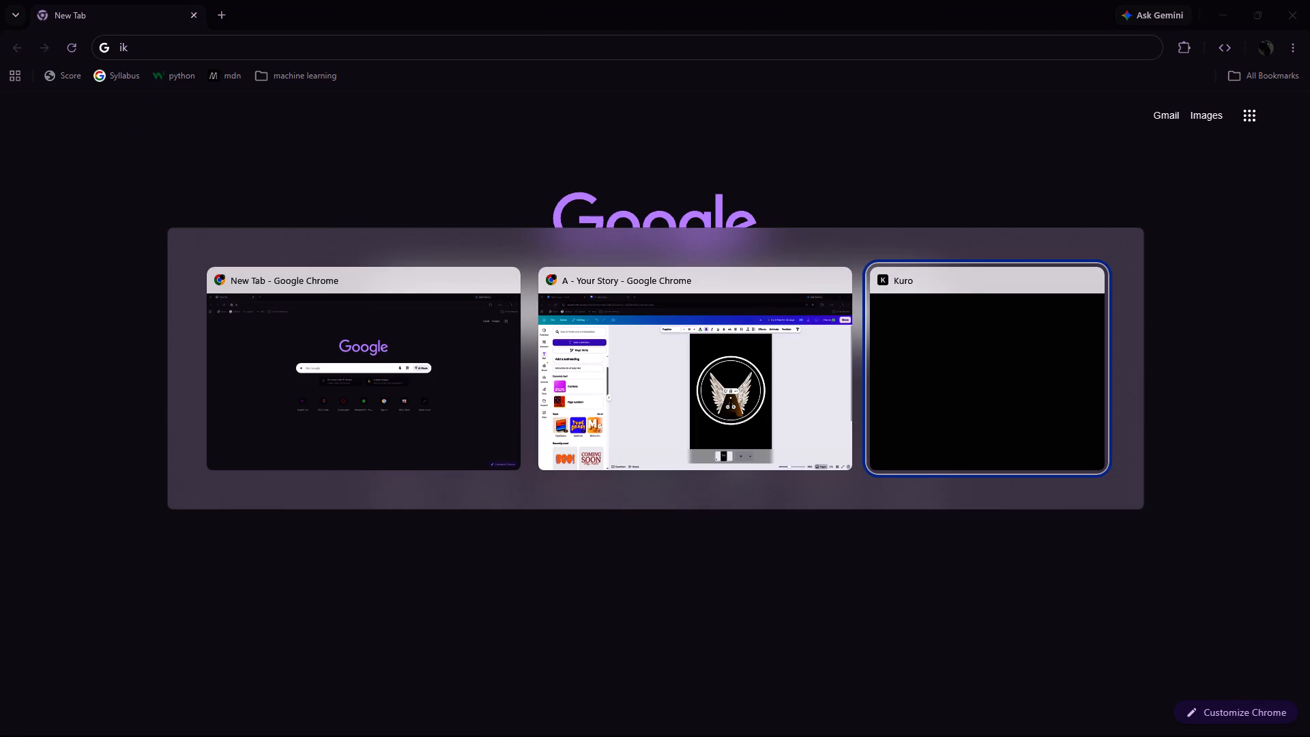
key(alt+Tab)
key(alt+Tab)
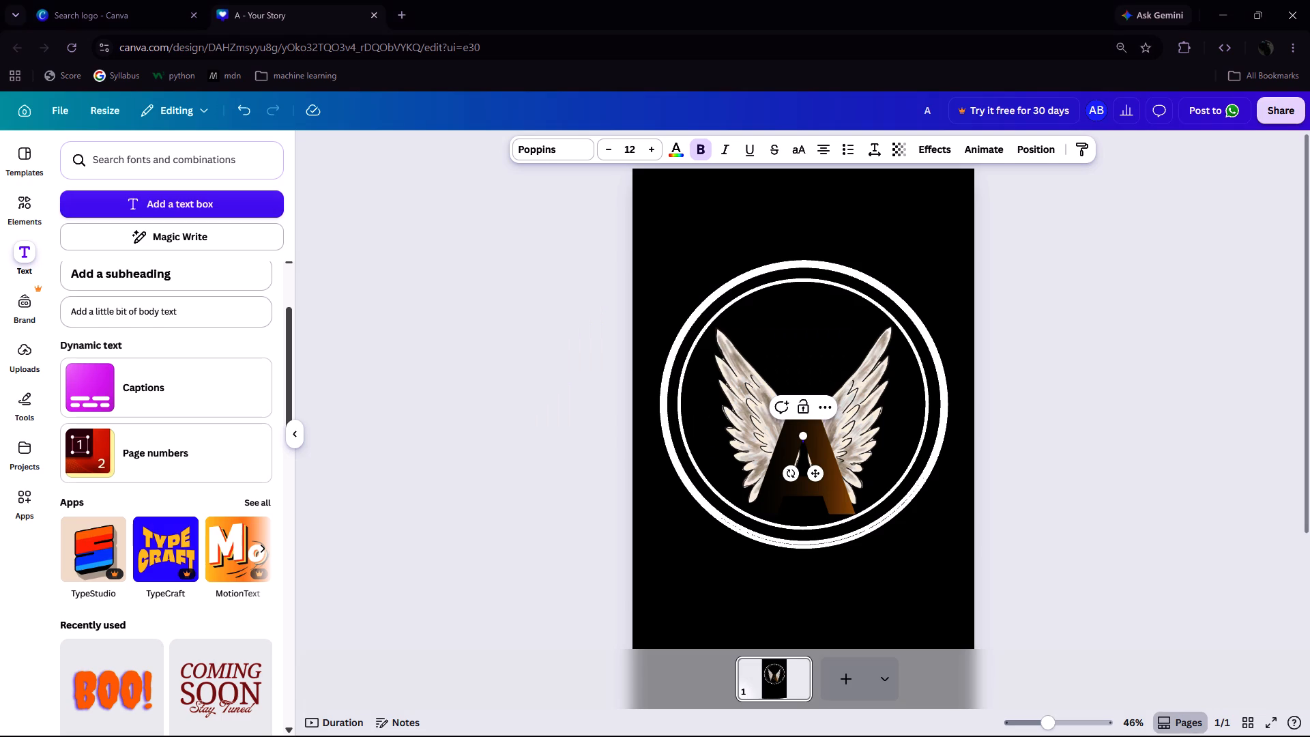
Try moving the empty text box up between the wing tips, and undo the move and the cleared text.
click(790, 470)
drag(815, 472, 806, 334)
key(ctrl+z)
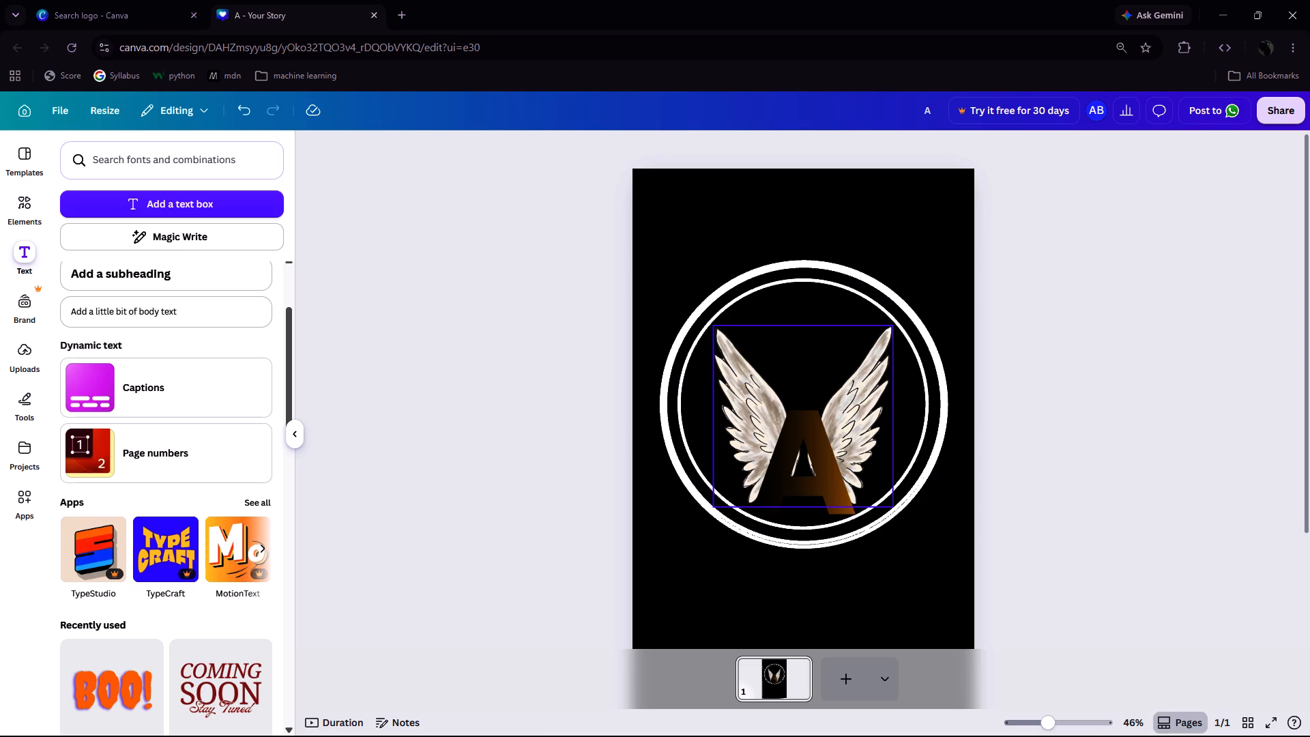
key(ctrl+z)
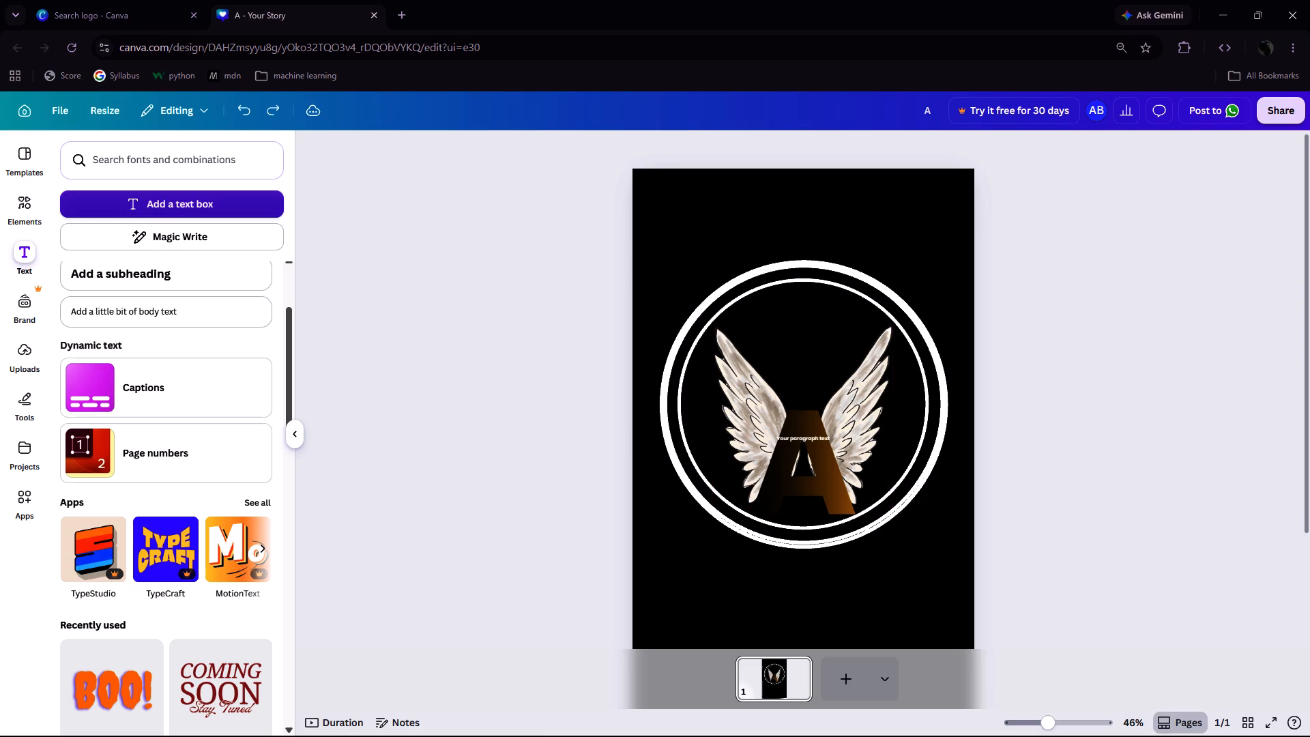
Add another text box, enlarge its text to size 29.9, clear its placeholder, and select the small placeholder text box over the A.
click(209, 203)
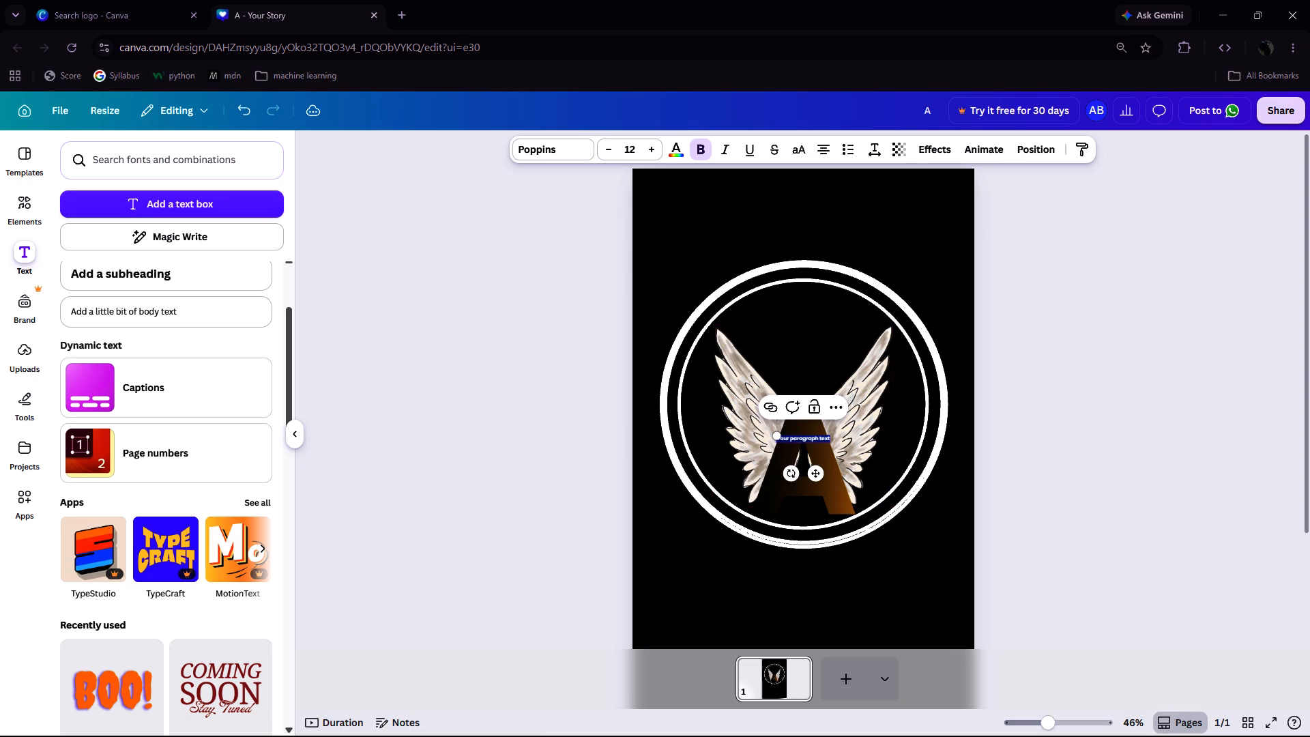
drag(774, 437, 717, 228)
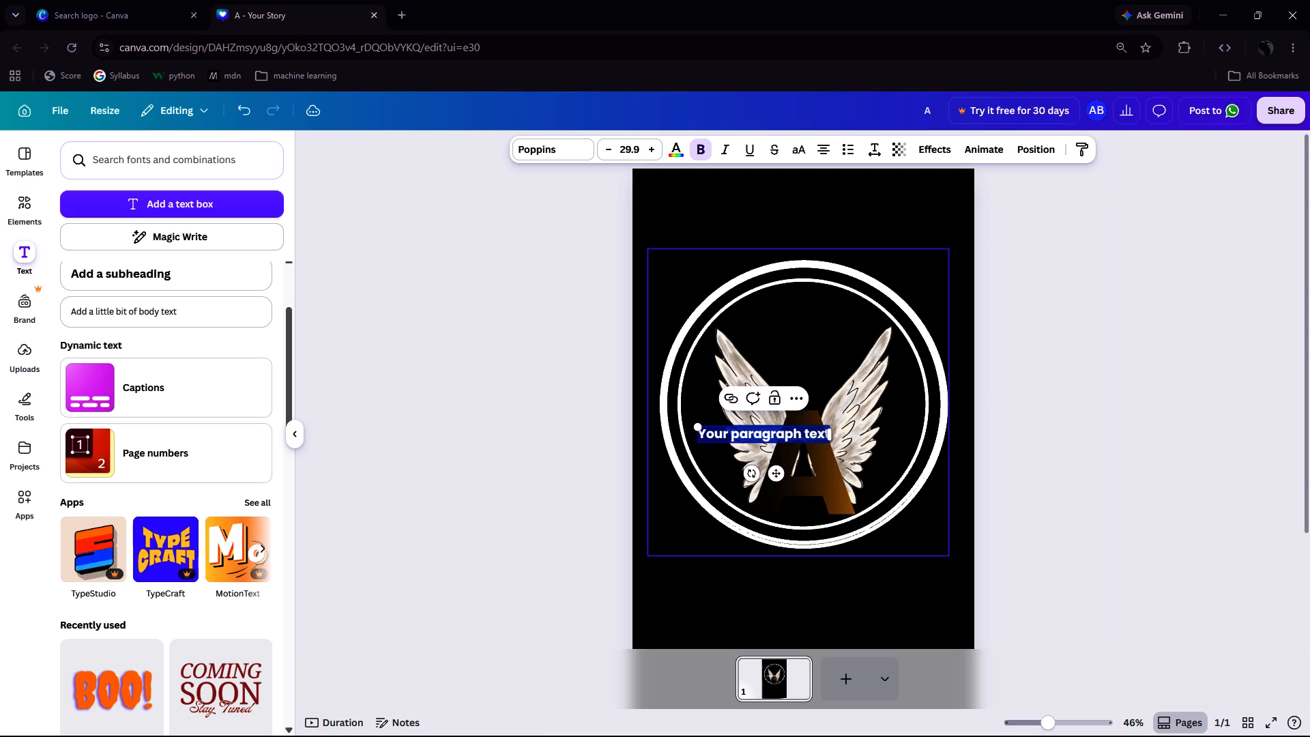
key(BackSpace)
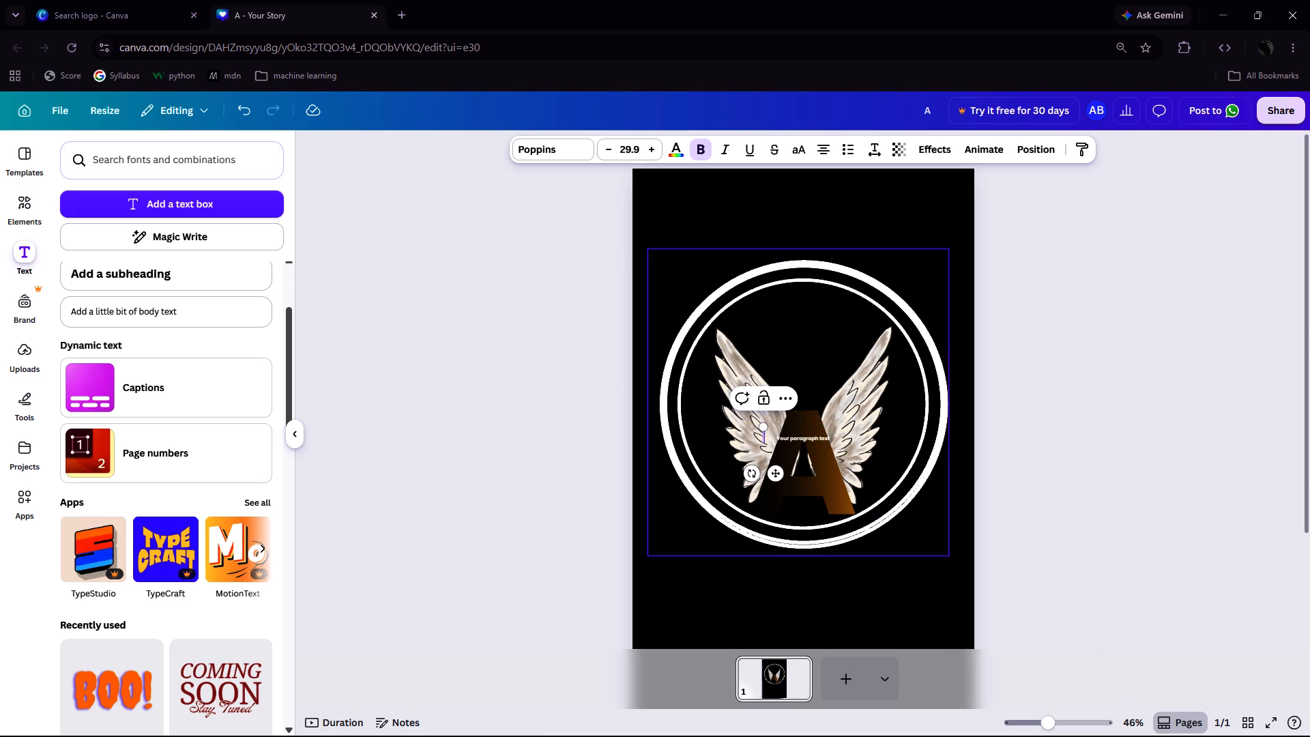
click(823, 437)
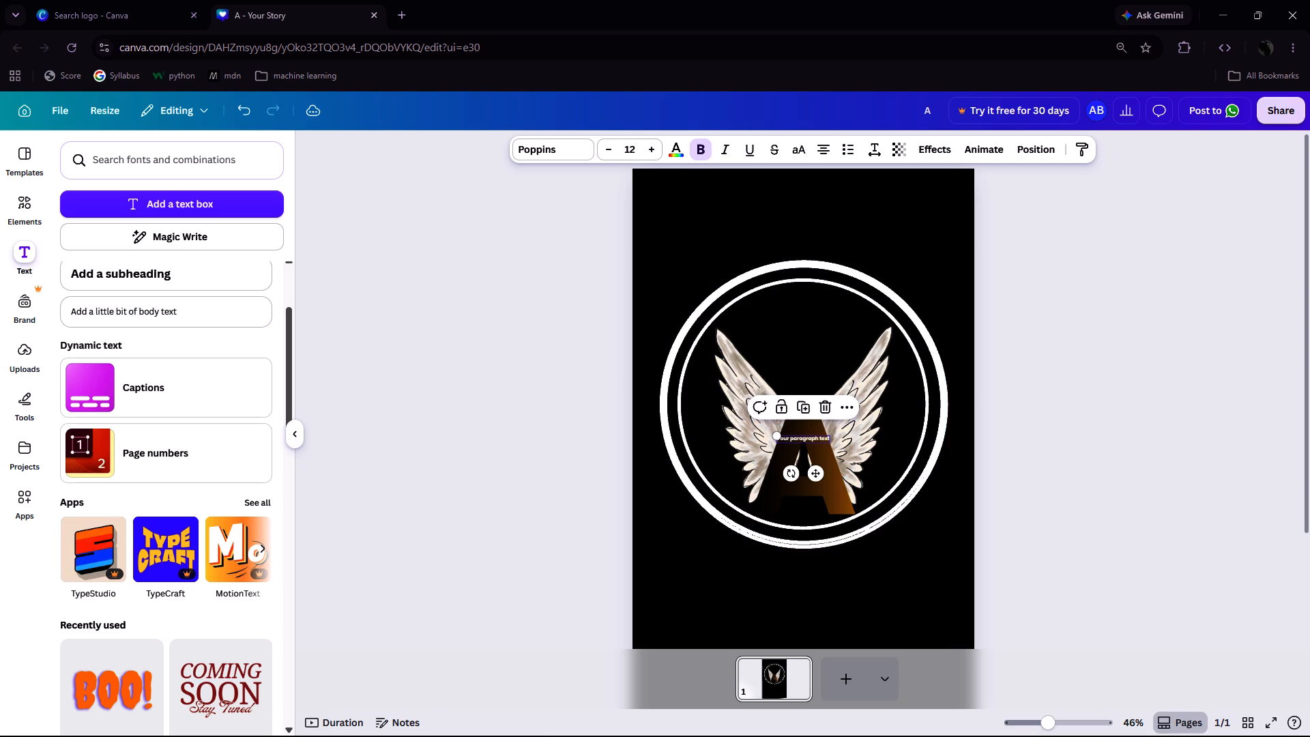
Undo the added text boxes and the recolouring of the wings.
key(ctrl+z)
key(ctrl+z)
key(ctrl+z)
key(ctrl+z)
key(ctrl+z)
key(ctrl+z)
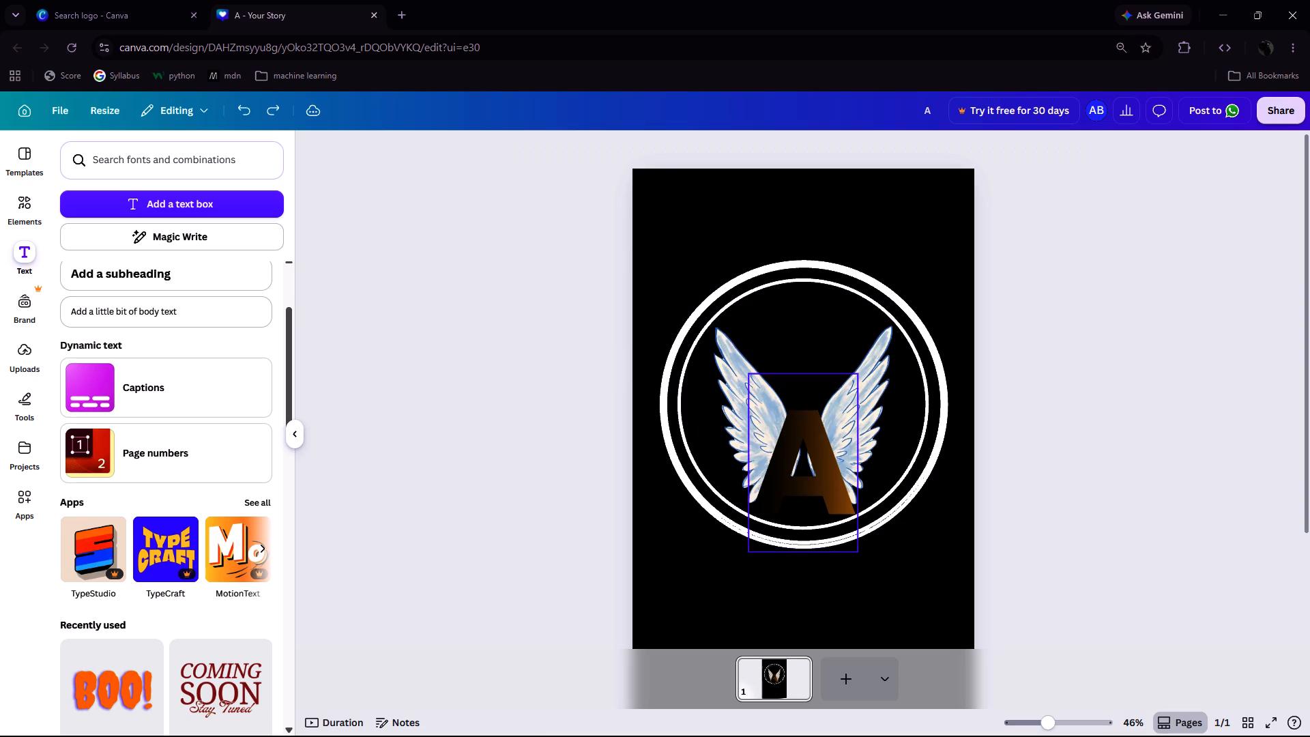
Recolour the wings with the medium grey from the default solid colours.
click(731, 388)
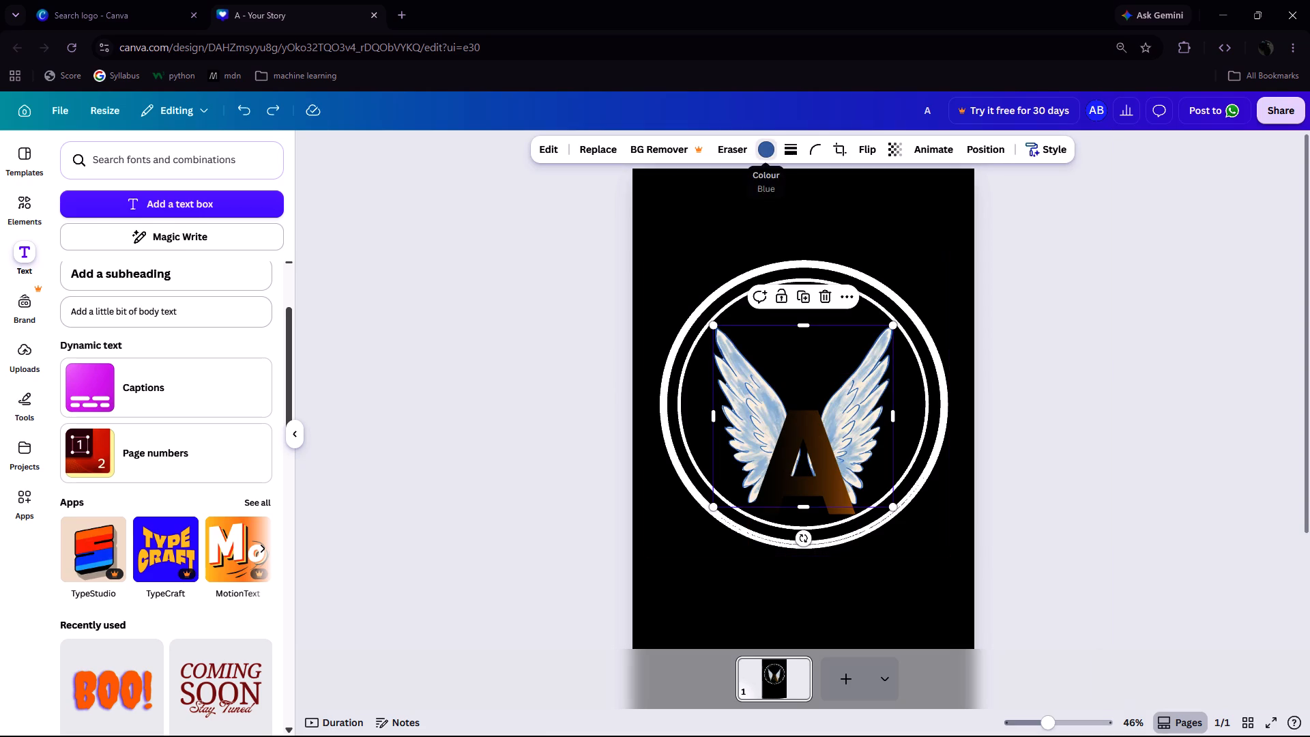
click(761, 154)
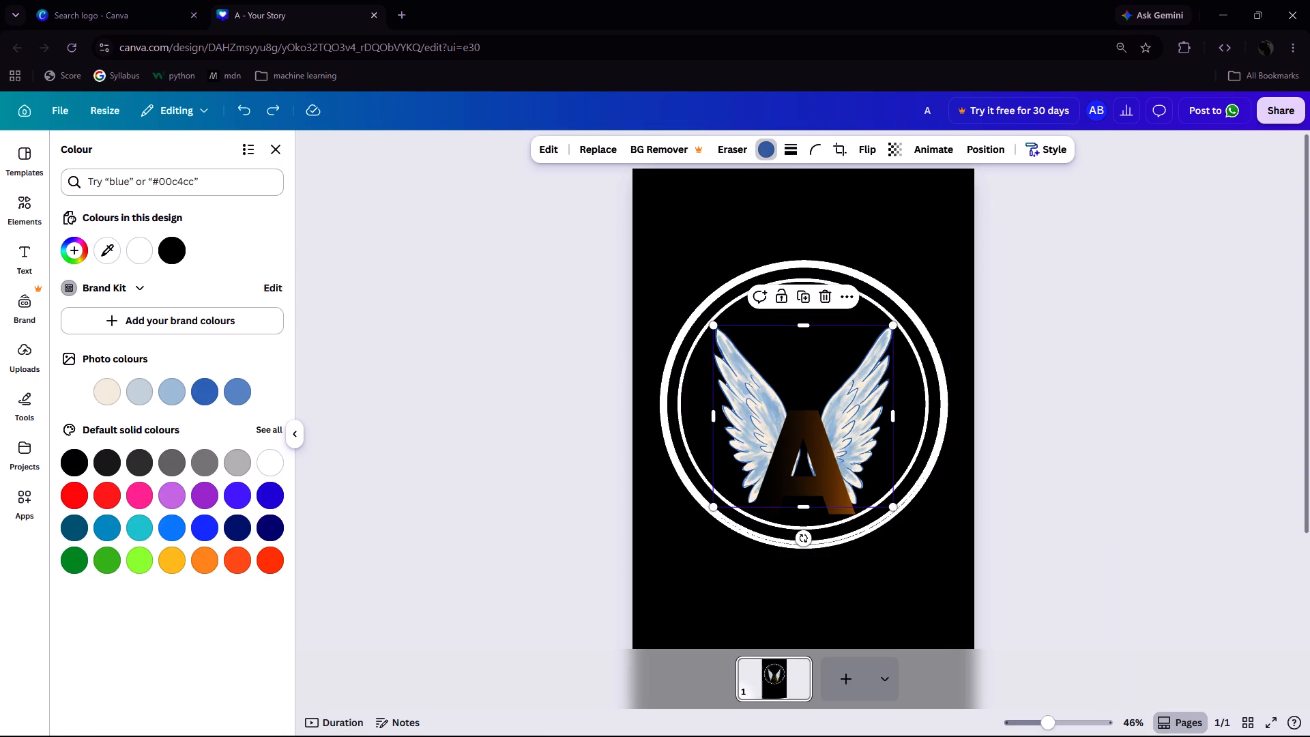
click(209, 463)
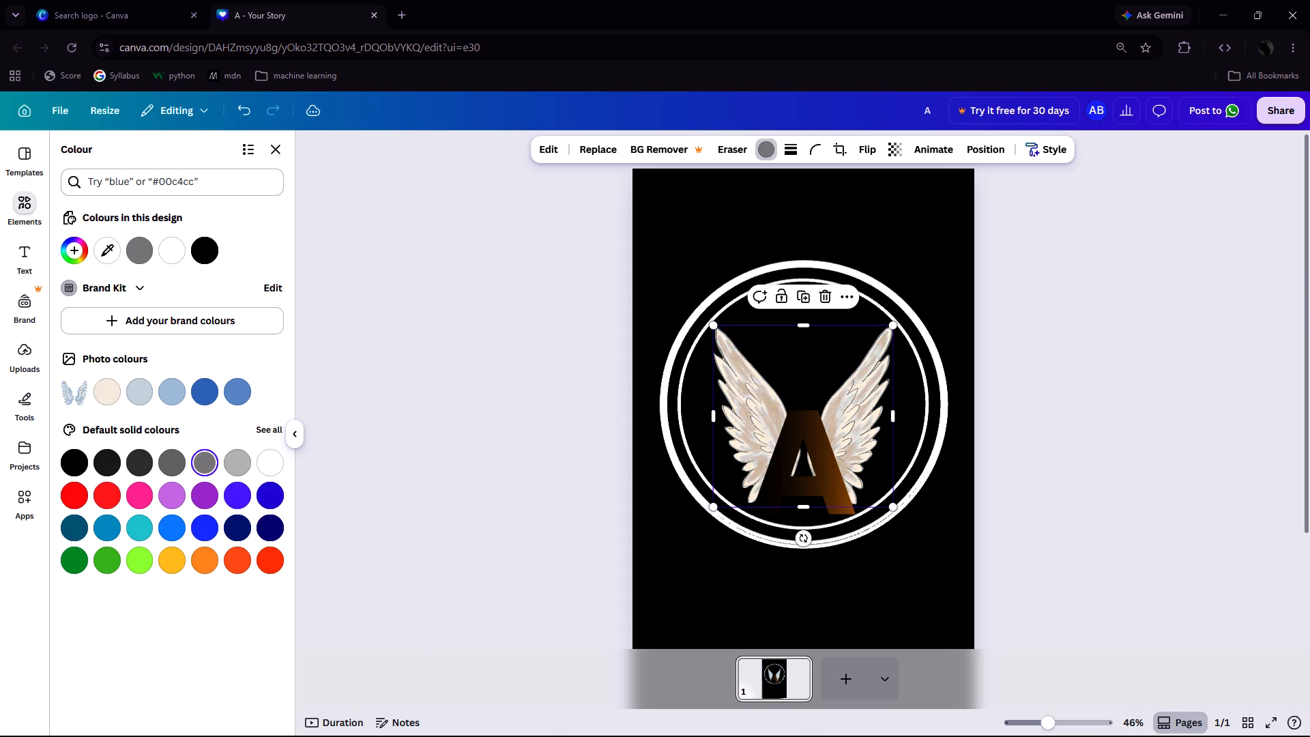
Add a subheading text box reading "Aniket" and move it up between the wing tips, inside the top of the inner circle.
click(28, 244)
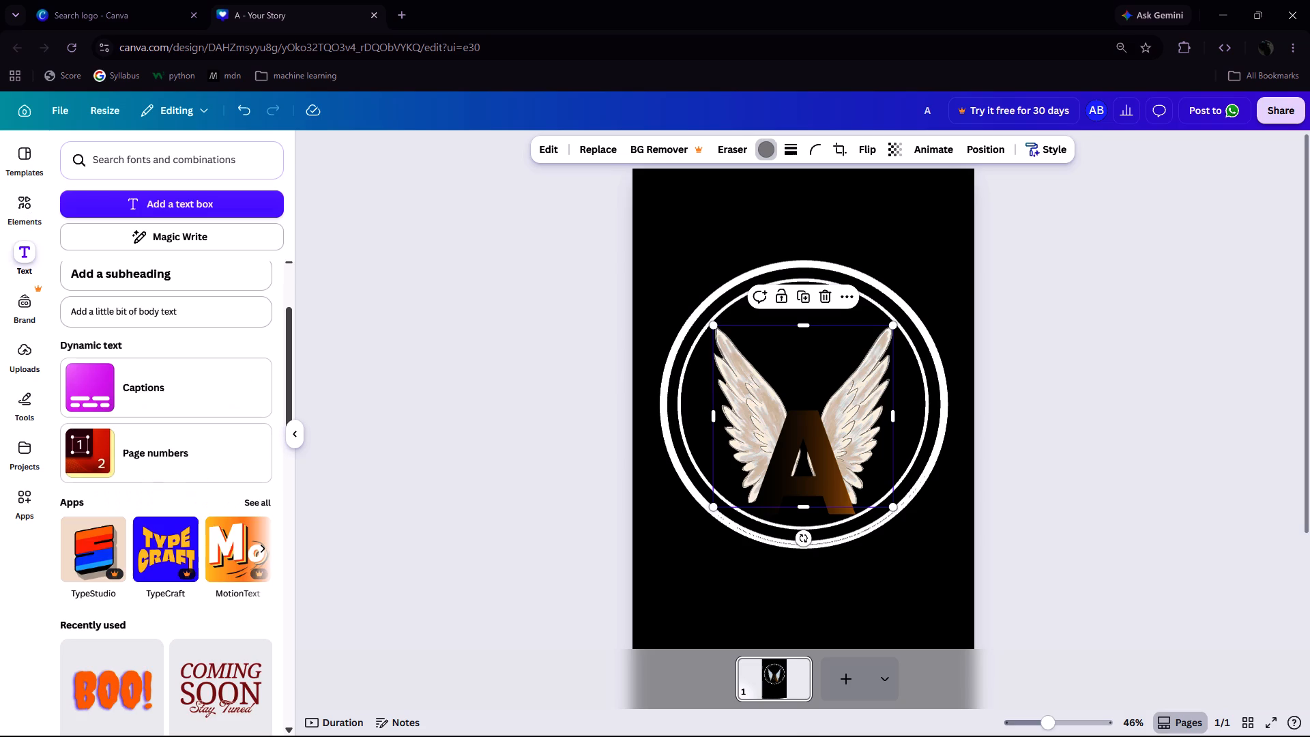
click(119, 272)
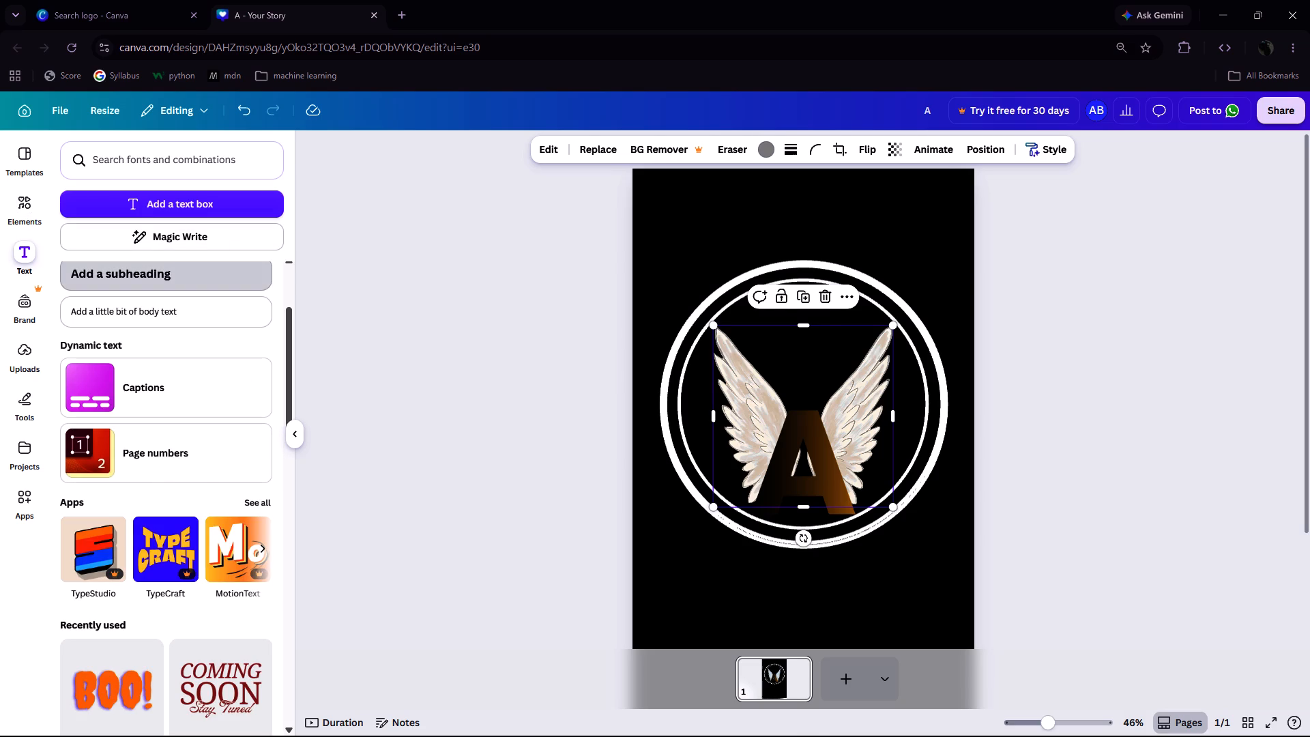
key(BackSpace)
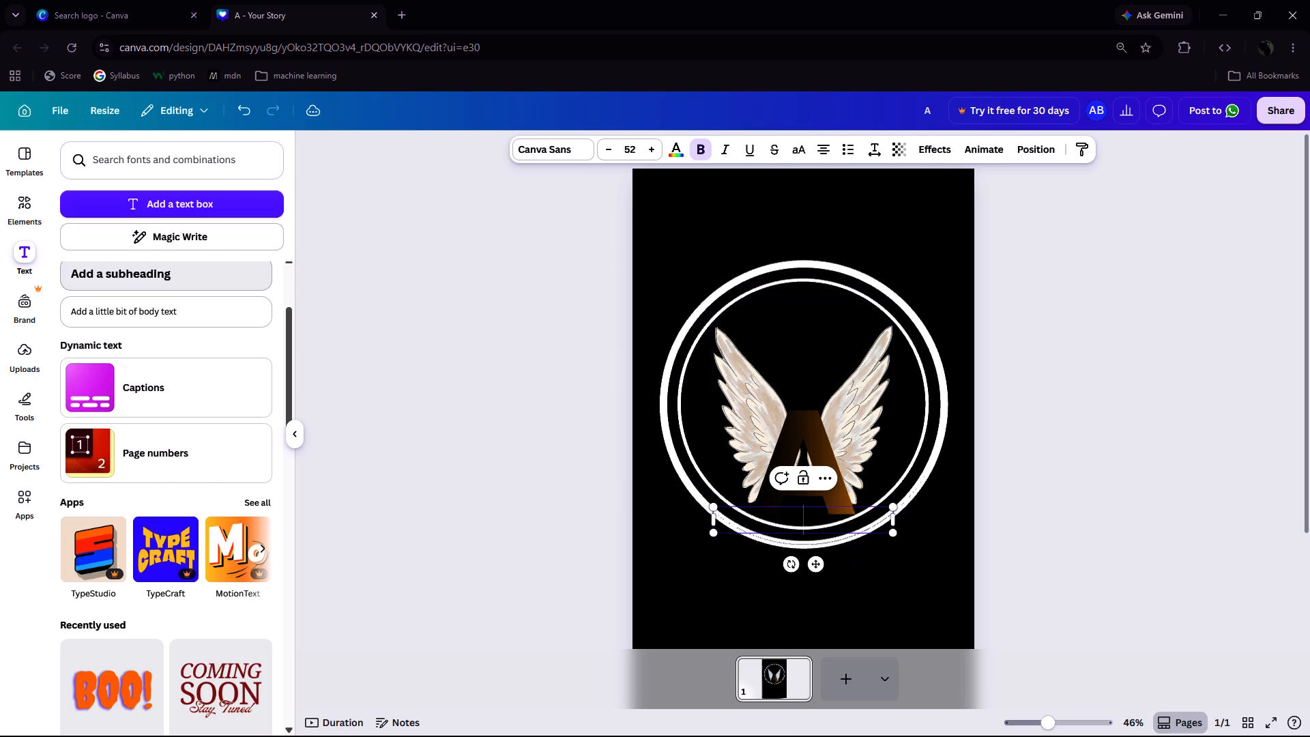
key(shift+a)
text(niket)
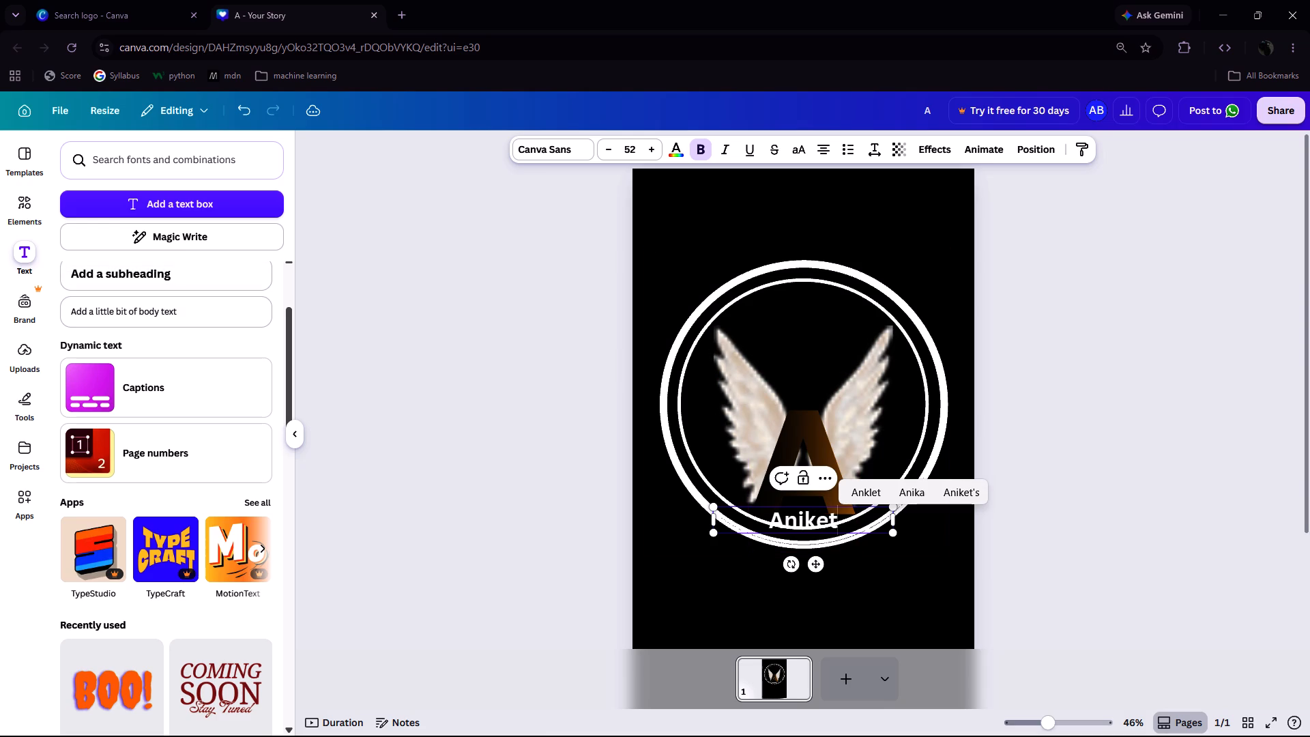
drag(849, 523, 853, 497)
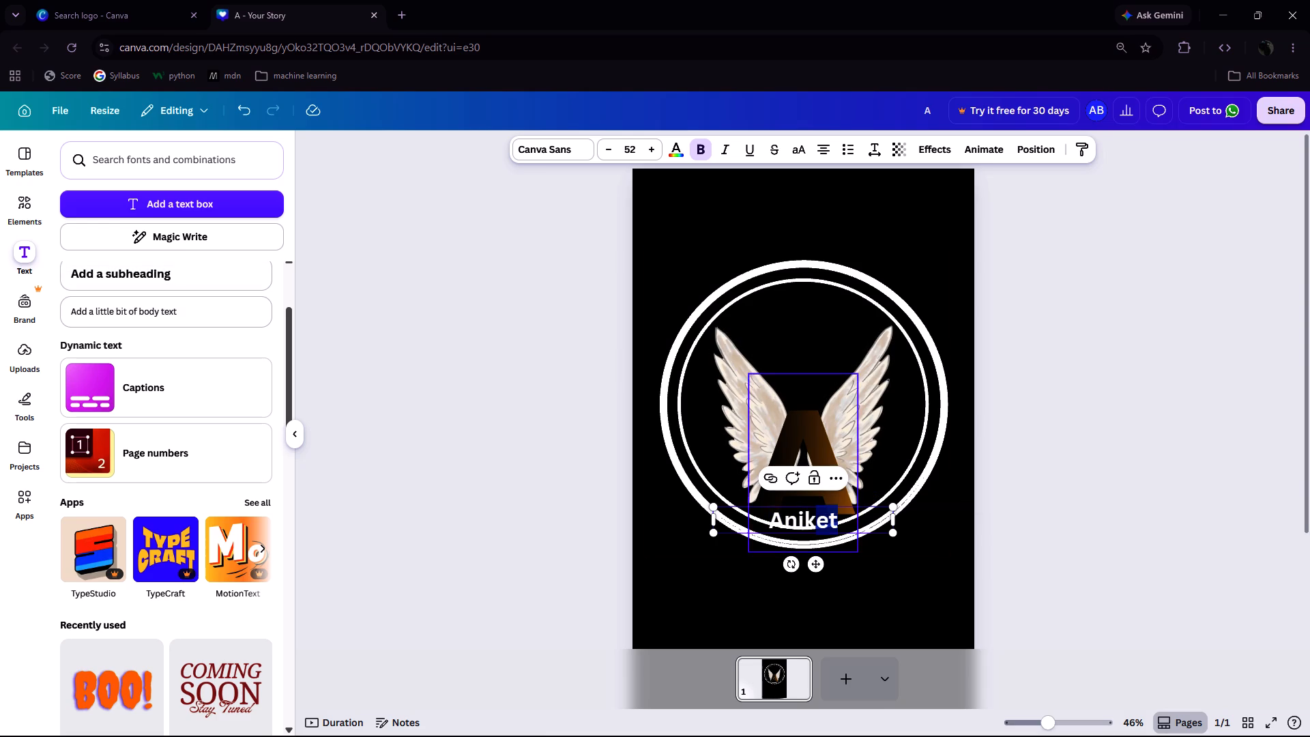
drag(813, 568, 810, 379)
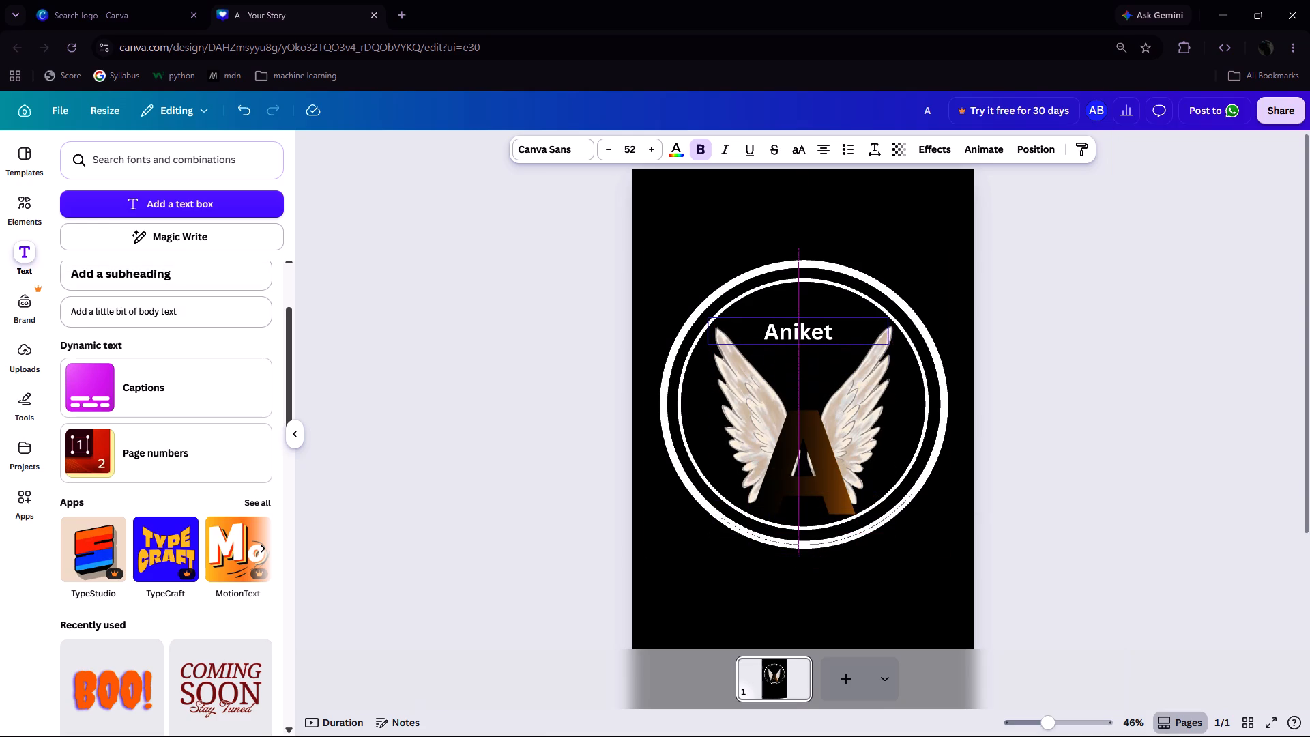
drag(810, 379, 807, 364)
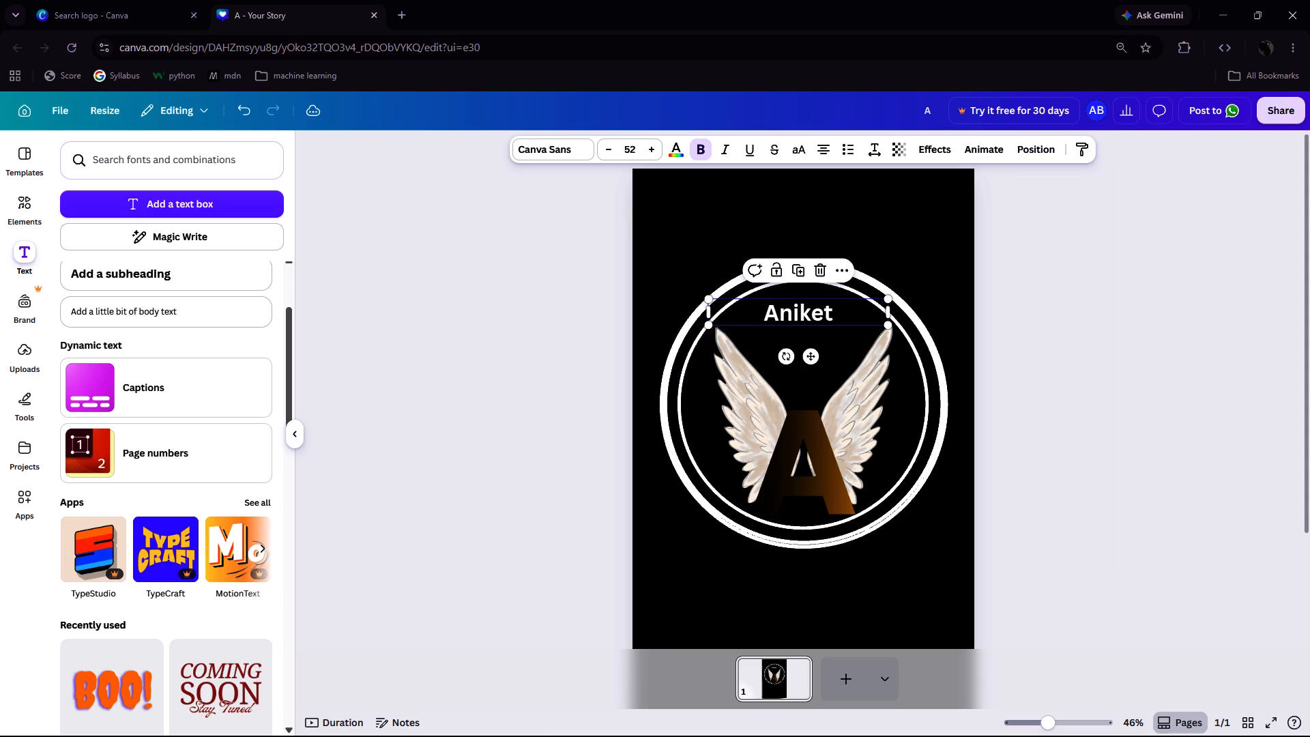
Browse the font combinations and ready-made text styles for a possible look for the name.
scroll(141, 563, down, 7)
scroll(141, 563, up, 7)
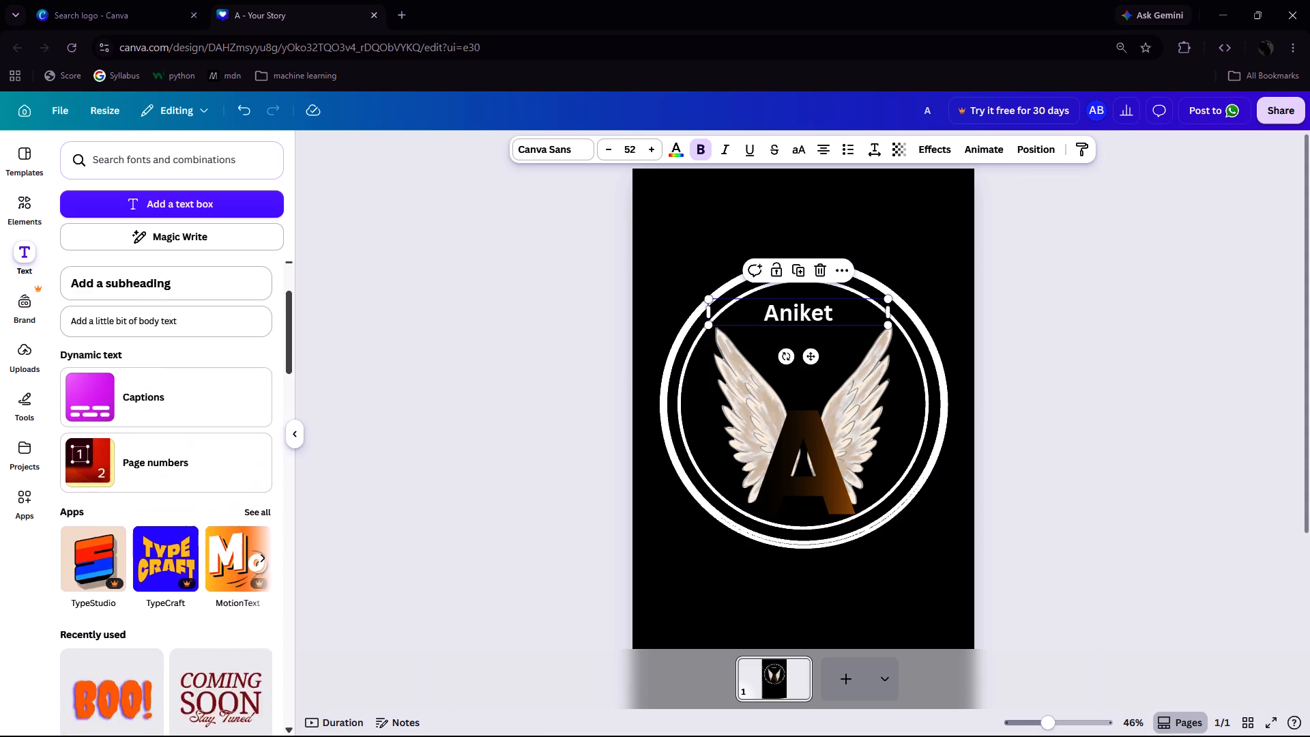
scroll(141, 563, down, 11)
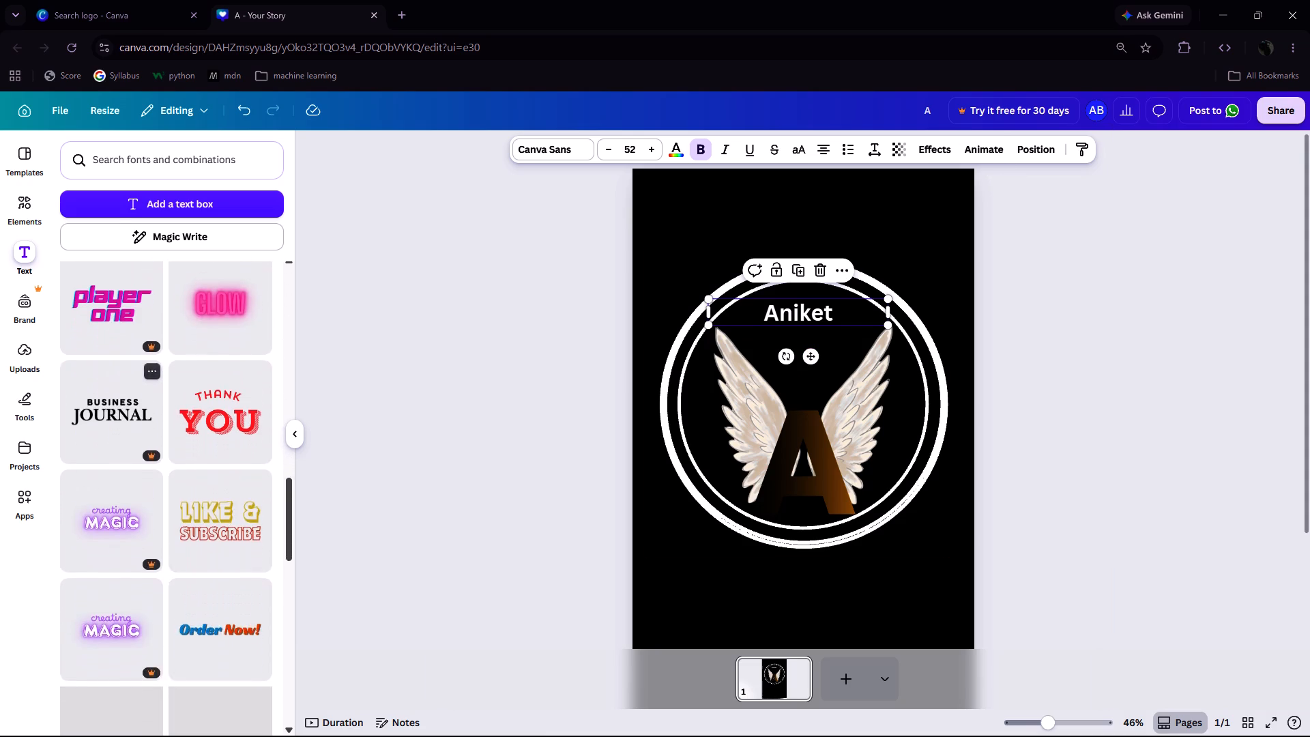
scroll(141, 563, down, 1)
scroll(141, 563, up, 5)
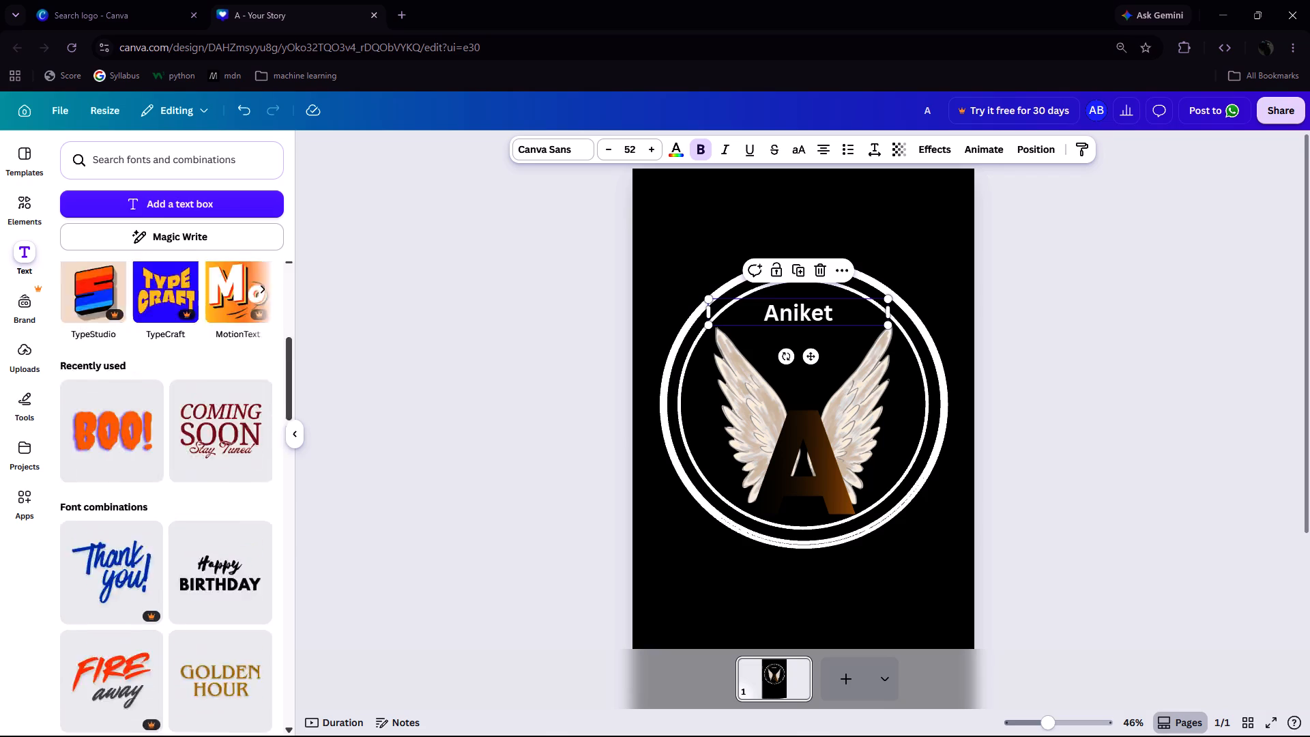
click(379, 220)
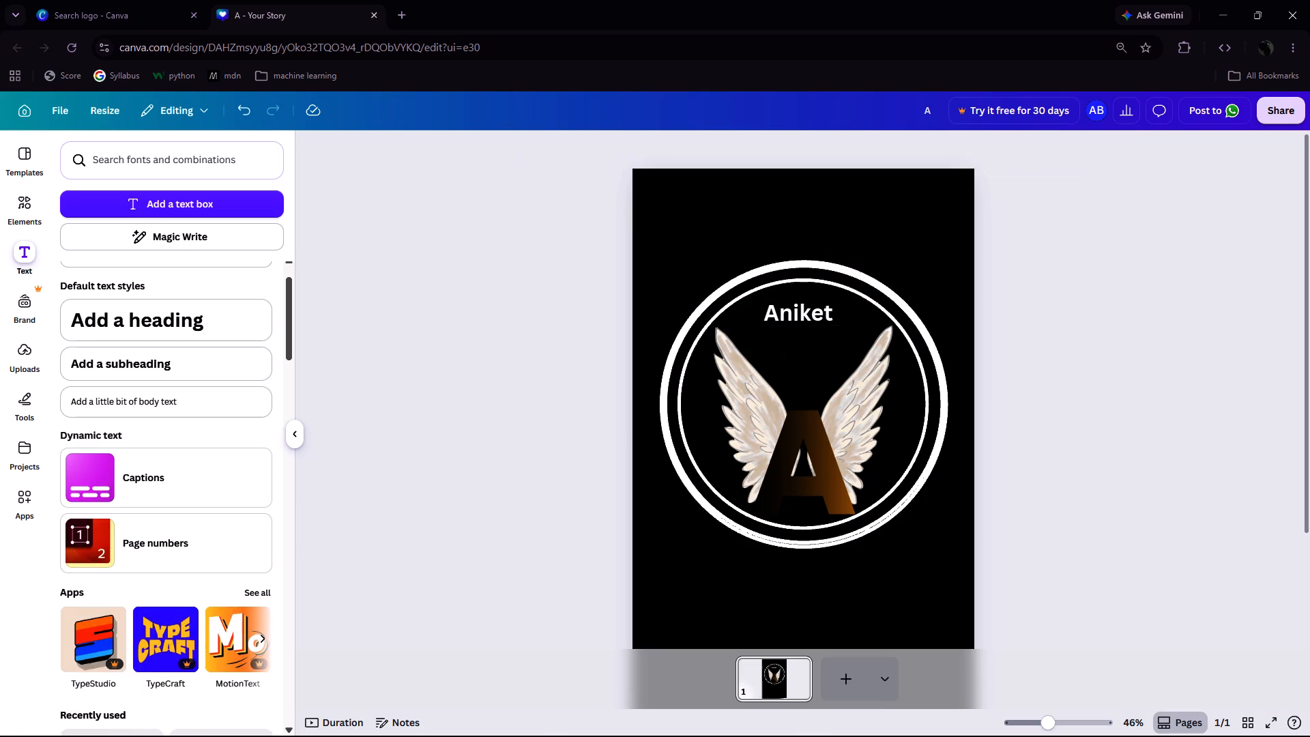
Set the letter spacing of the "Aniket" text to 83.
click(806, 313)
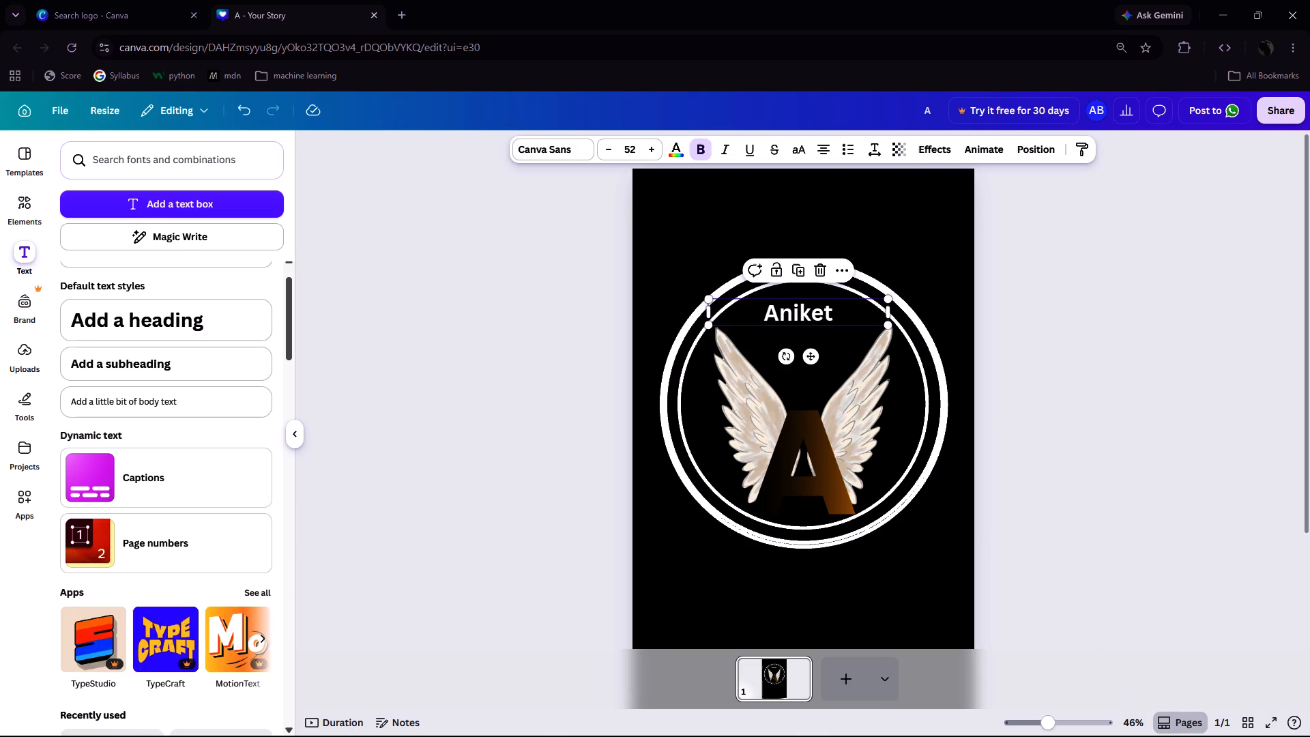
click(879, 150)
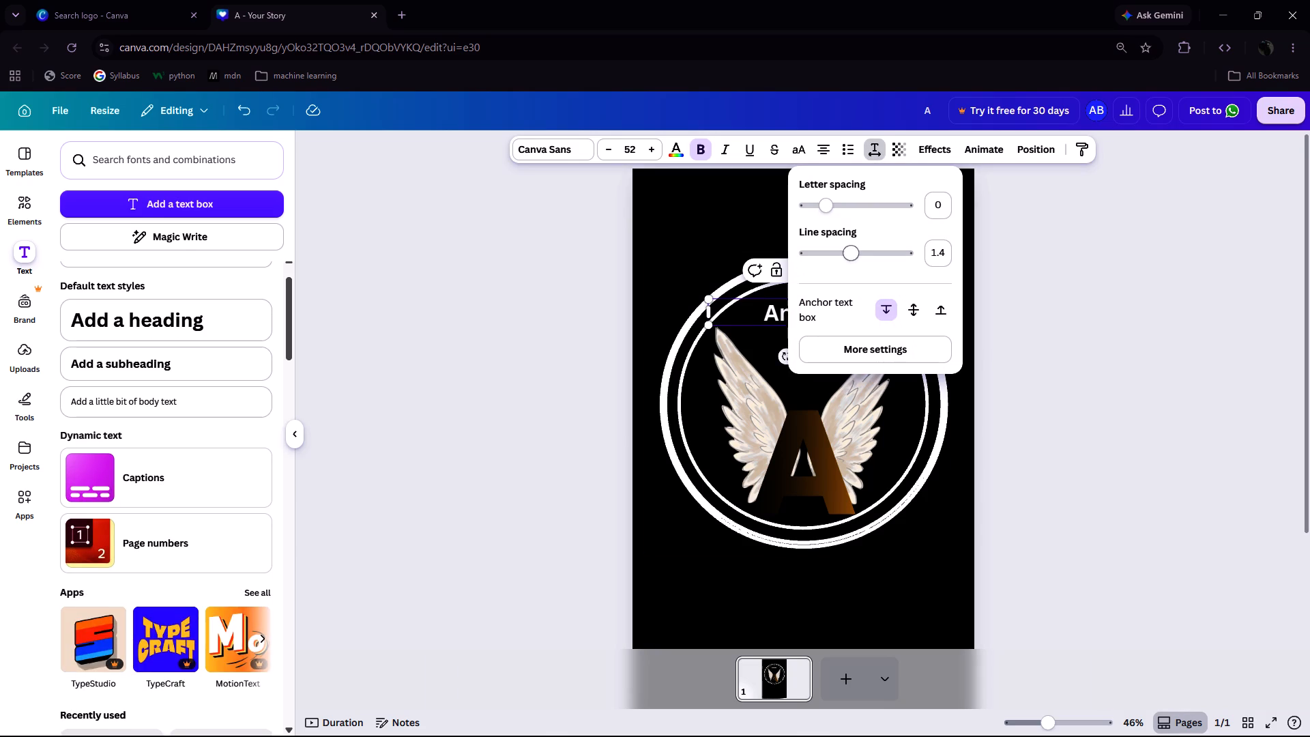
drag(827, 209, 834, 209)
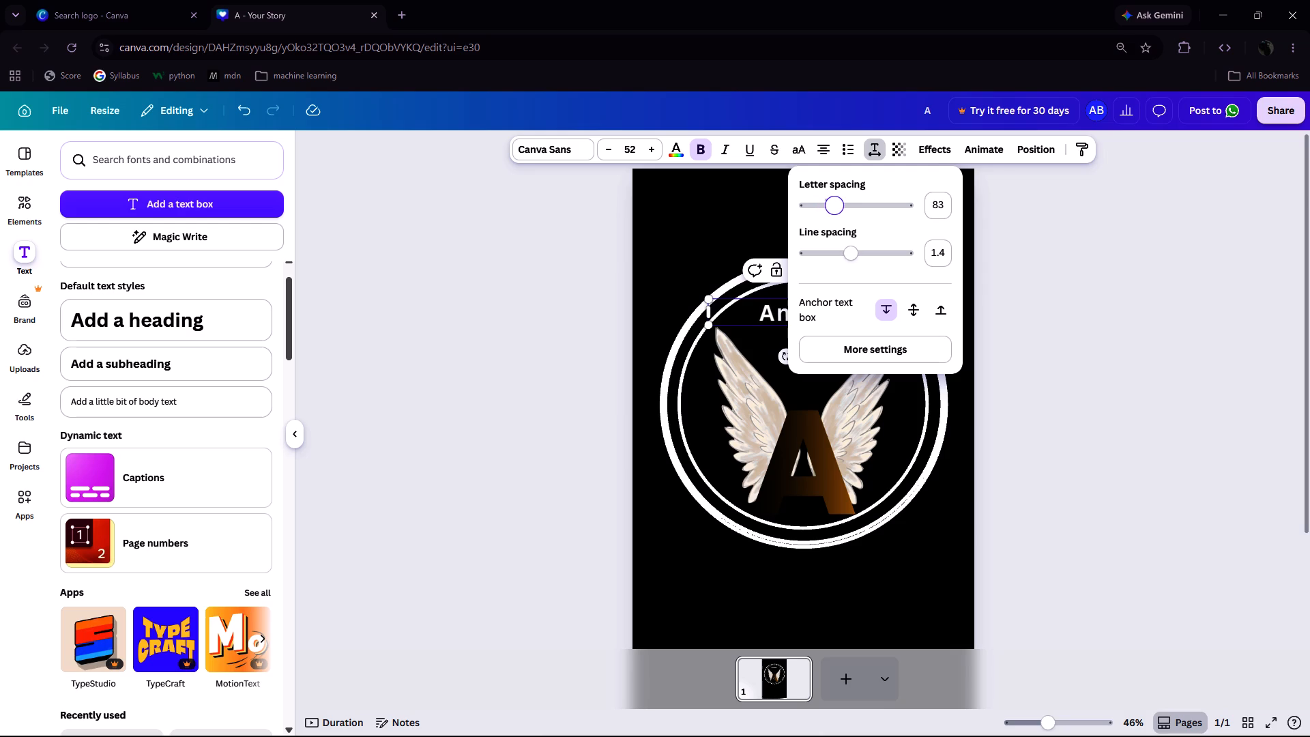
drag(834, 209, 834, 209)
click(1075, 341)
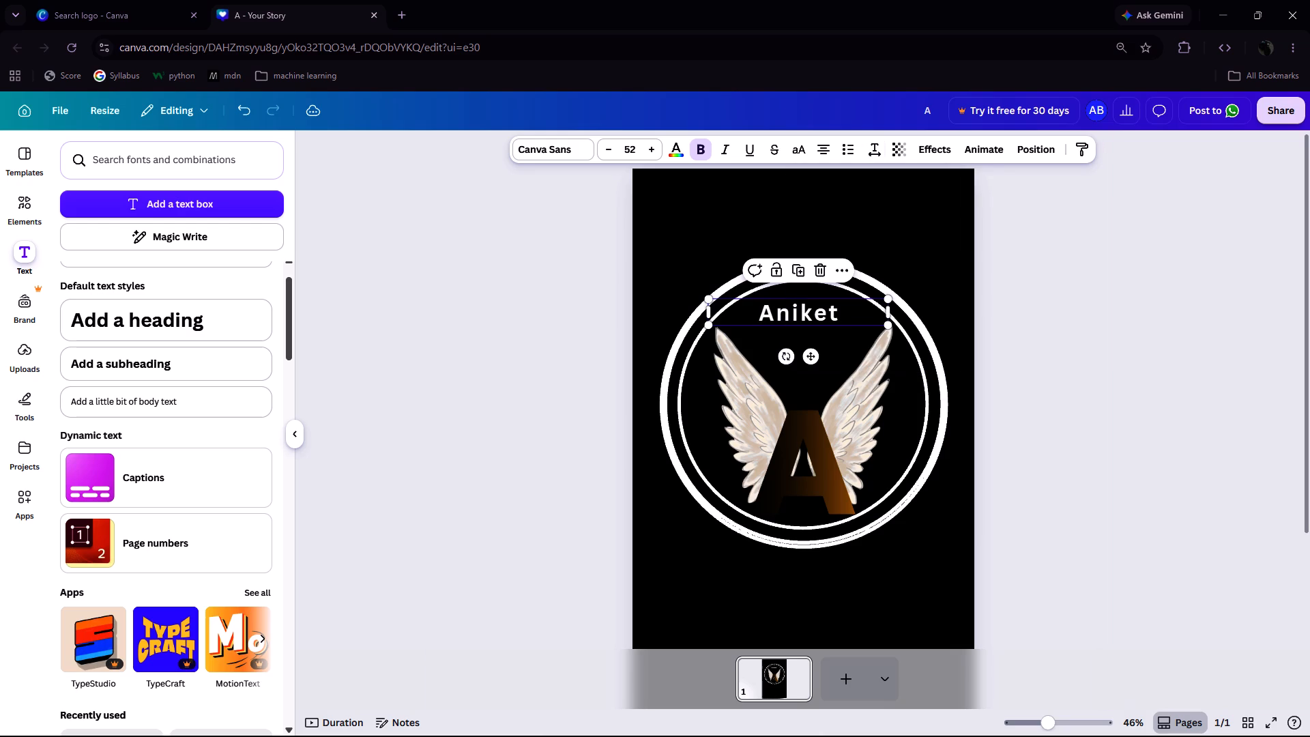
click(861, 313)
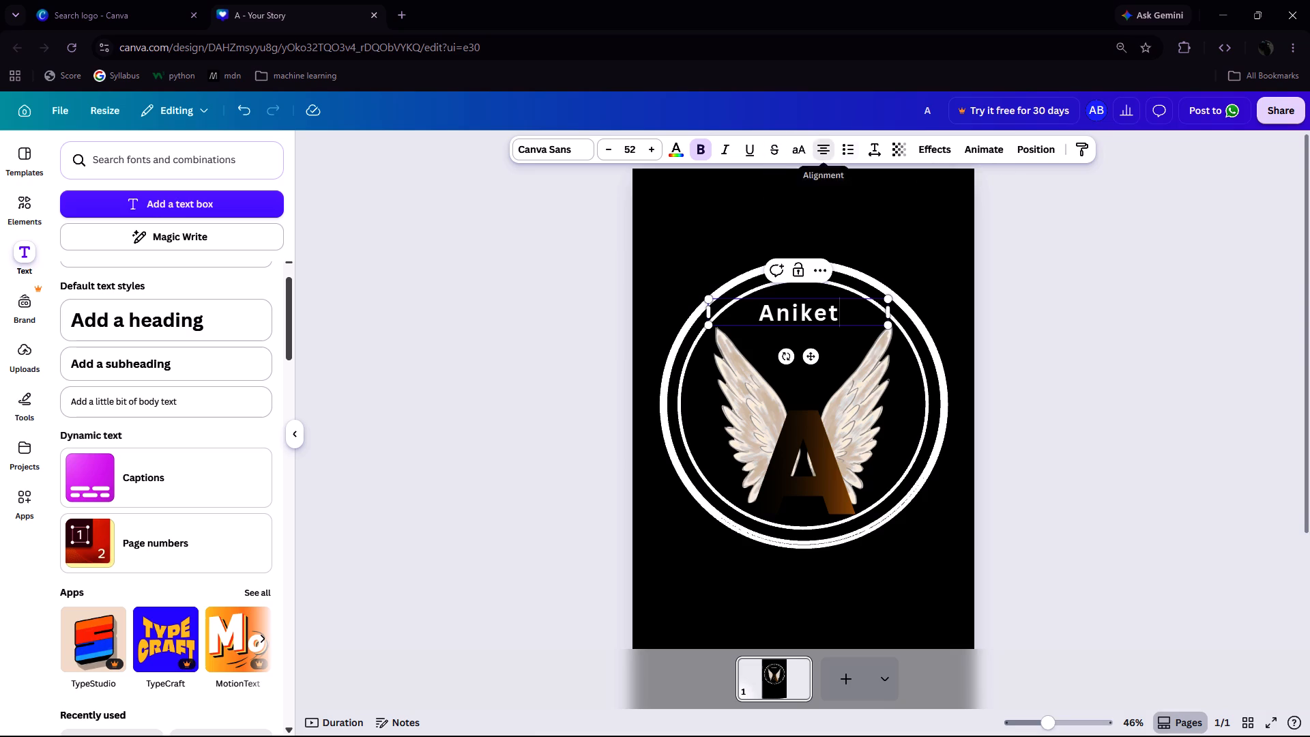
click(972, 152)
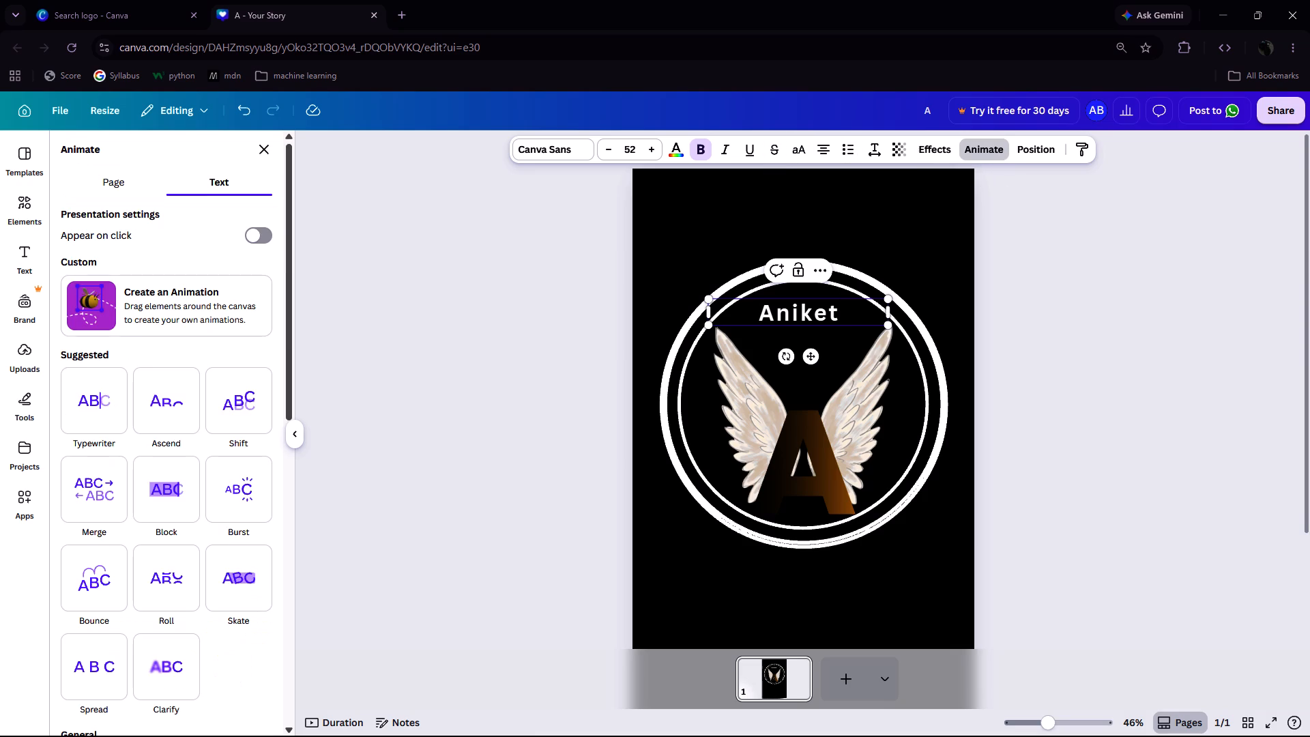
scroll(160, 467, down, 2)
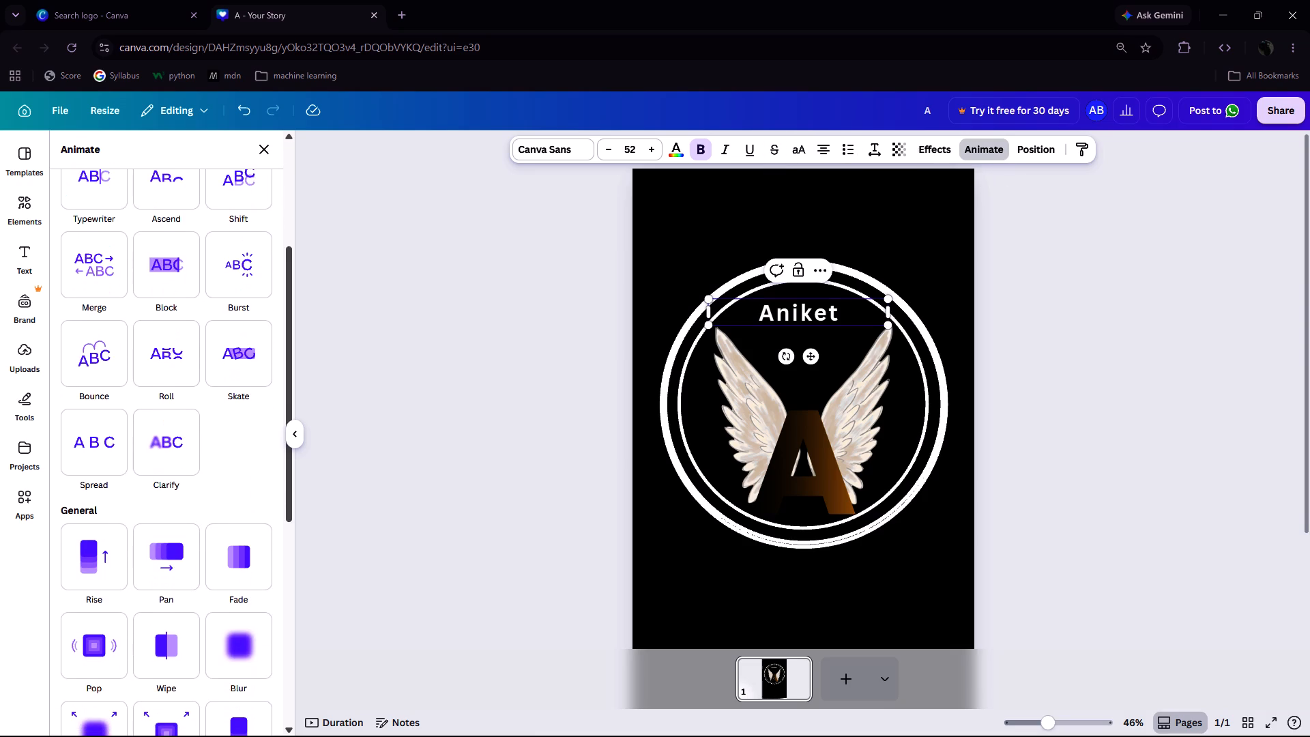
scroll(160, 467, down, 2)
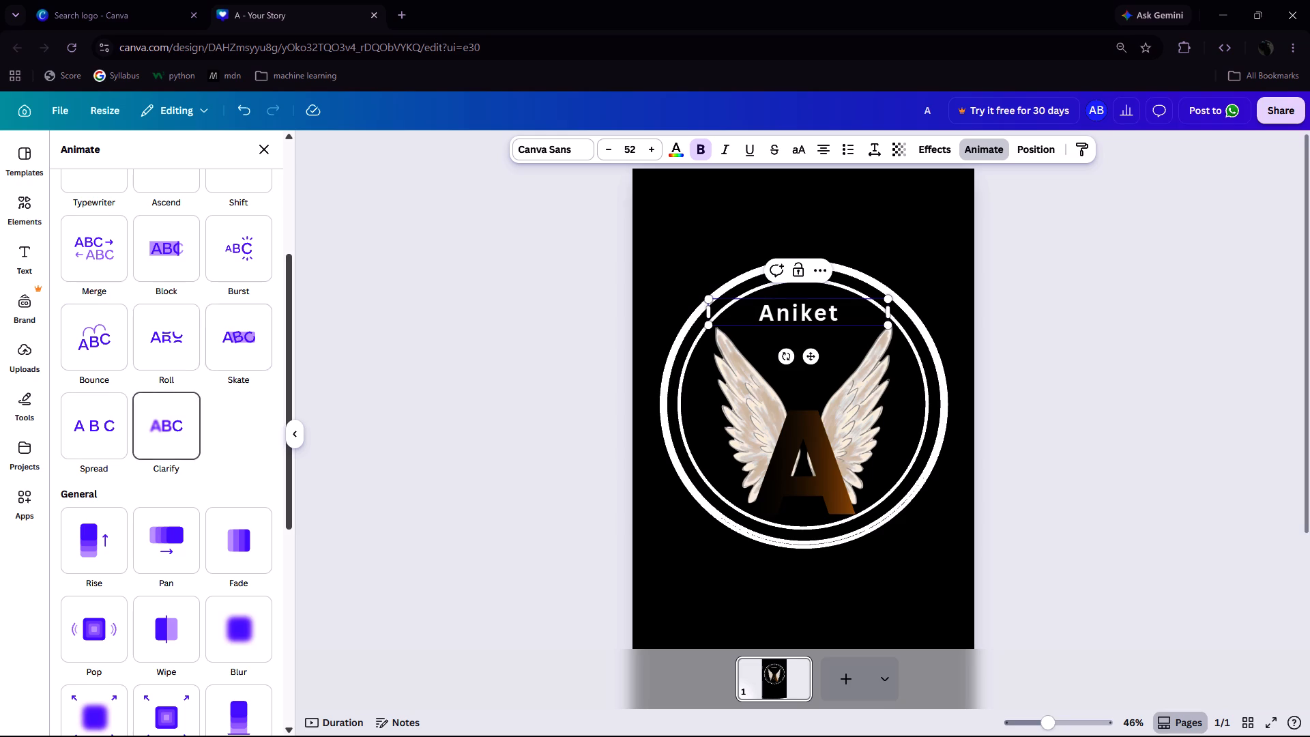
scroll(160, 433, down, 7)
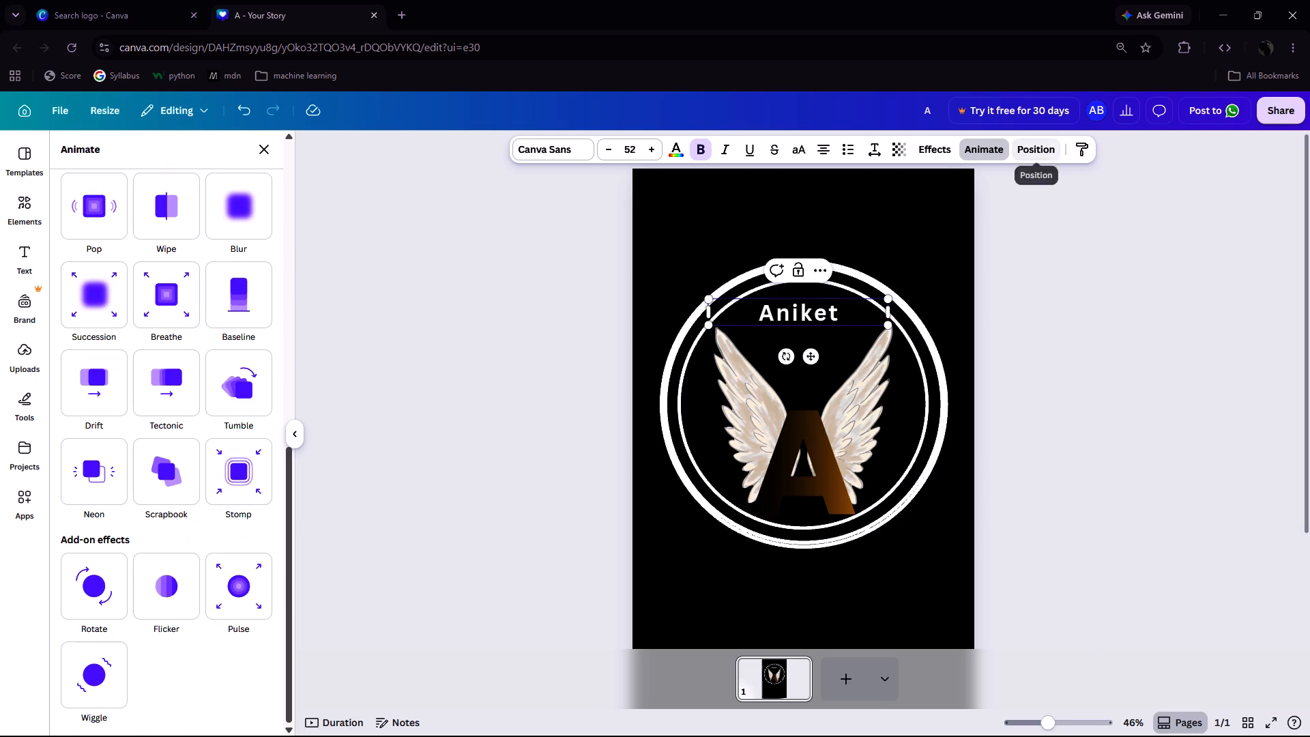
Apply the Curve shape effect to the "Aniket" text.
click(931, 145)
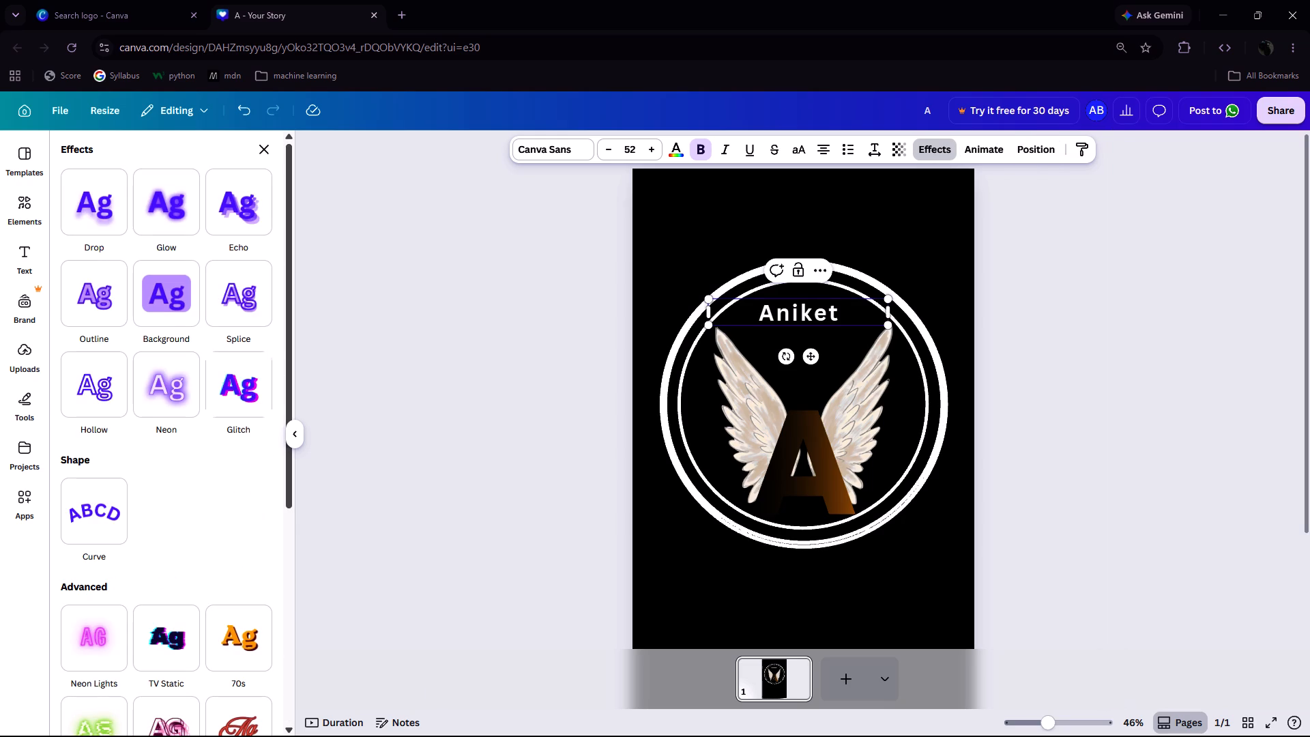
click(104, 520)
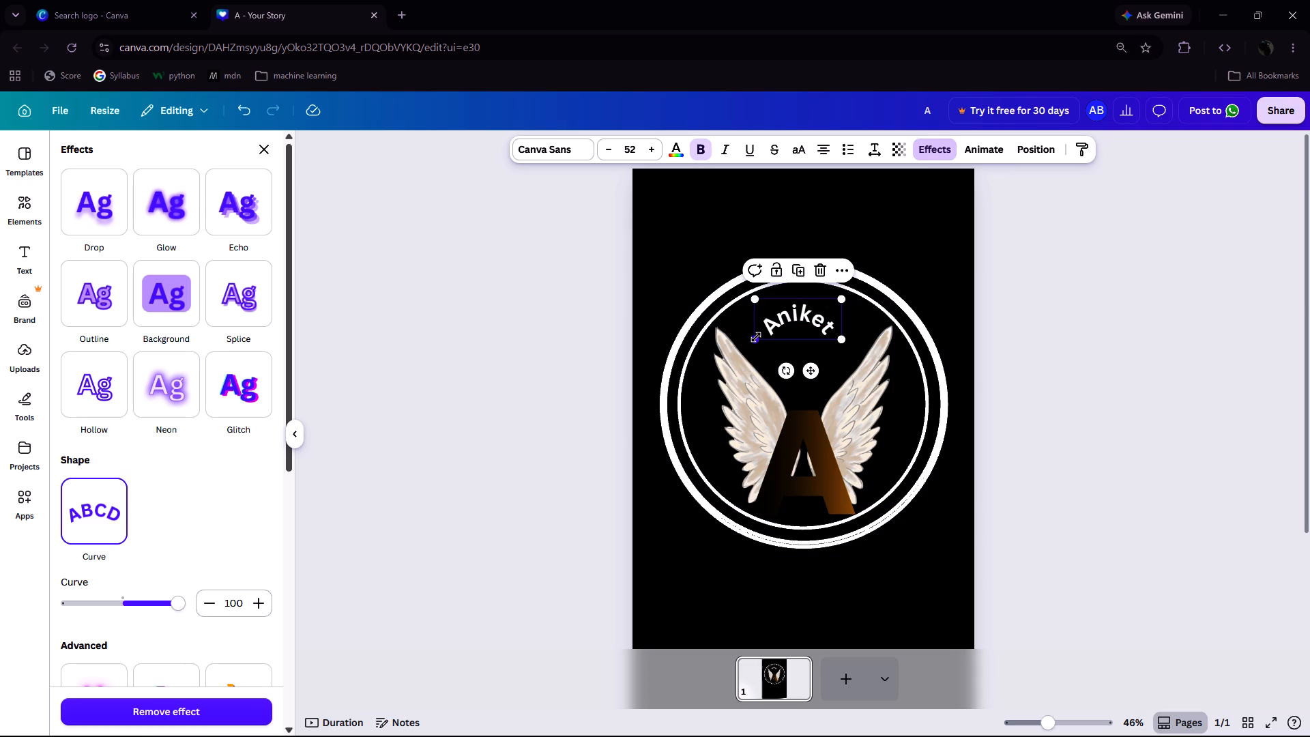
Enlarge the curved name to size 69.1 and move it up just beneath the top of the inner circle.
drag(756, 337, 725, 346)
drag(790, 332, 801, 324)
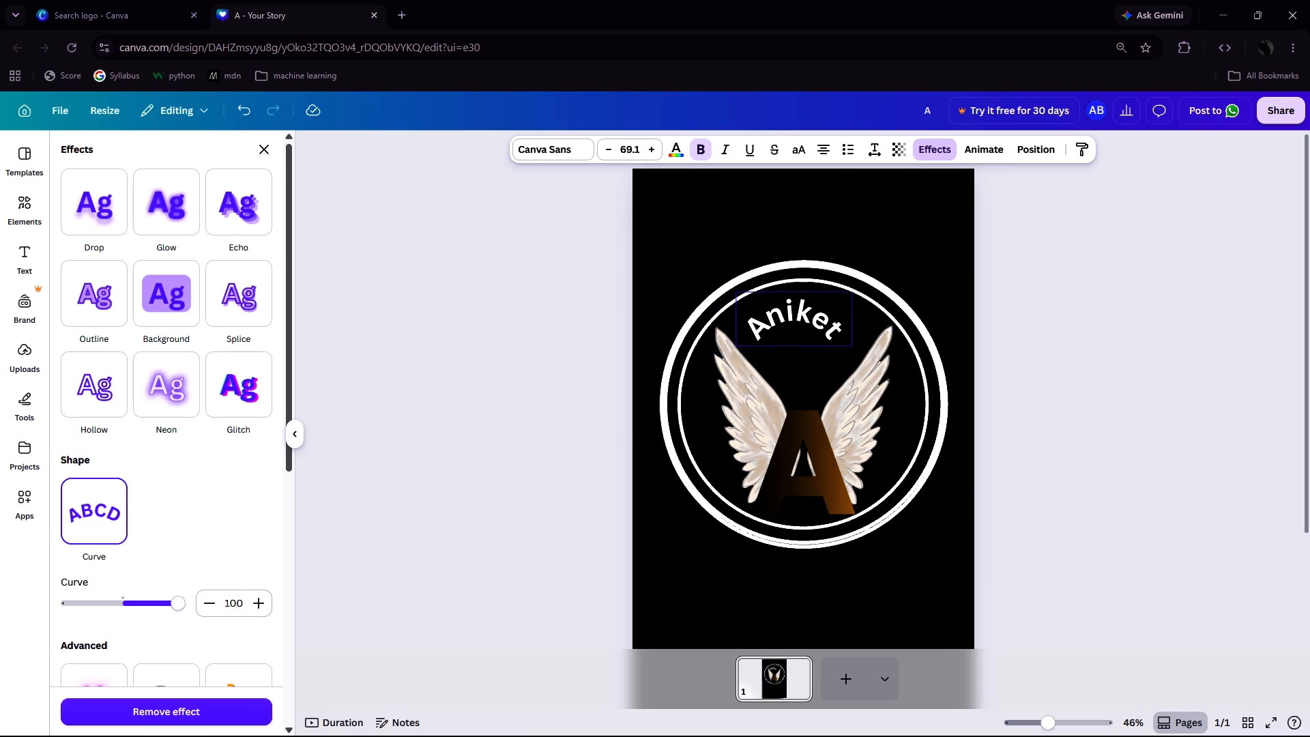
drag(801, 324, 806, 315)
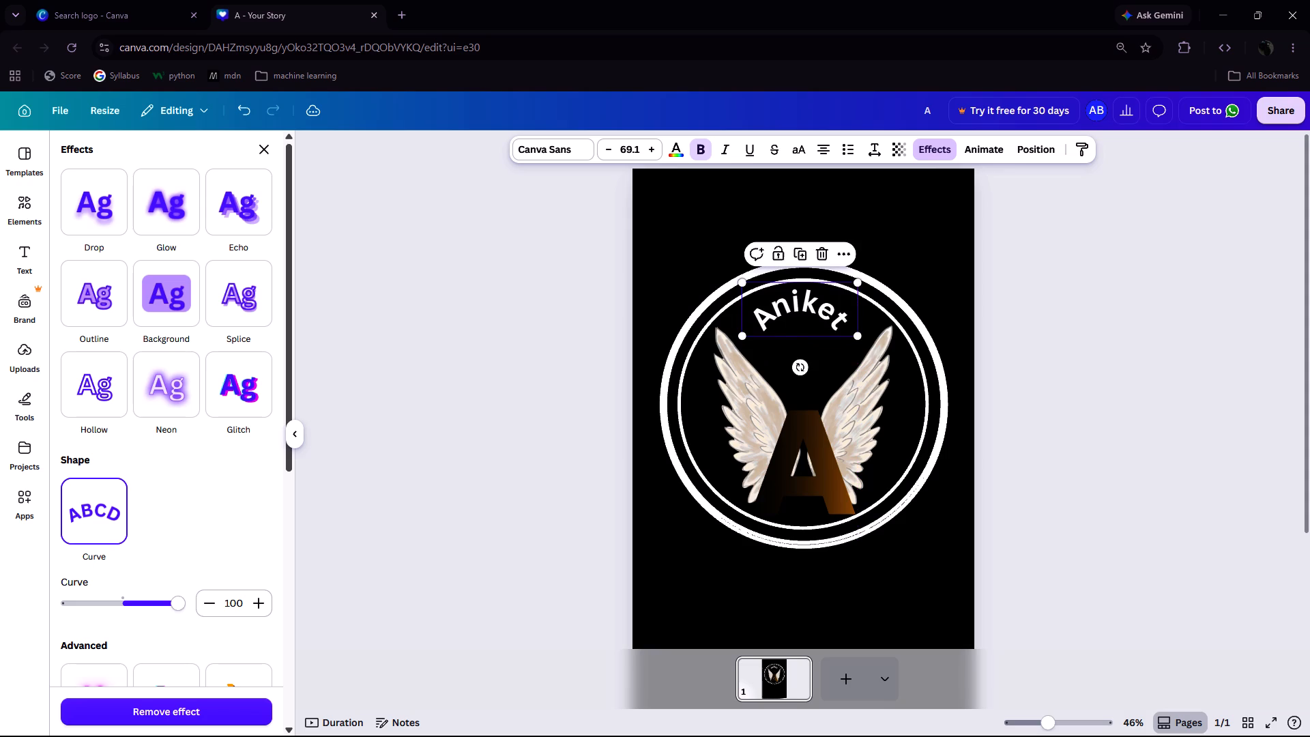
click(1209, 390)
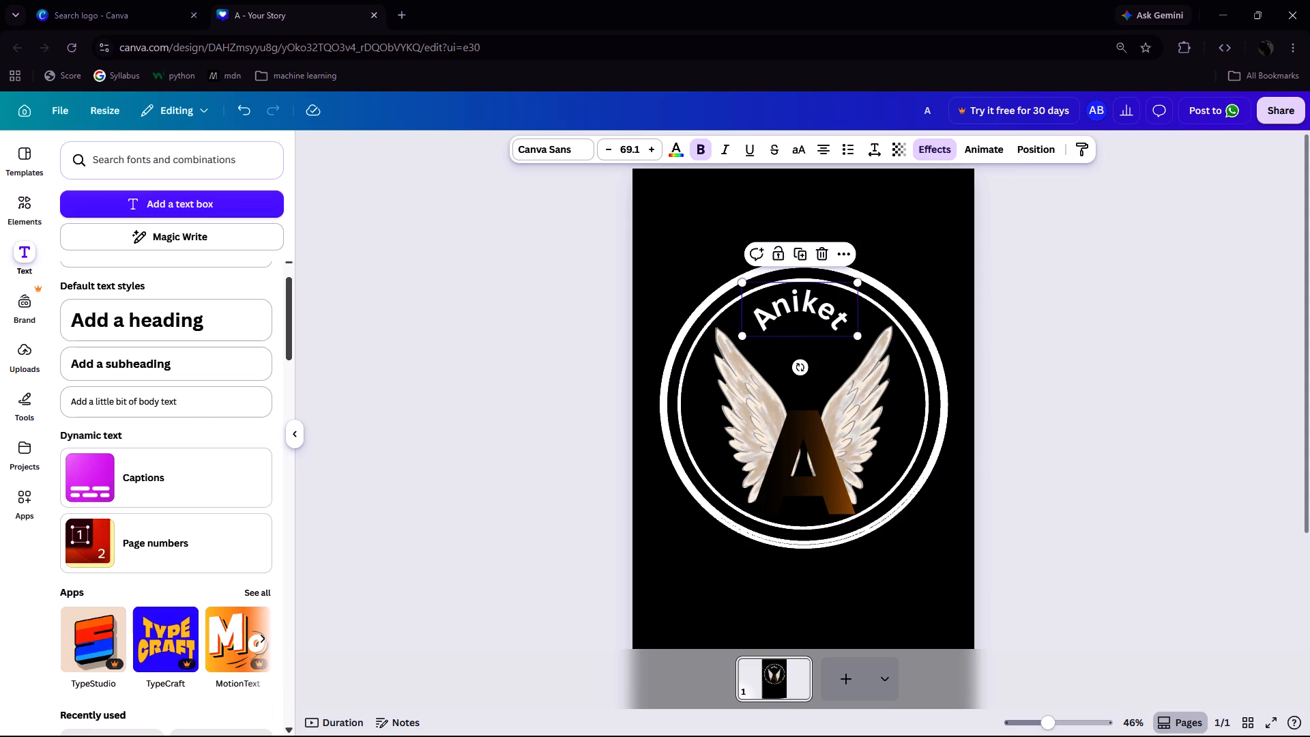
Search the text styles and the graphics elements for "crawe".
click(180, 167)
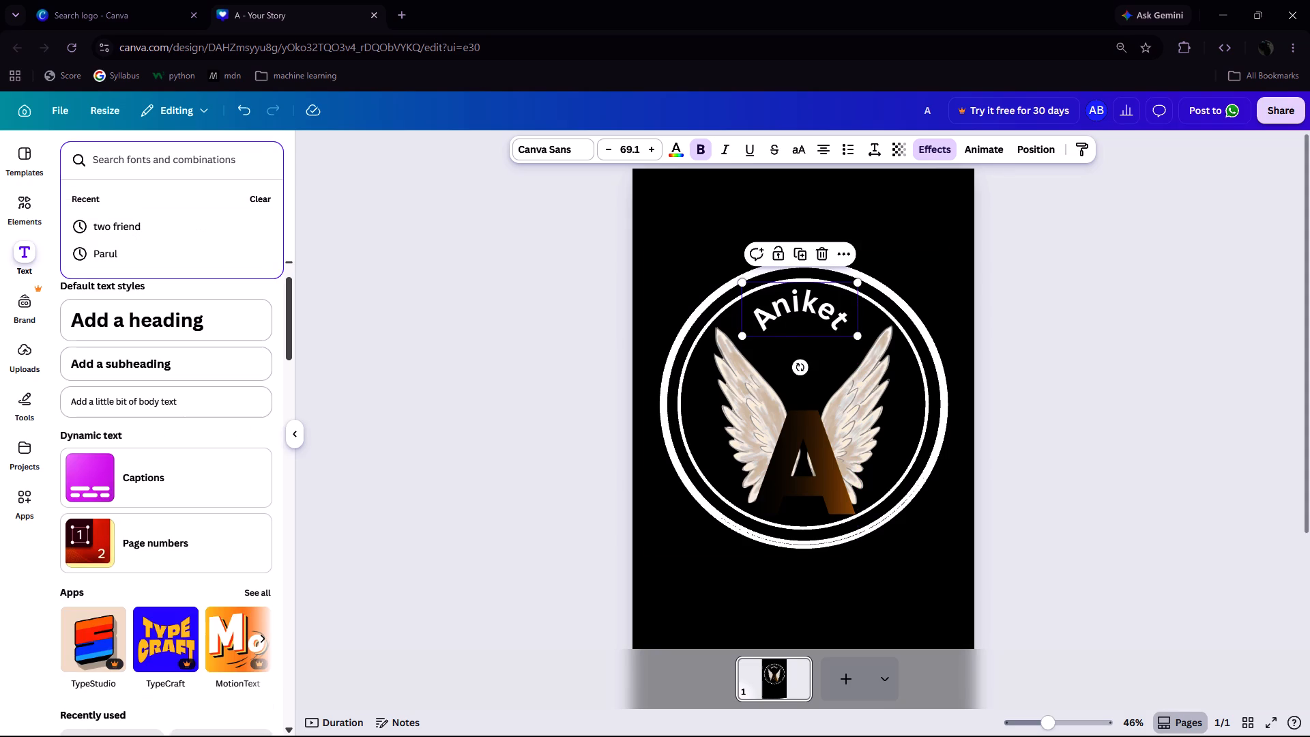
key(c)
text(rawe)
key(Return)
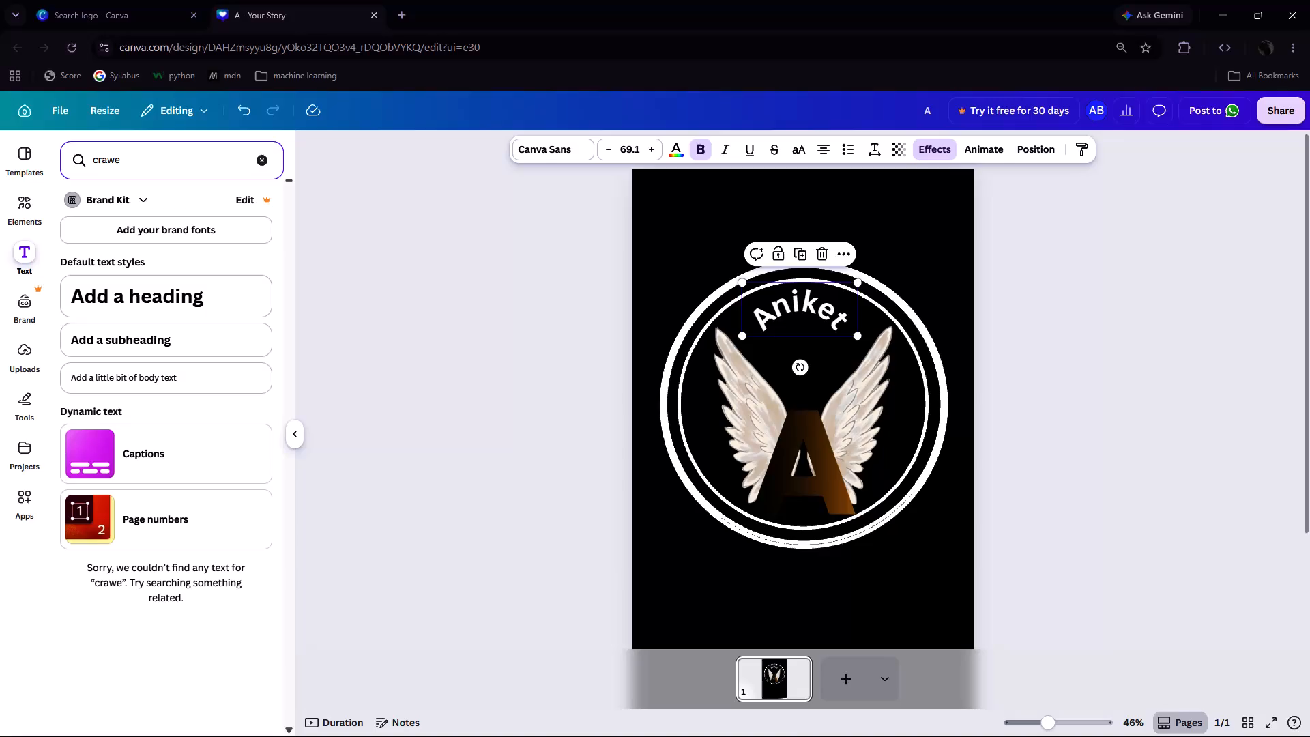
triple_click(121, 156)
click(121, 156)
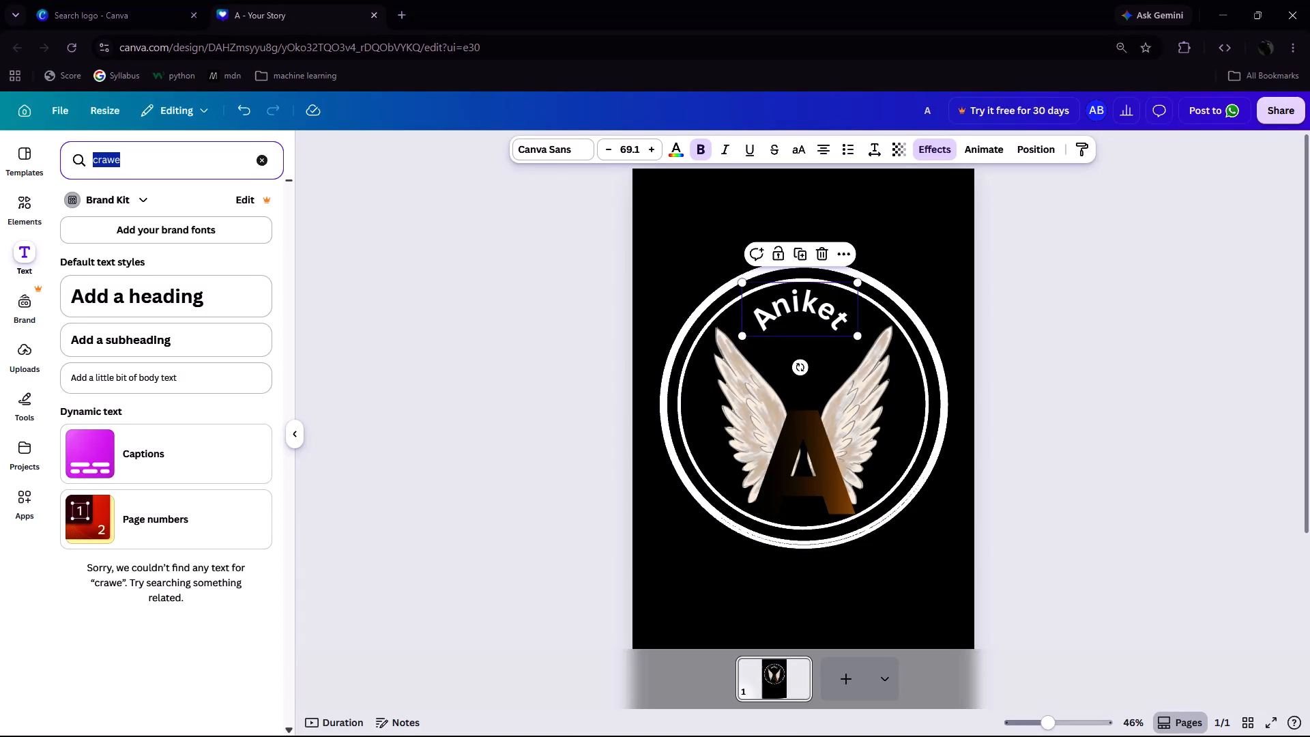
key(ctrl+c)
click(29, 212)
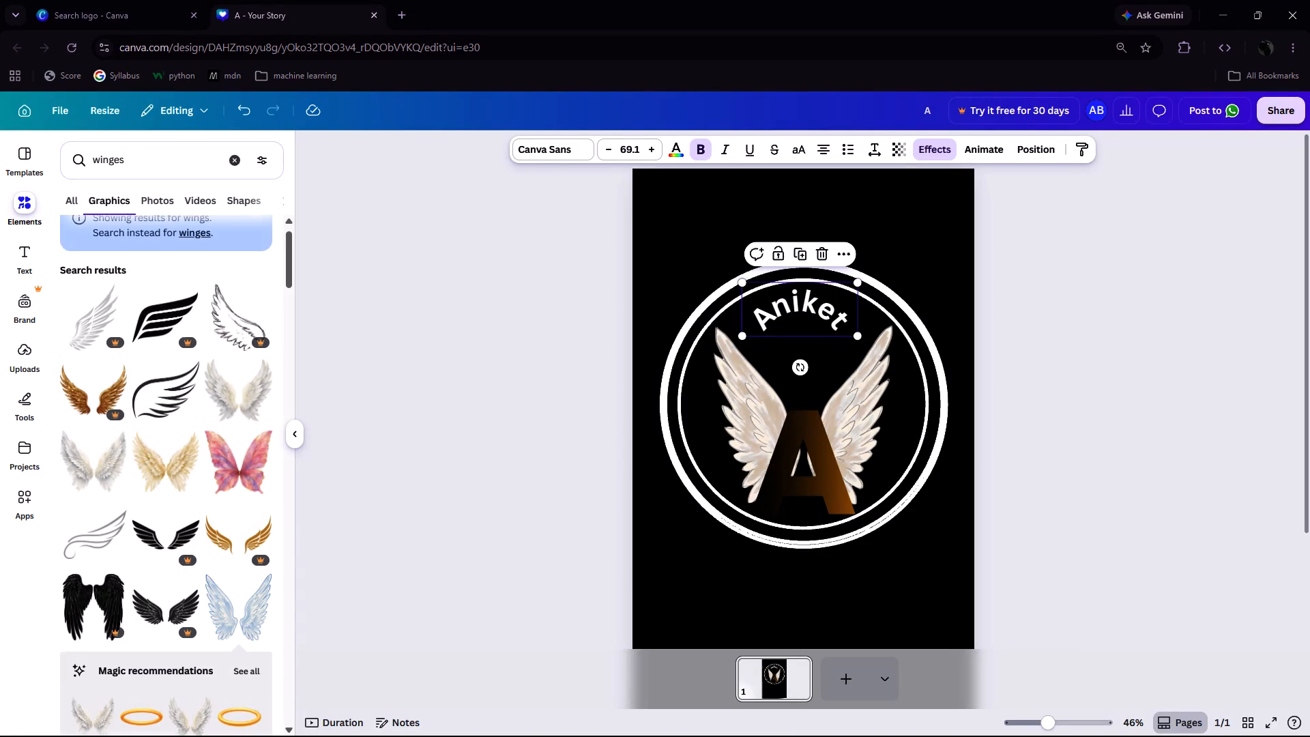
triple_click(145, 162)
click(145, 162)
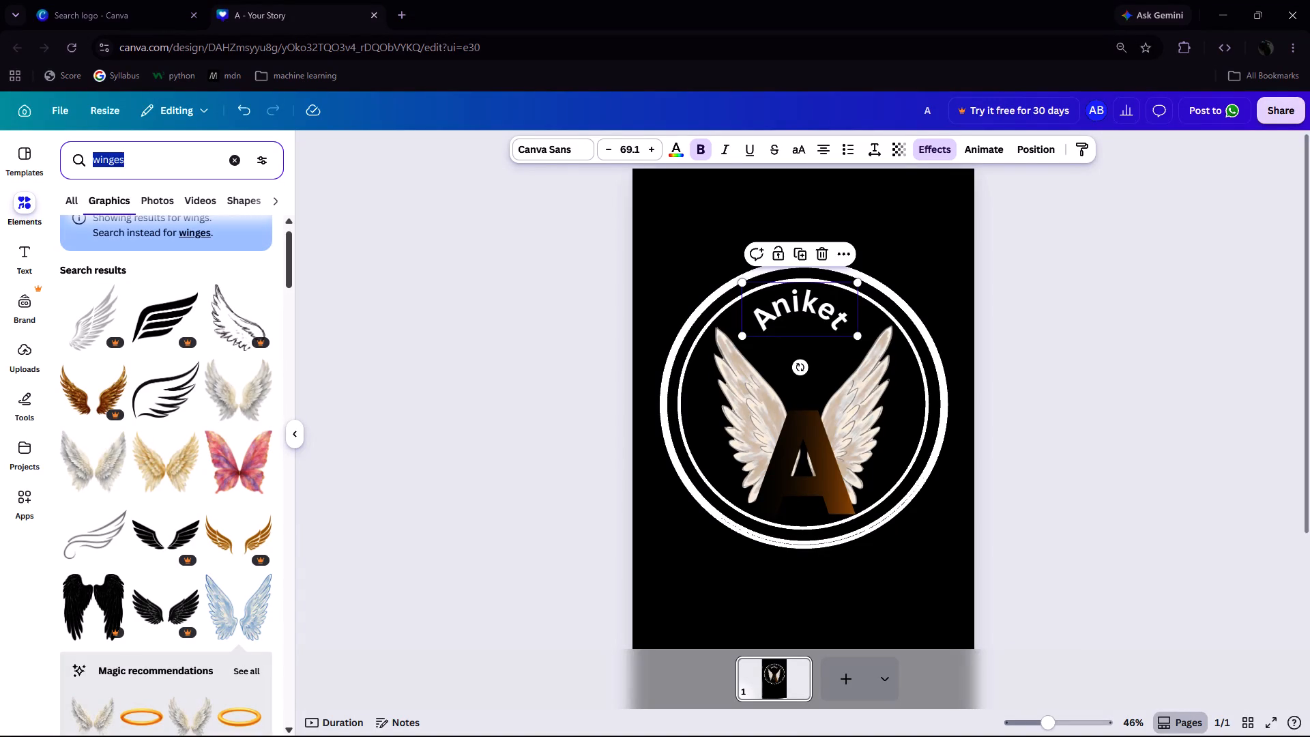
key(ctrl+v)
key(Return)
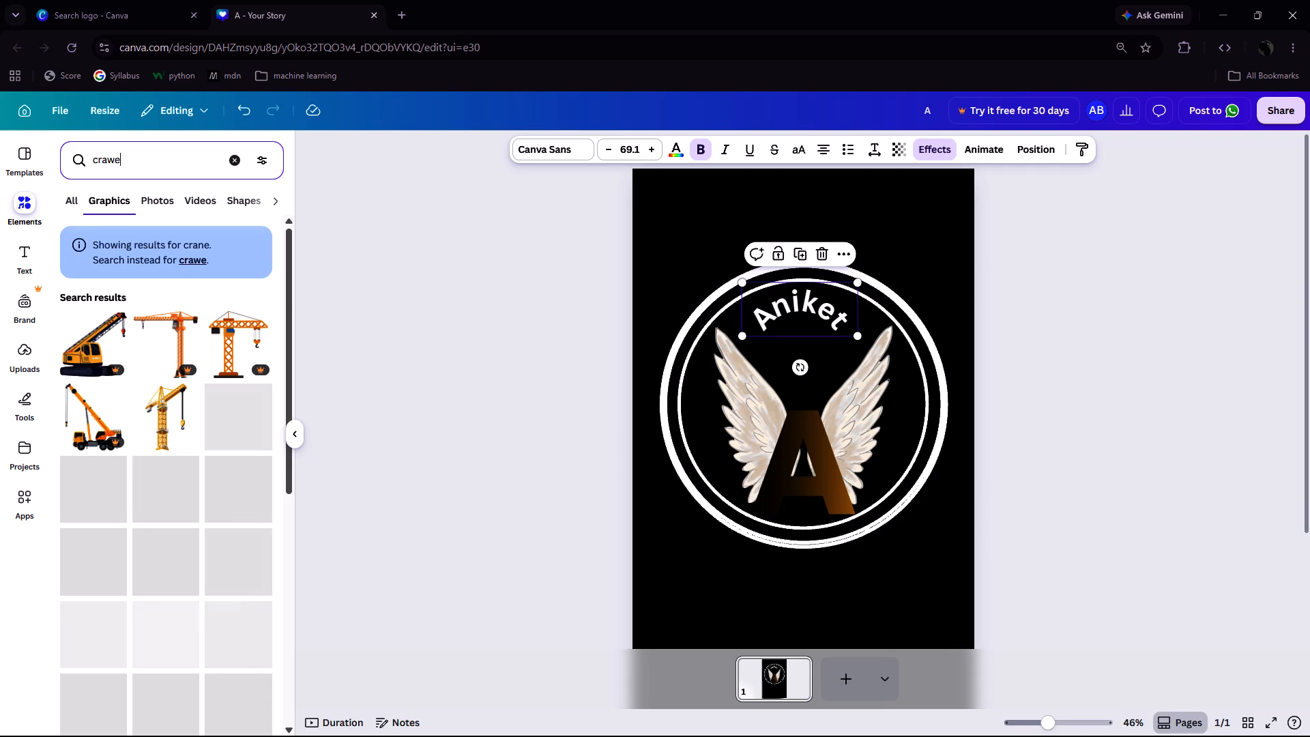
Search the graphics for "king" and place the black hand-drawn crown outline above the letter A, slightly reduced.
triple_click(143, 157)
click(143, 157)
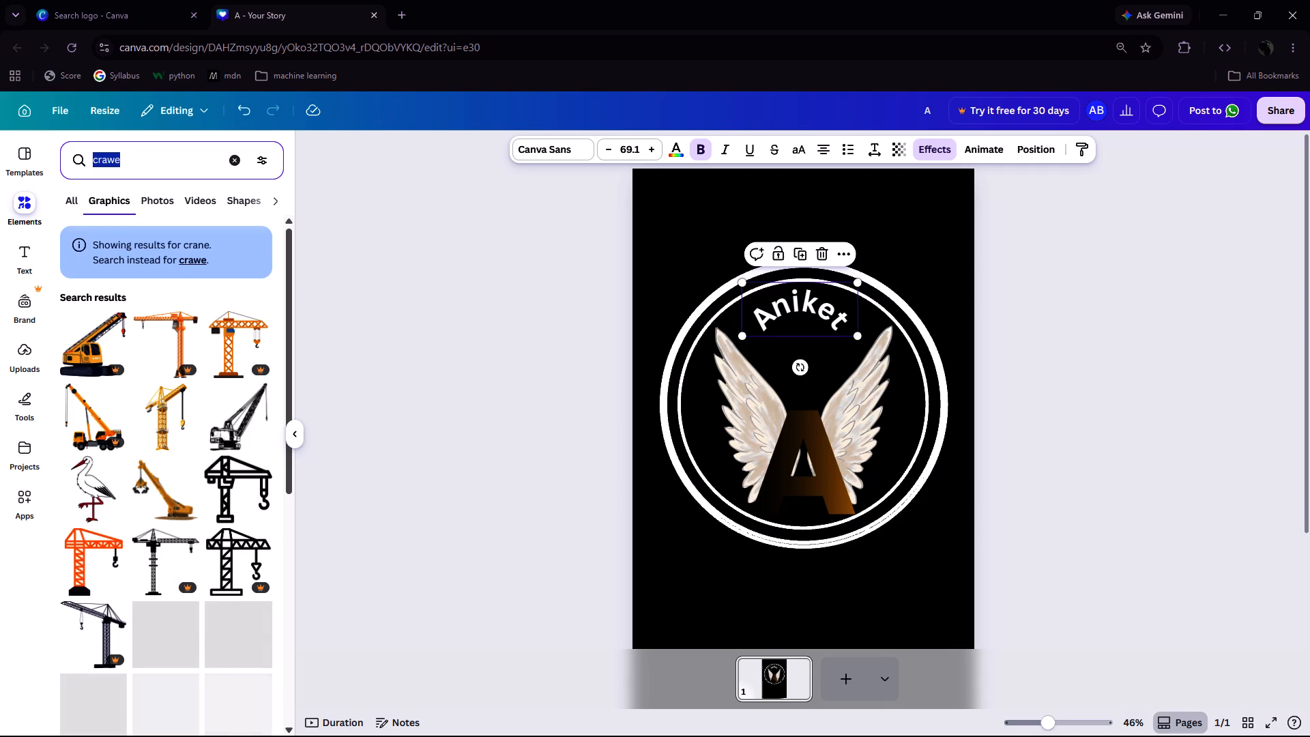
key(BackSpace)
text(king)
key(Return)
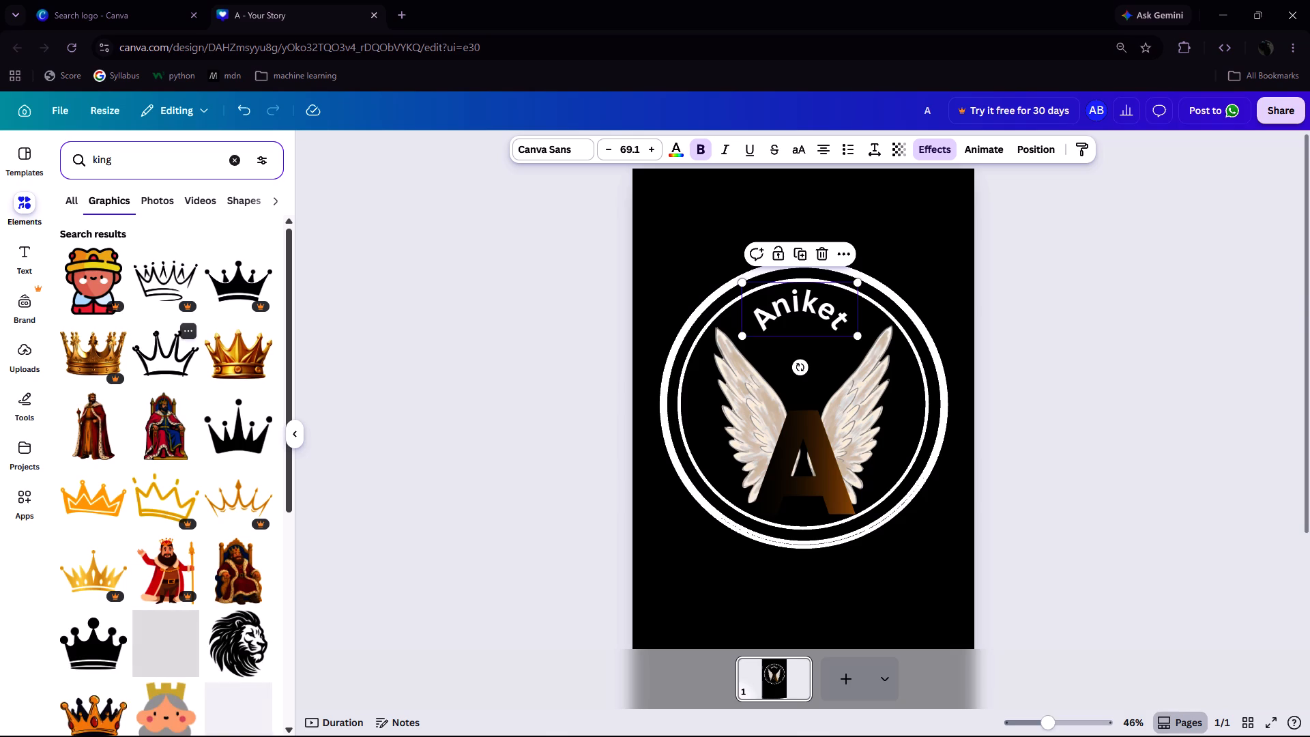
drag(173, 364, 801, 388)
scroll(388, 455, right, 3)
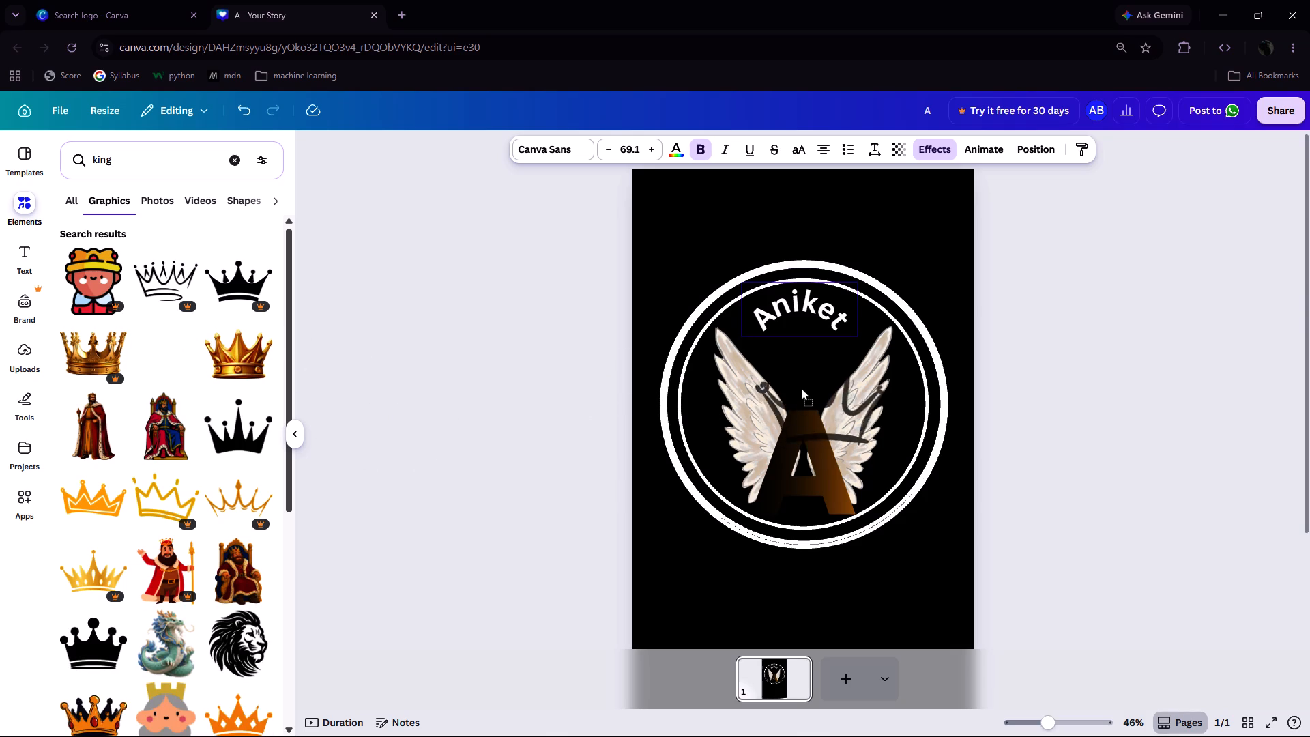
drag(801, 388, 782, 353)
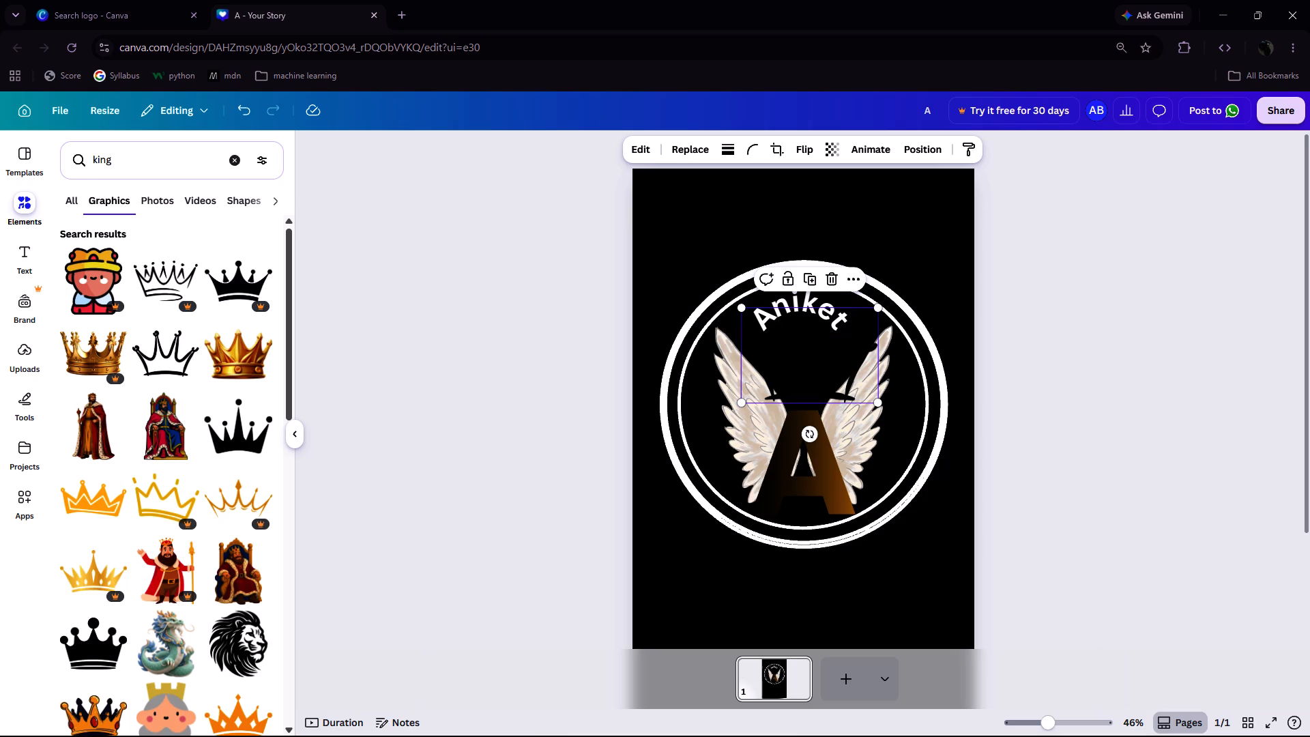
drag(740, 306, 776, 329)
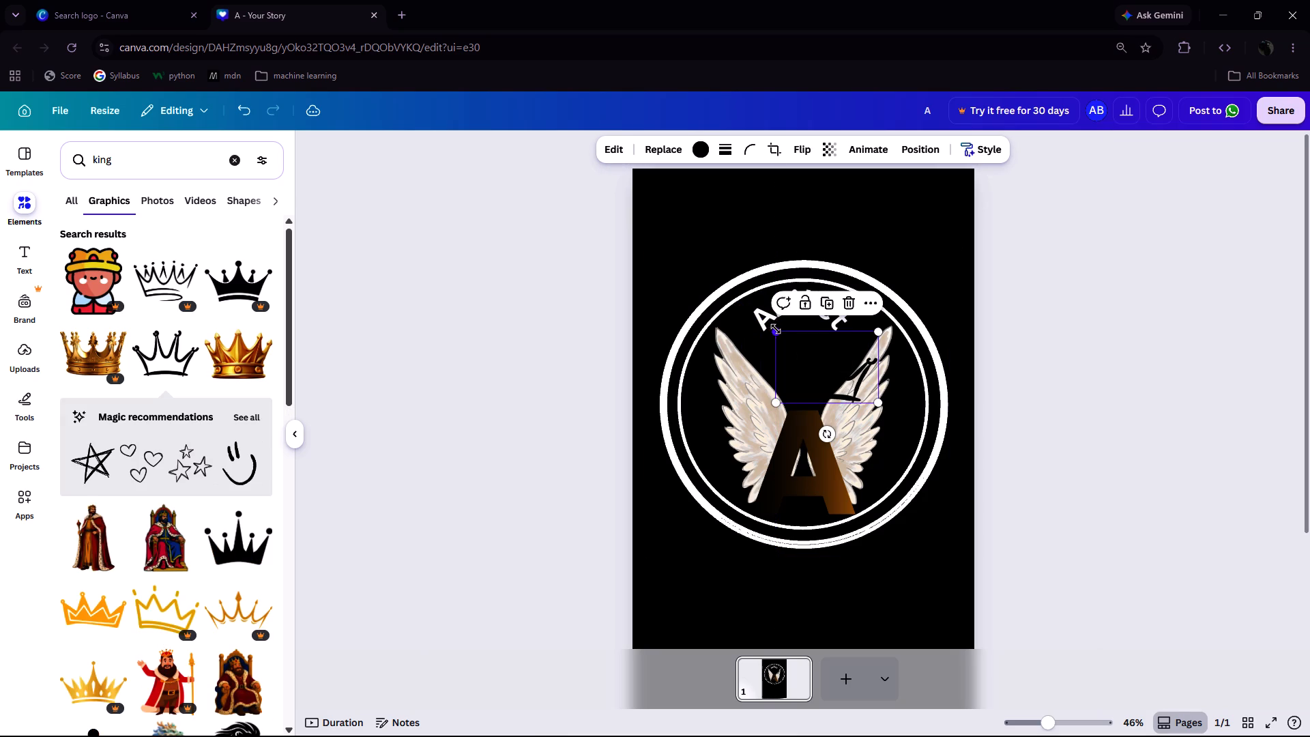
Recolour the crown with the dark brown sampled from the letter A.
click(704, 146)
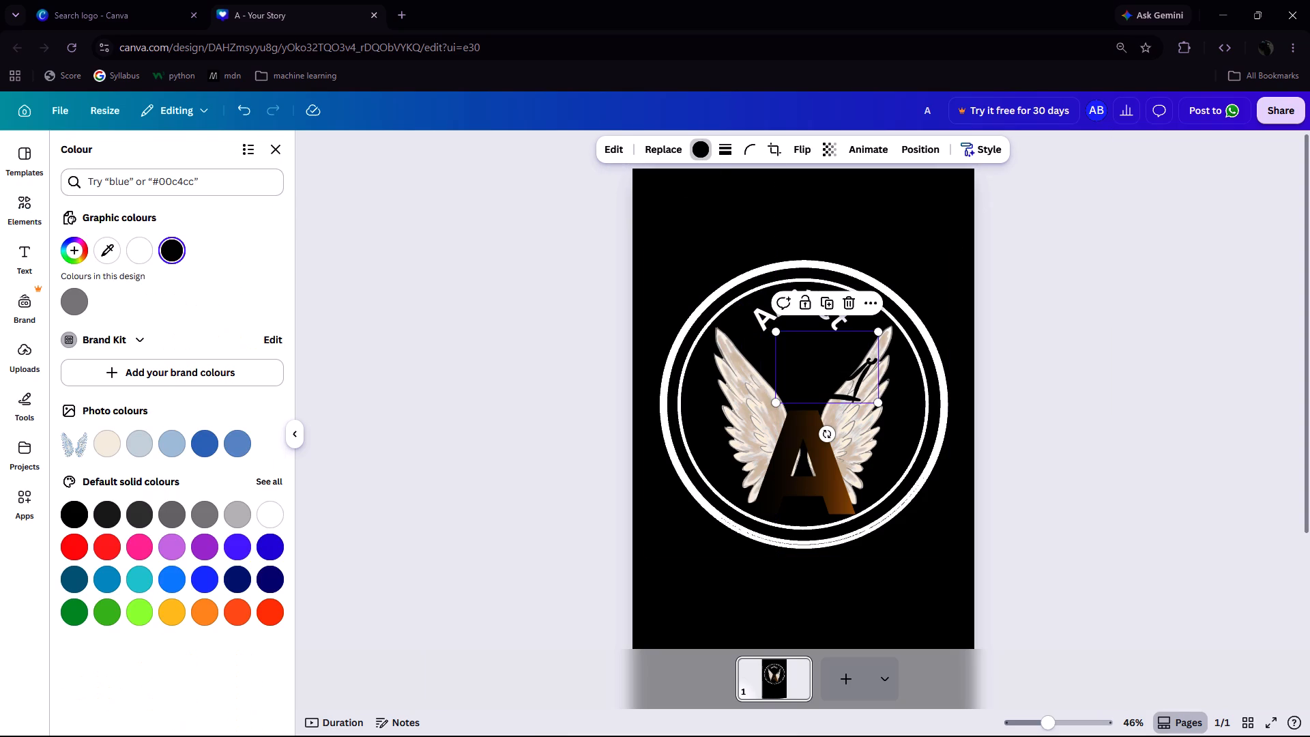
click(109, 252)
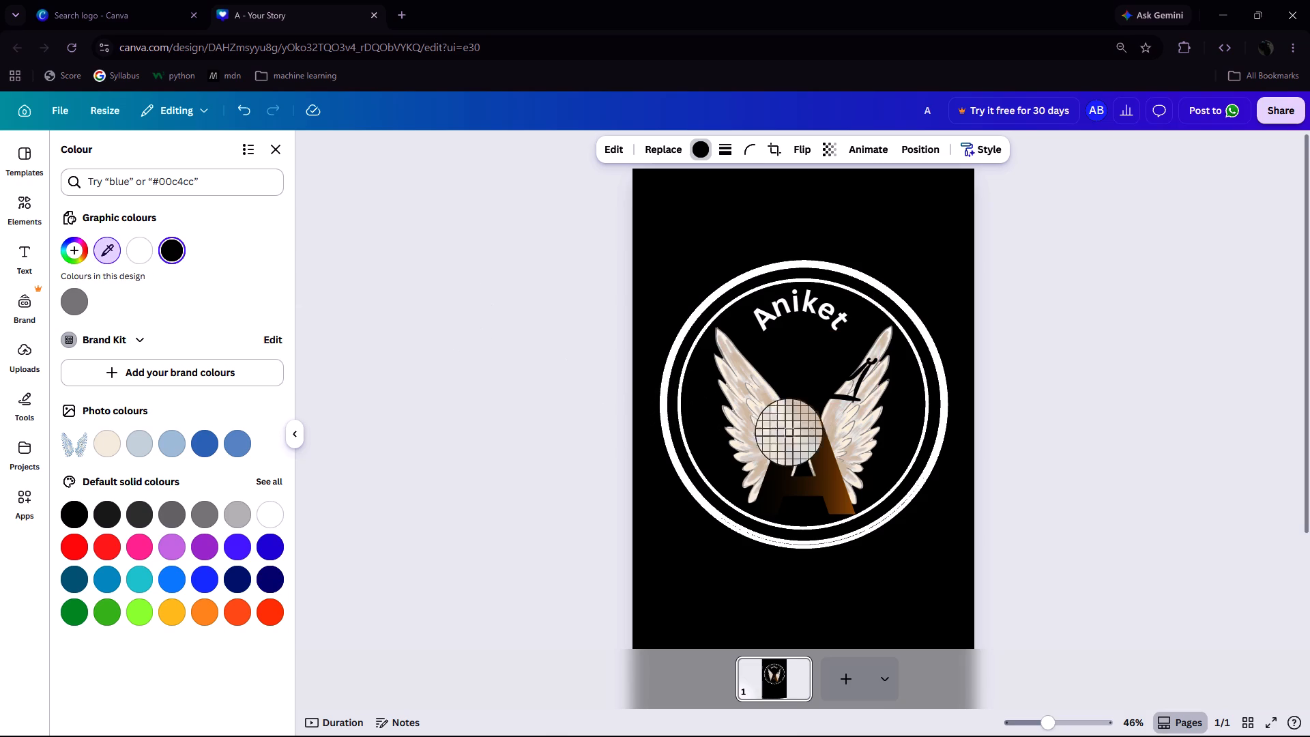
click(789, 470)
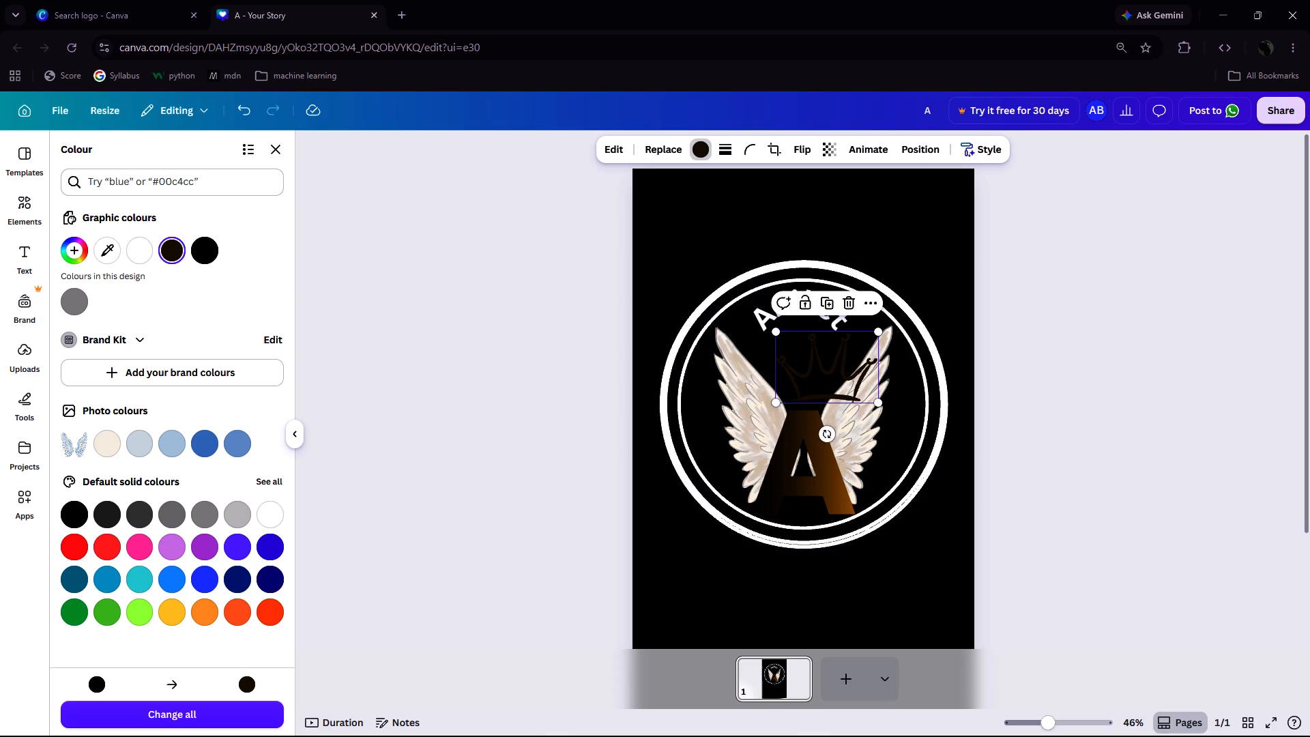
Shrink the crown to about 302 × 210 and centre it between the curved name and the letter A.
drag(843, 344, 826, 338)
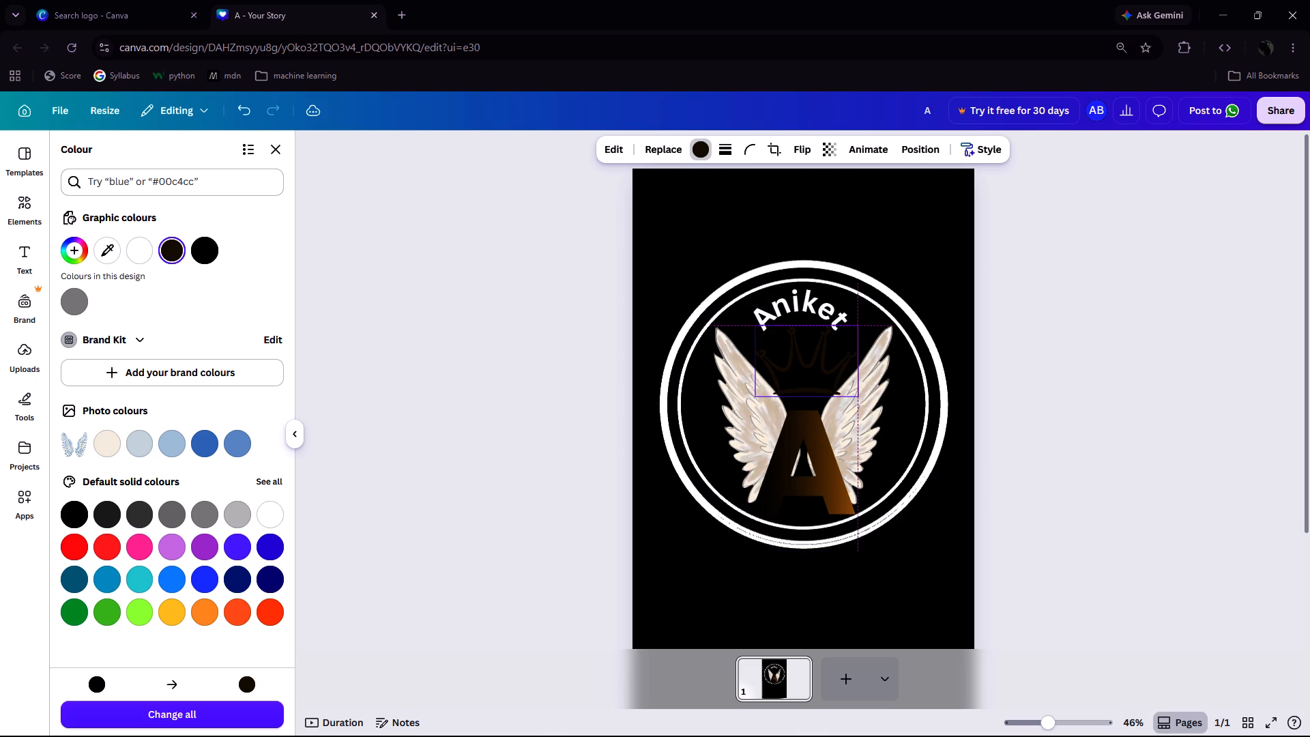
drag(826, 338, 827, 342)
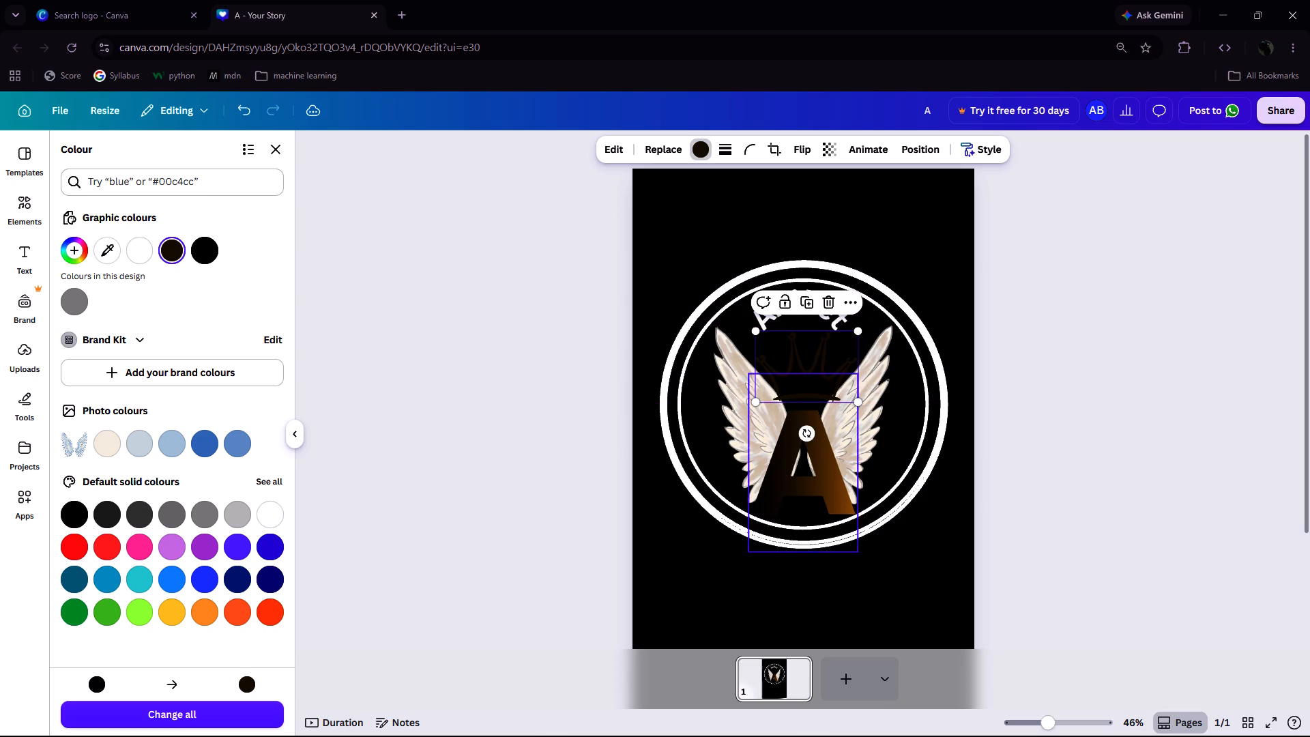
drag(756, 401, 760, 392)
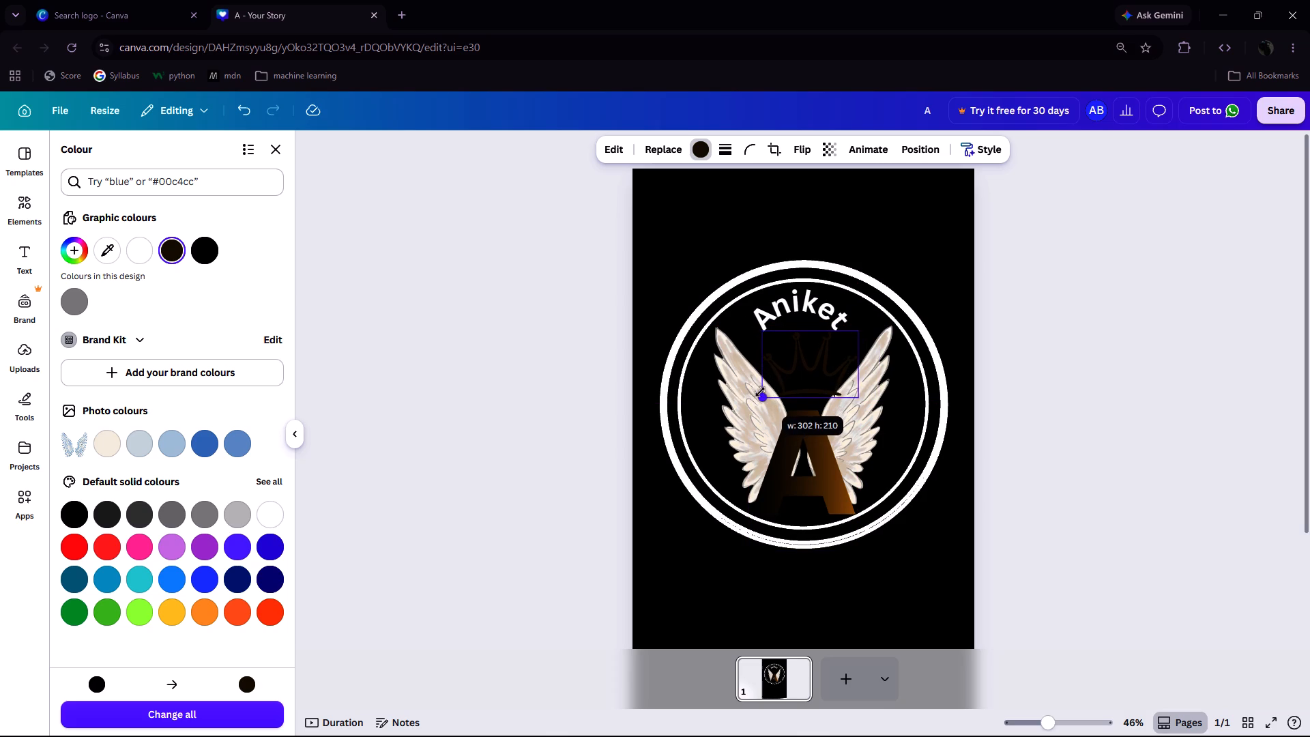
drag(760, 392, 760, 391)
drag(811, 349, 805, 338)
click(1169, 414)
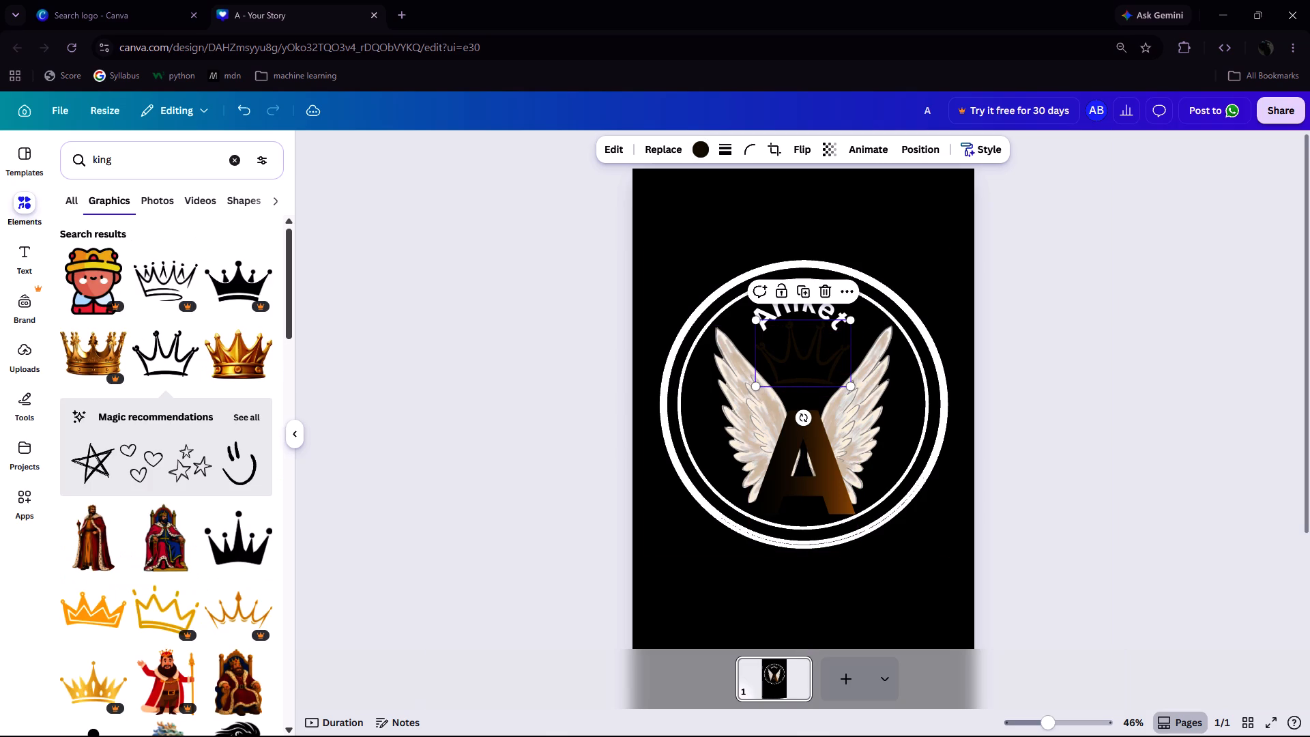
click(1169, 414)
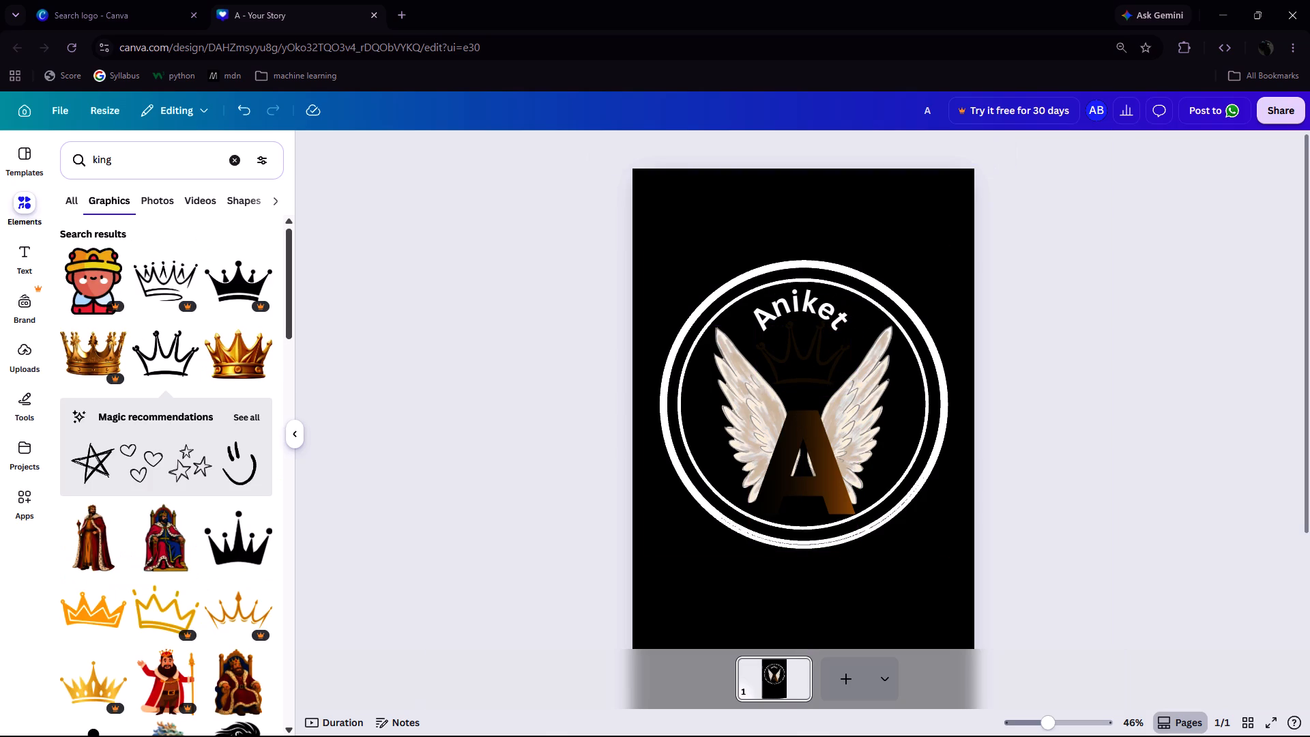
Search the colours for "gold" and recolour the crown with the orange-brown from the Modern Infrastructure palette.
click(802, 349)
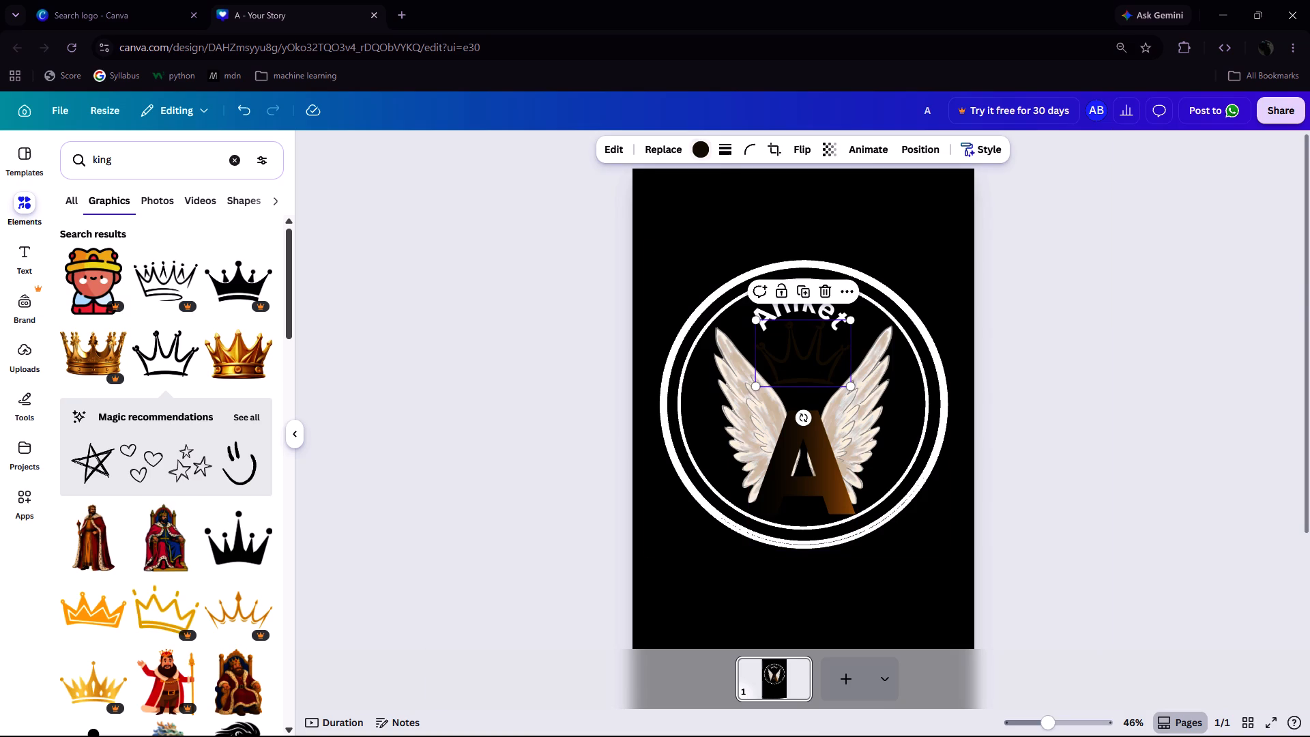
click(701, 151)
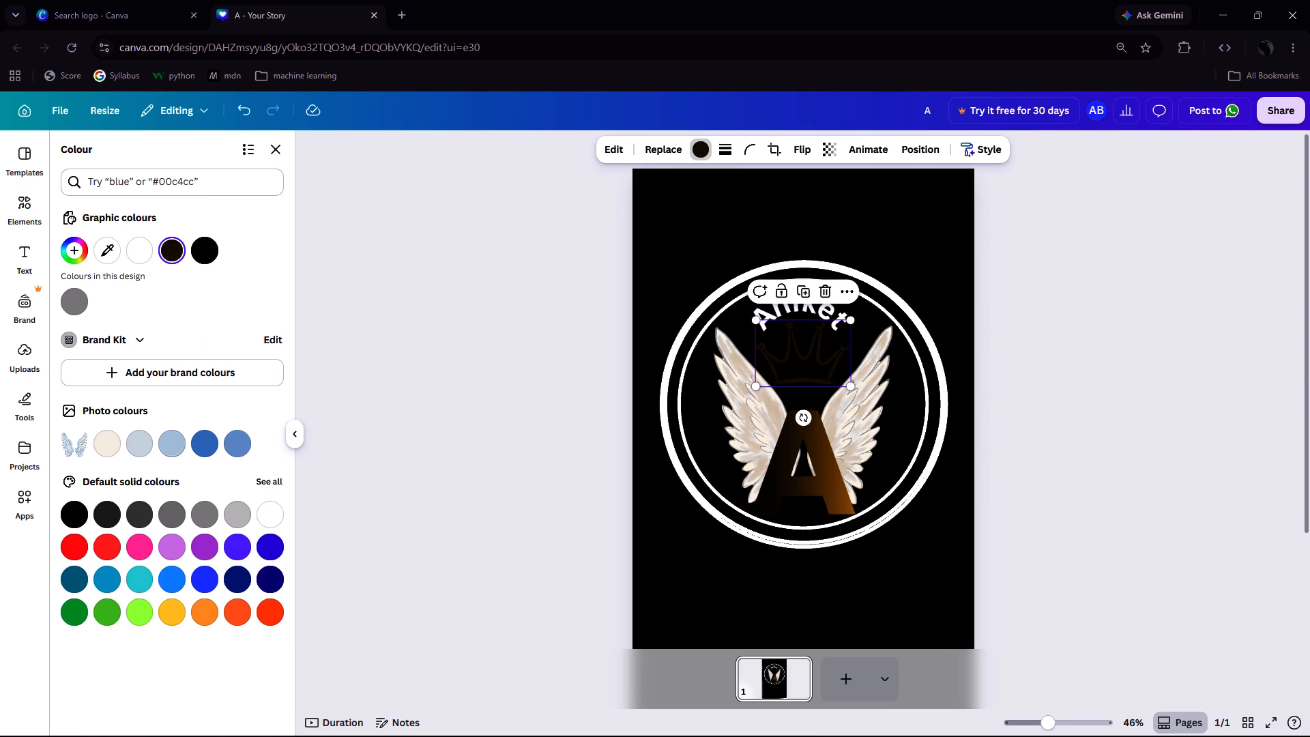
scroll(174, 418, down, 1)
click(130, 182)
text(gold)
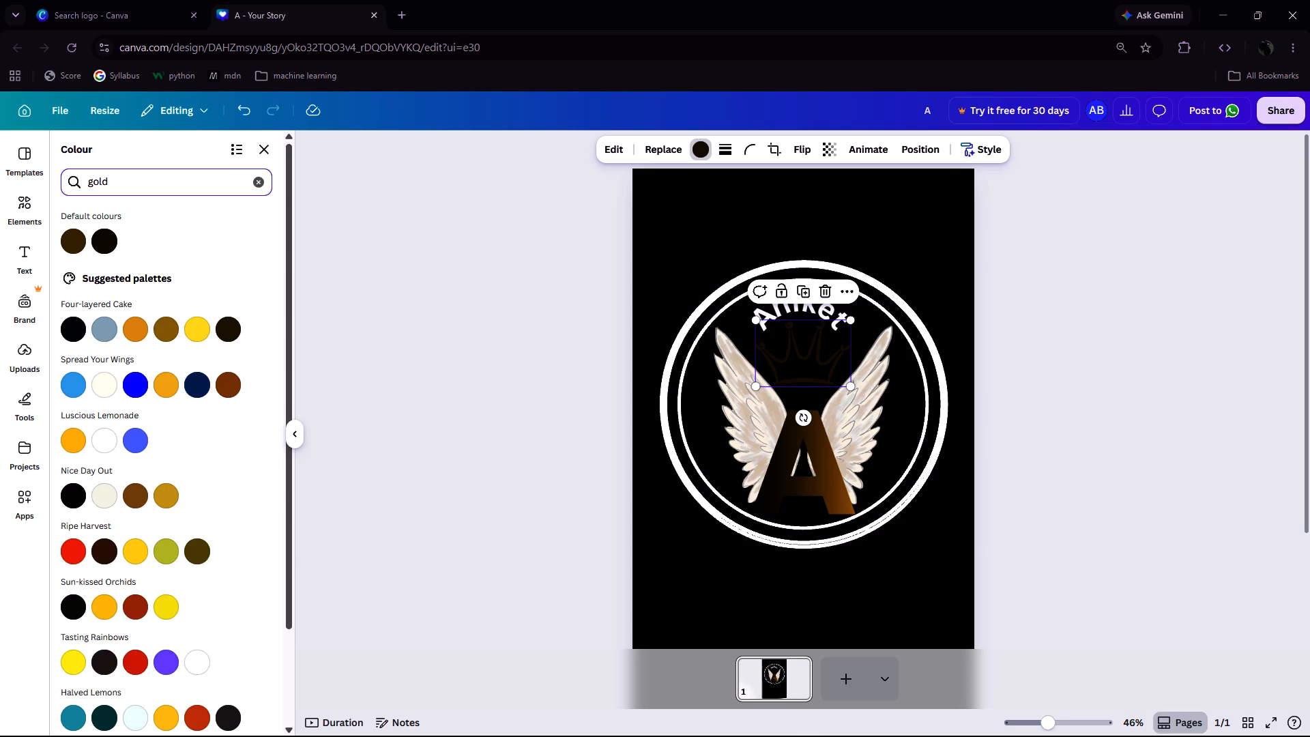
scroll(120, 421, down, 5)
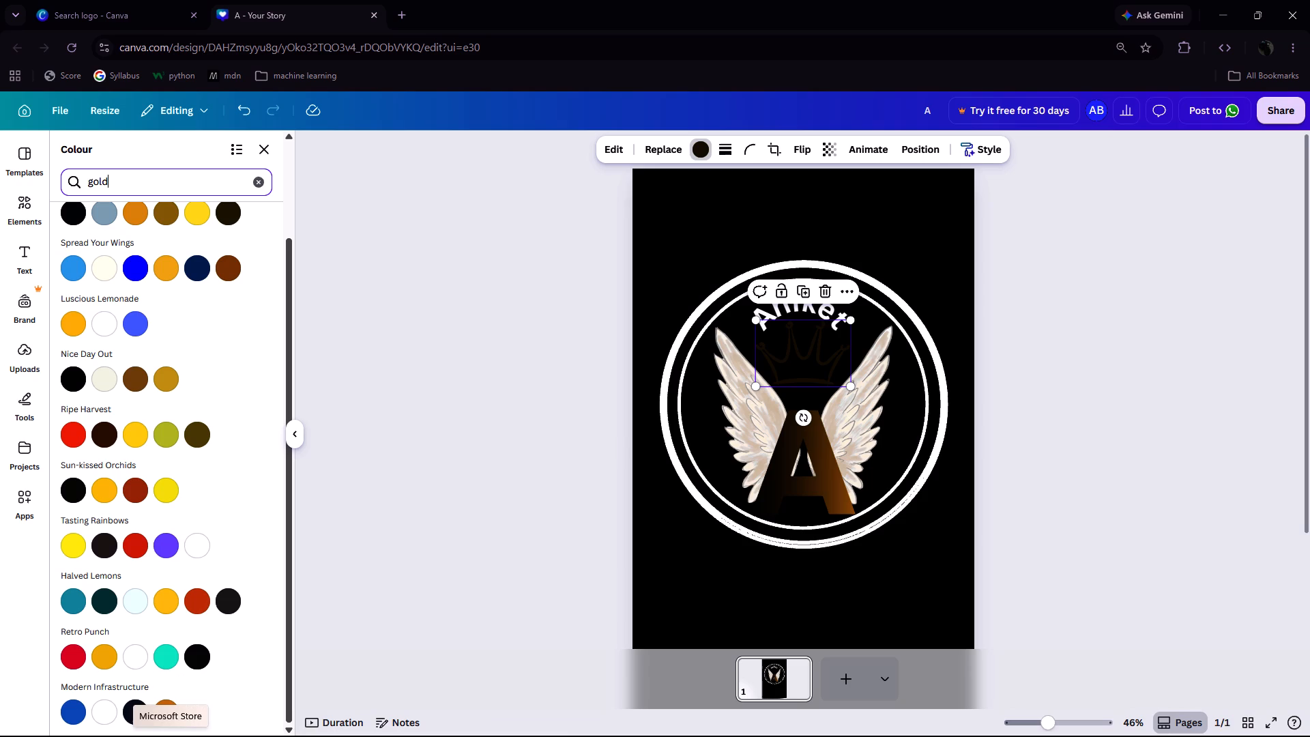
click(165, 702)
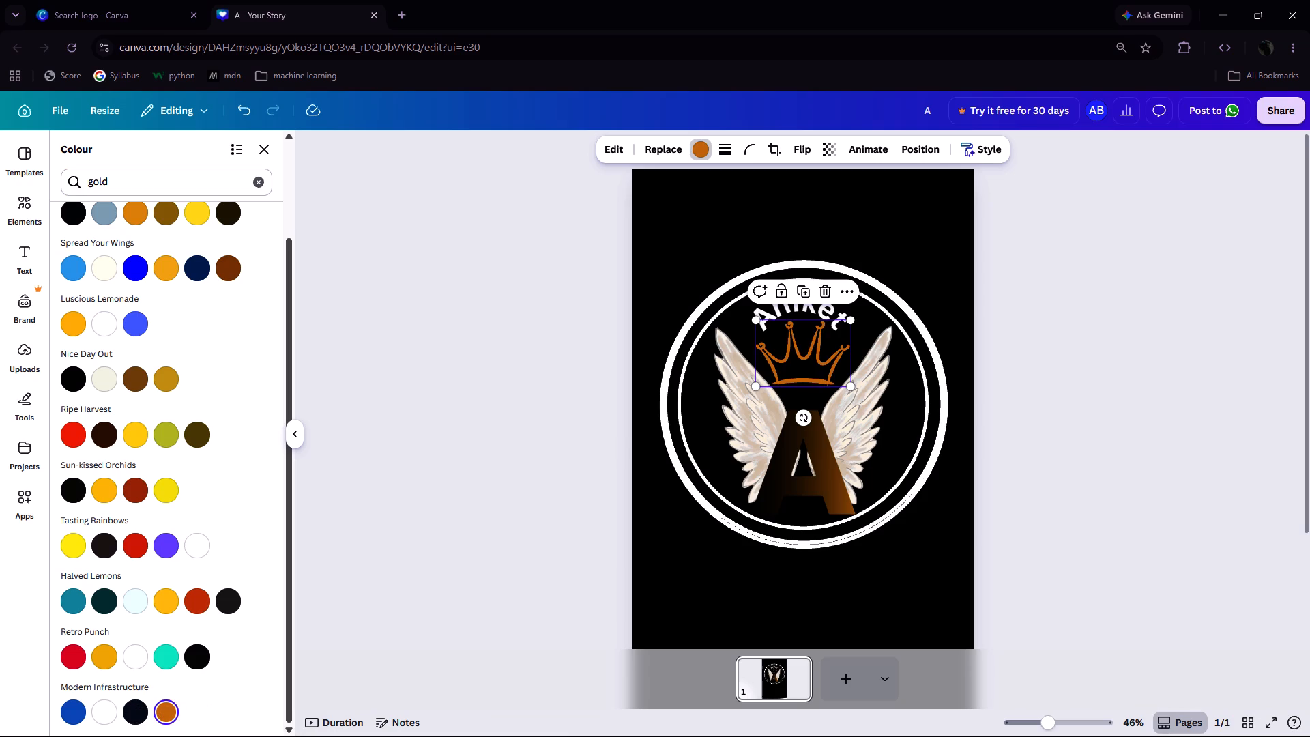
click(1215, 433)
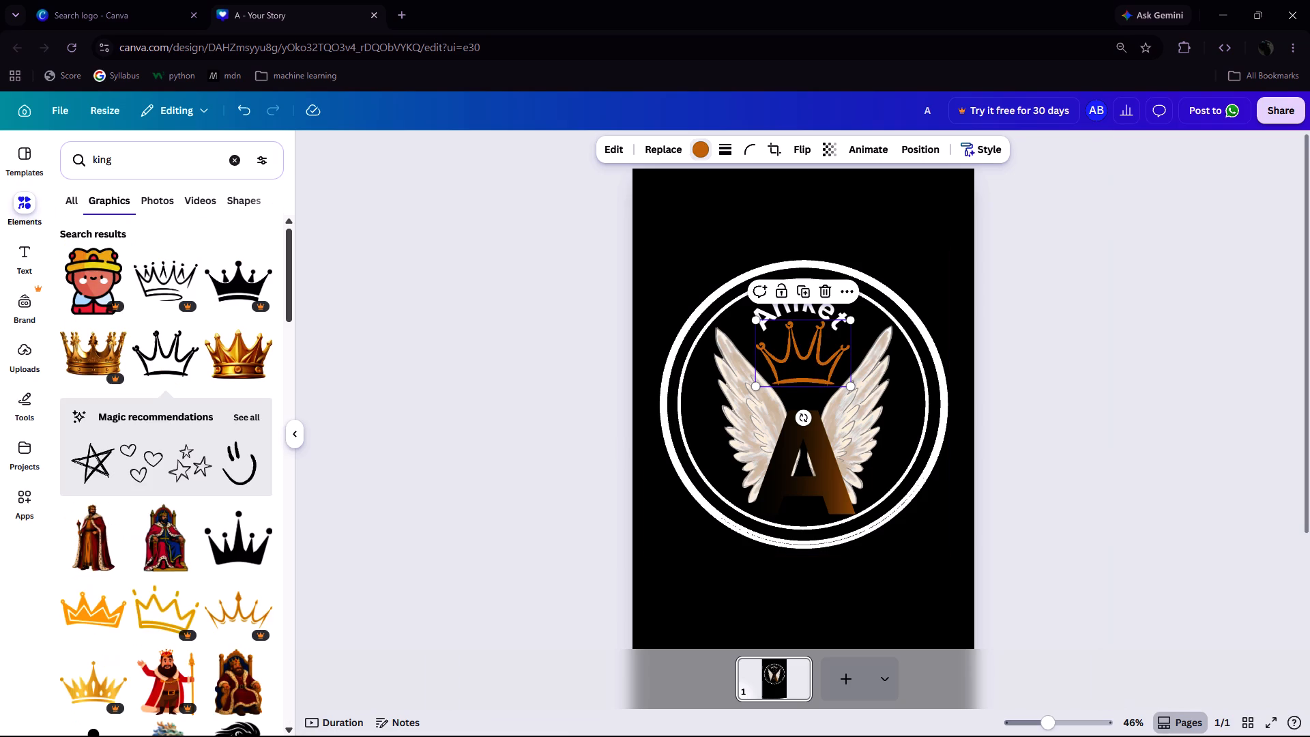
click(1249, 384)
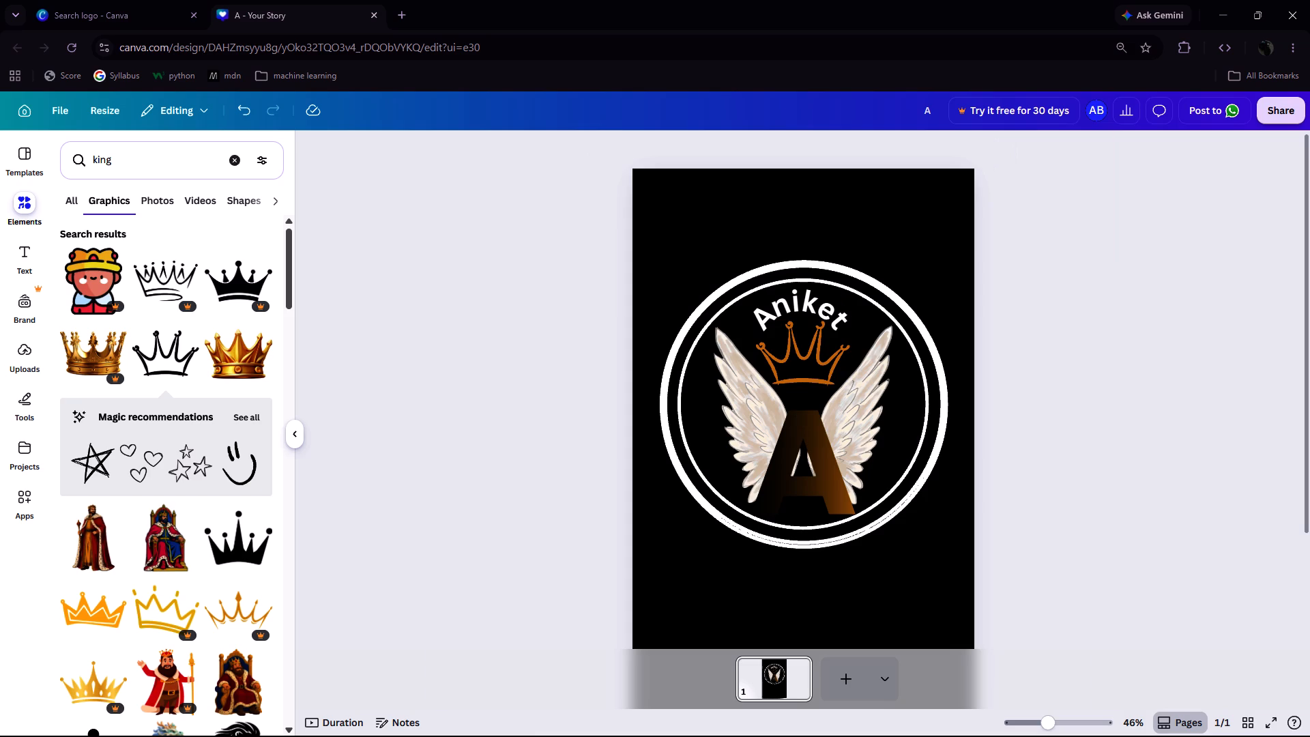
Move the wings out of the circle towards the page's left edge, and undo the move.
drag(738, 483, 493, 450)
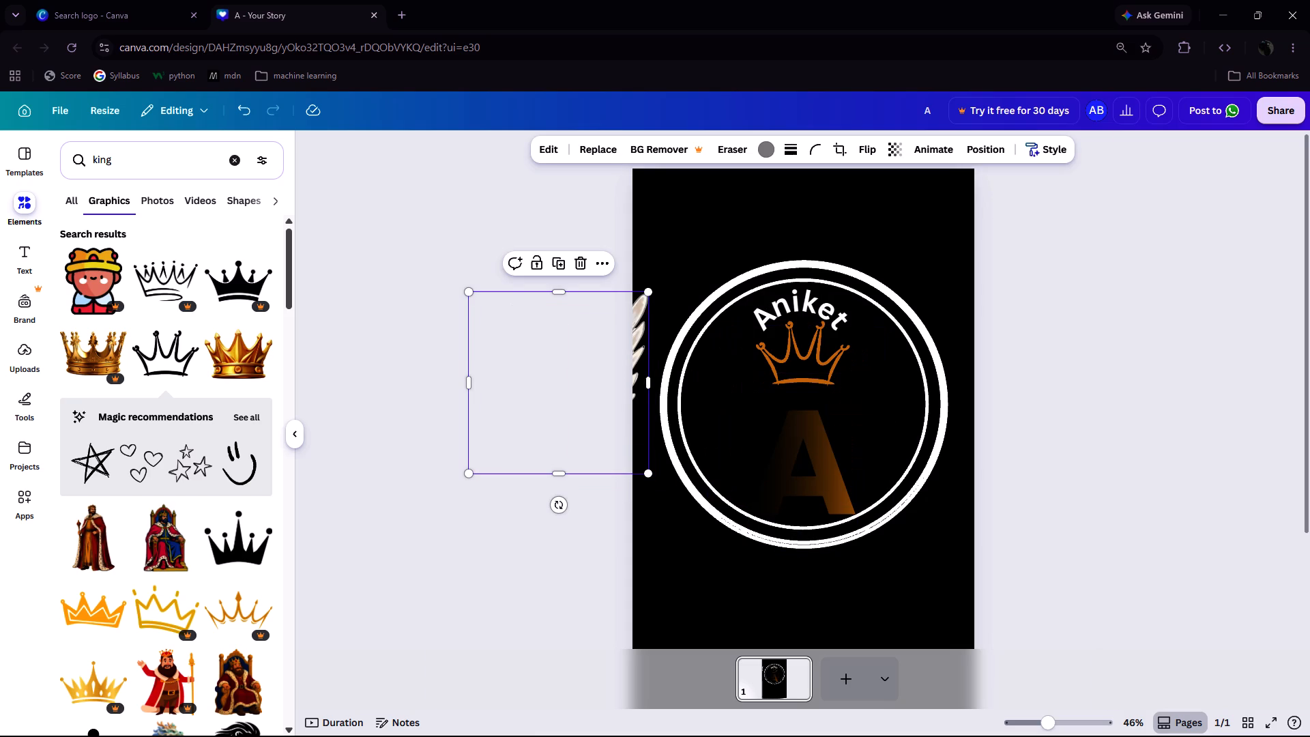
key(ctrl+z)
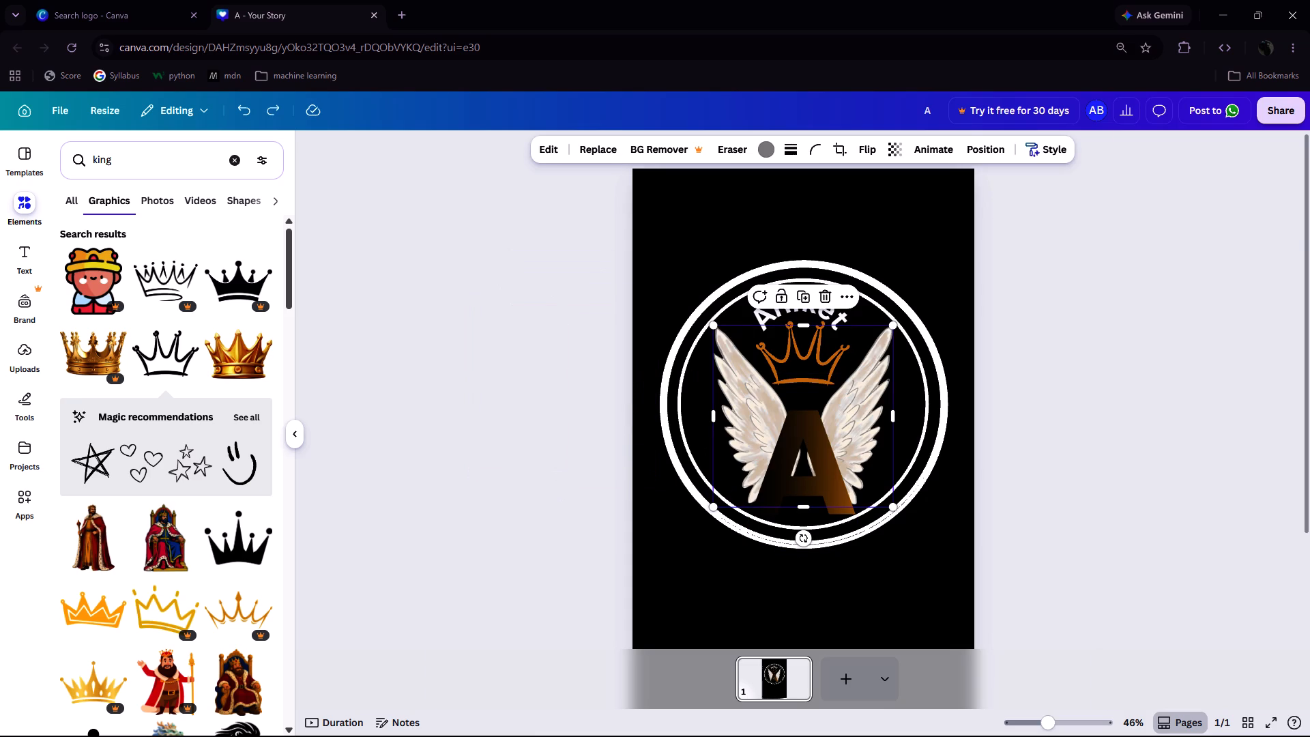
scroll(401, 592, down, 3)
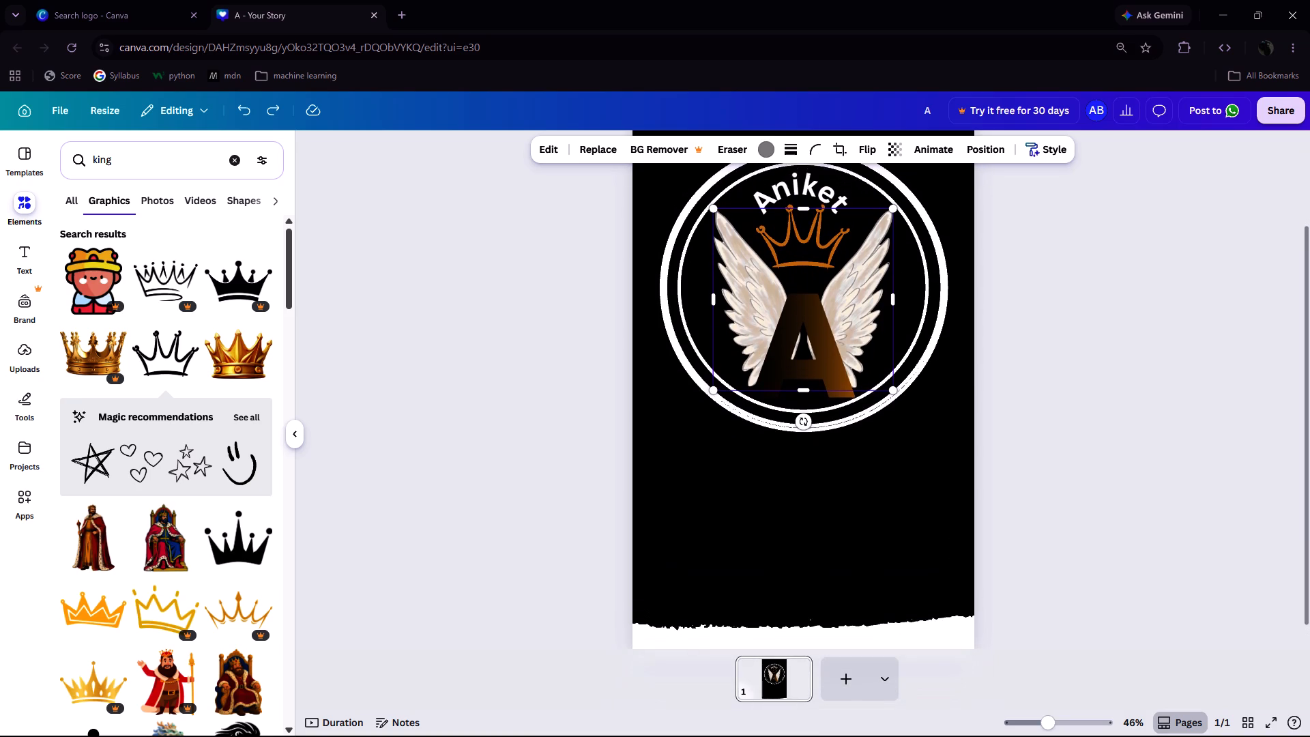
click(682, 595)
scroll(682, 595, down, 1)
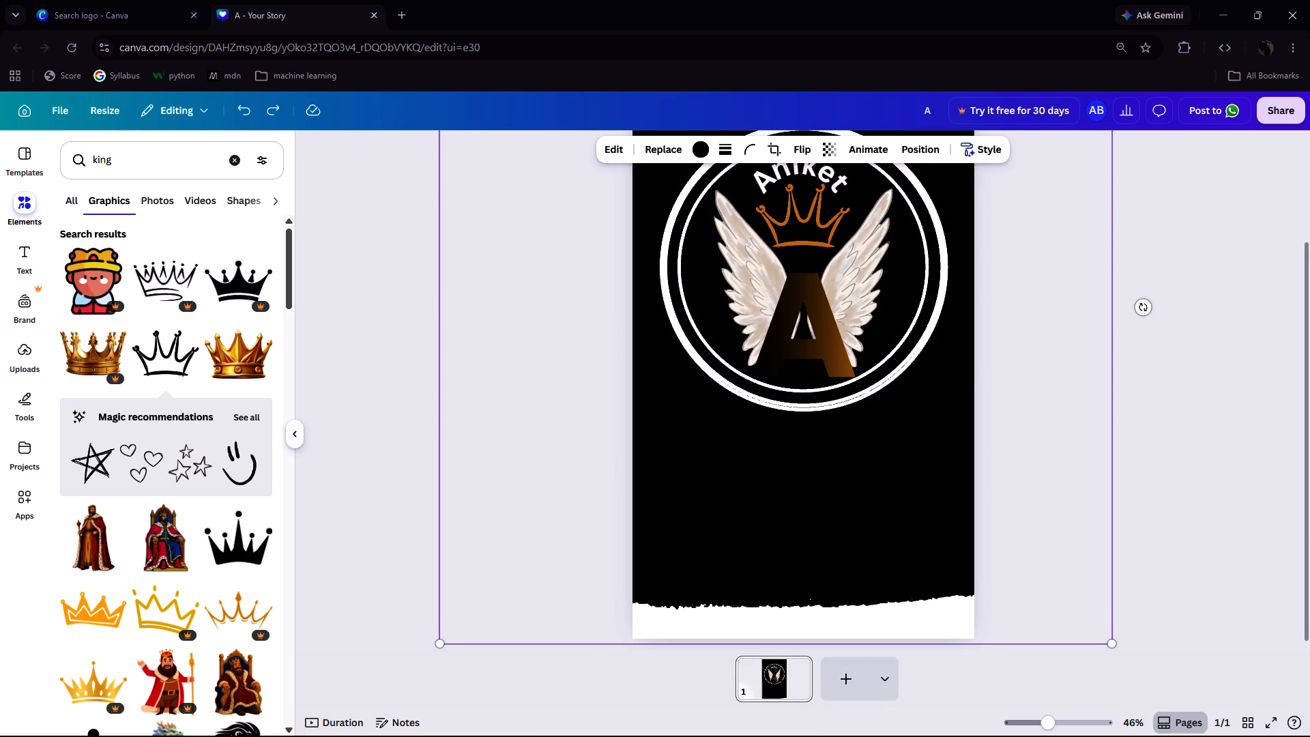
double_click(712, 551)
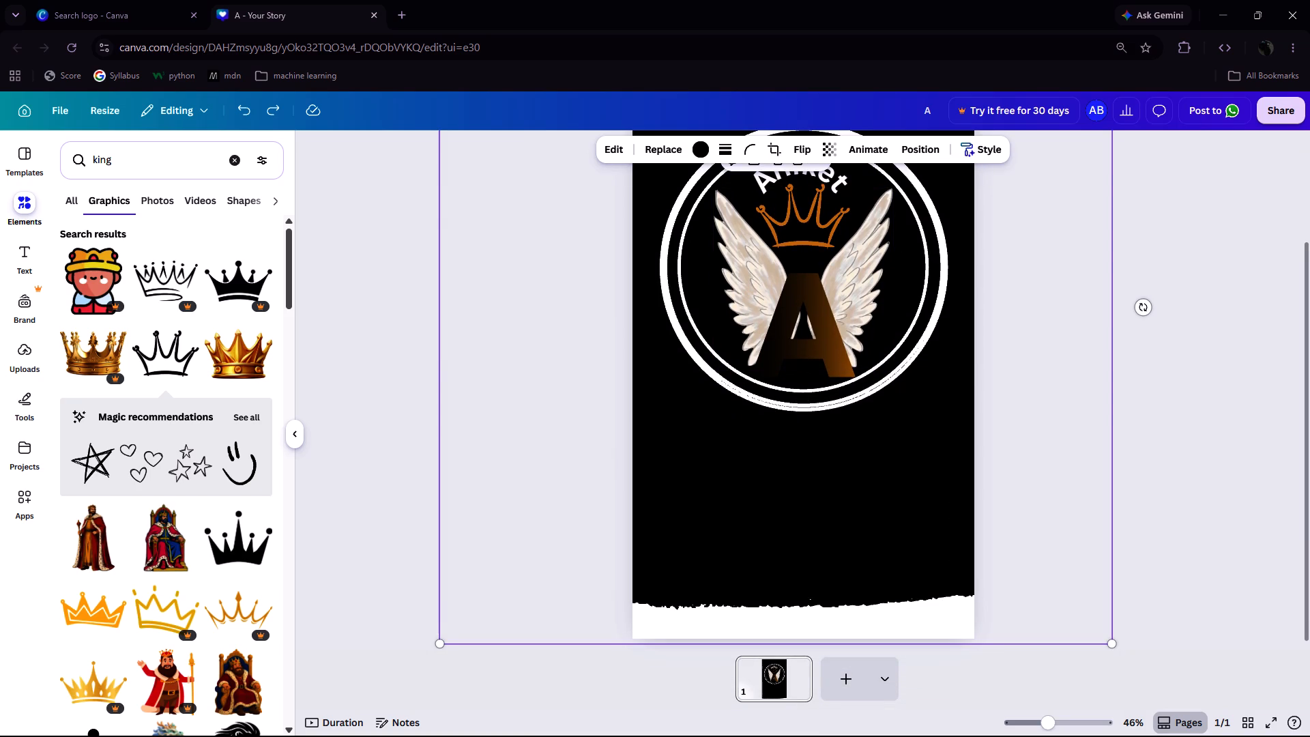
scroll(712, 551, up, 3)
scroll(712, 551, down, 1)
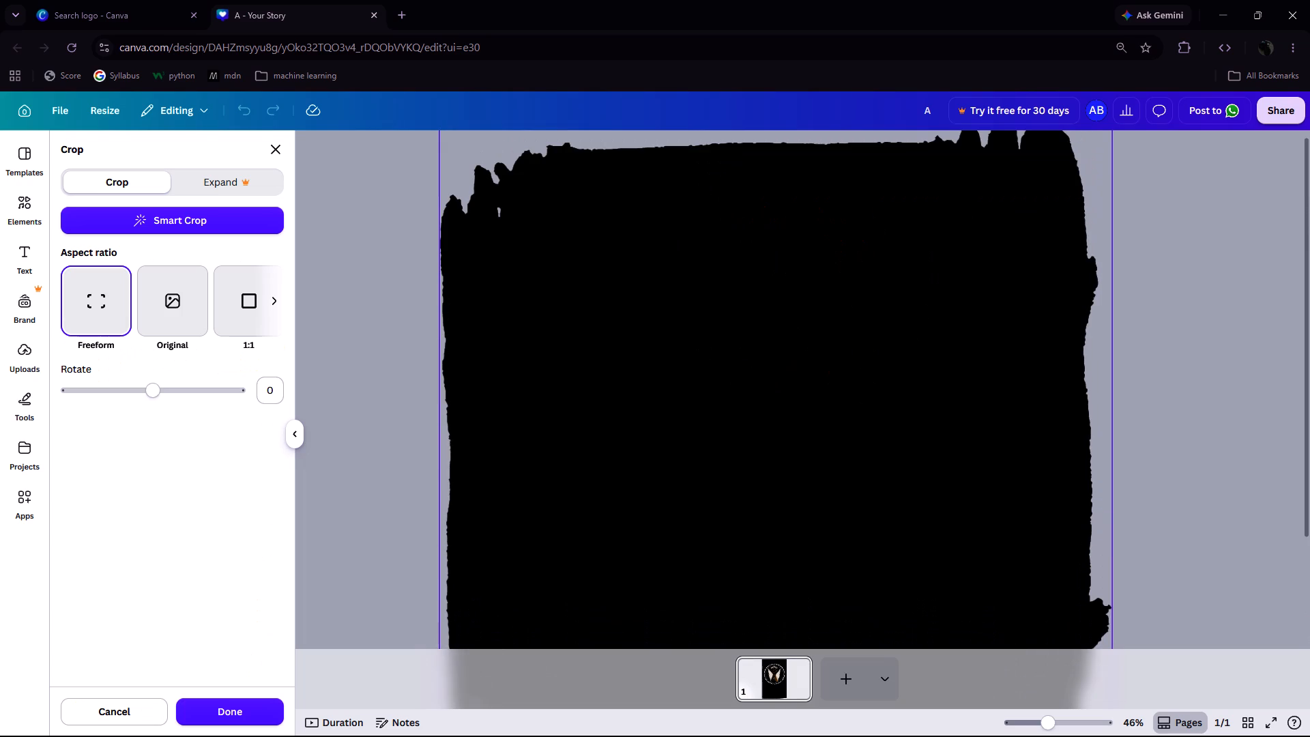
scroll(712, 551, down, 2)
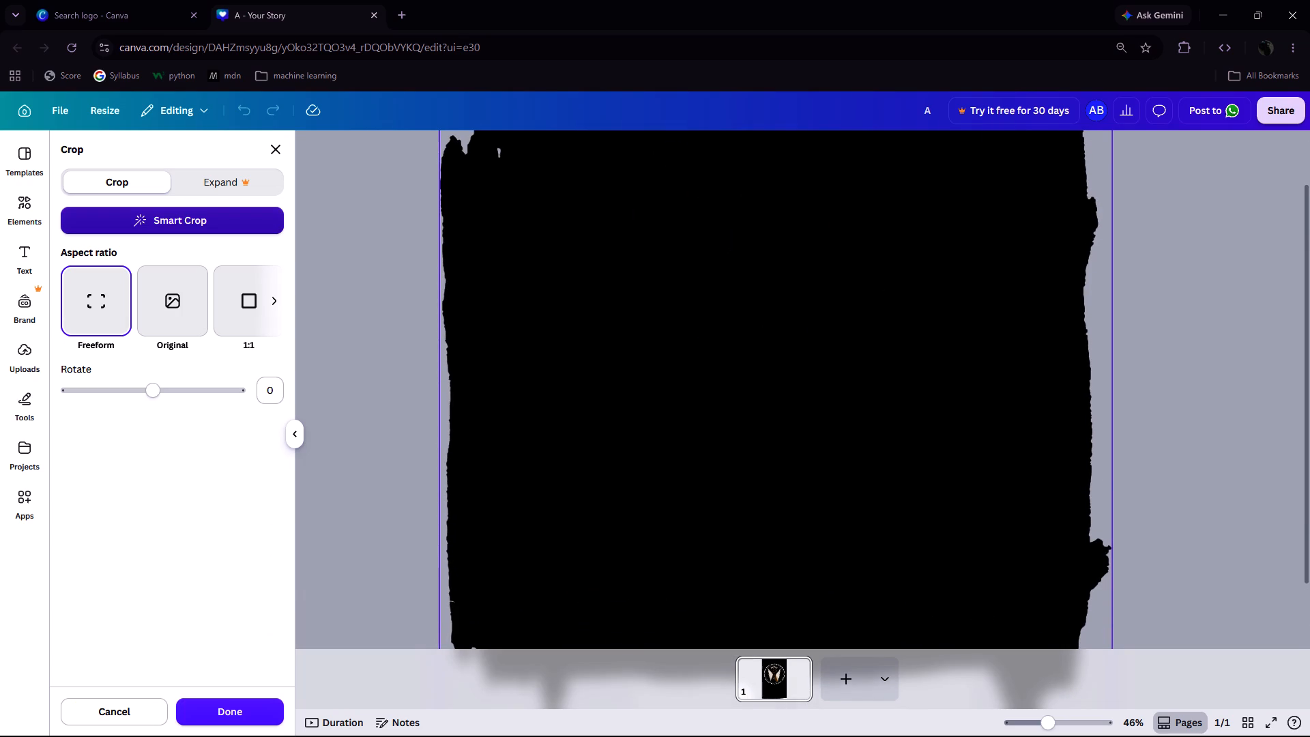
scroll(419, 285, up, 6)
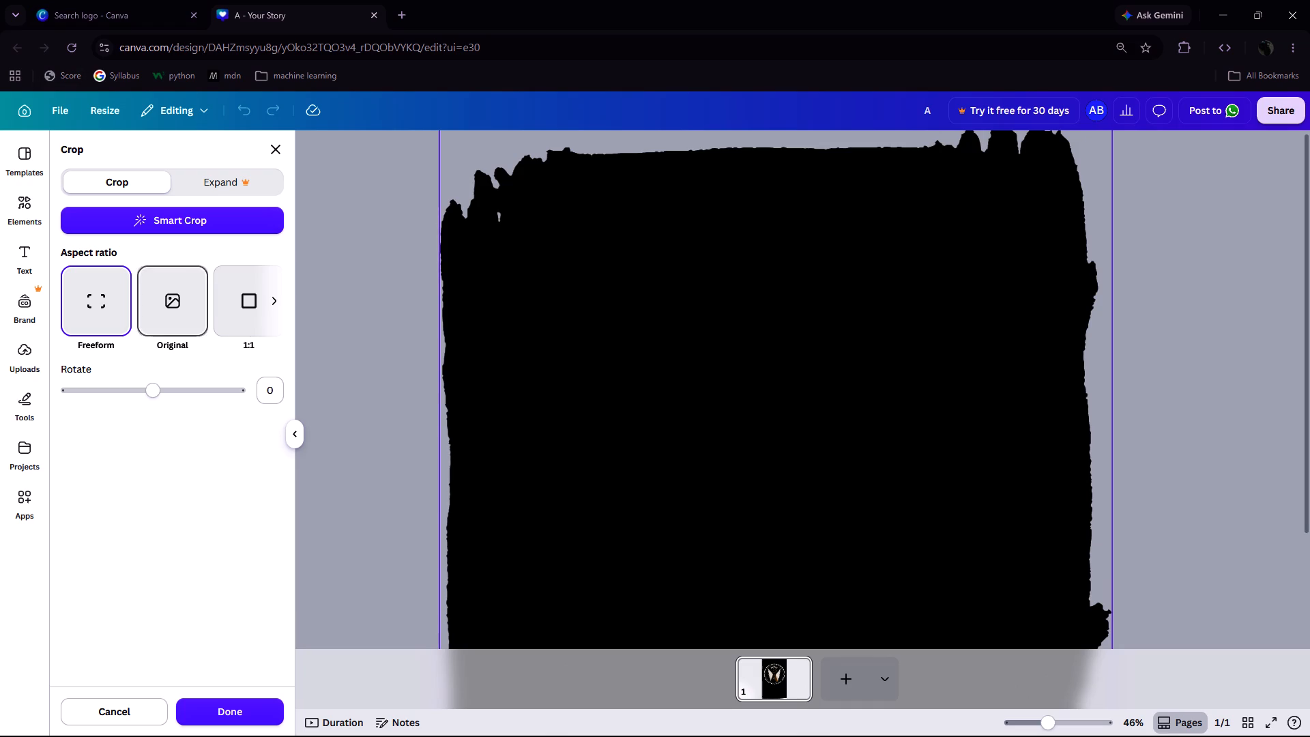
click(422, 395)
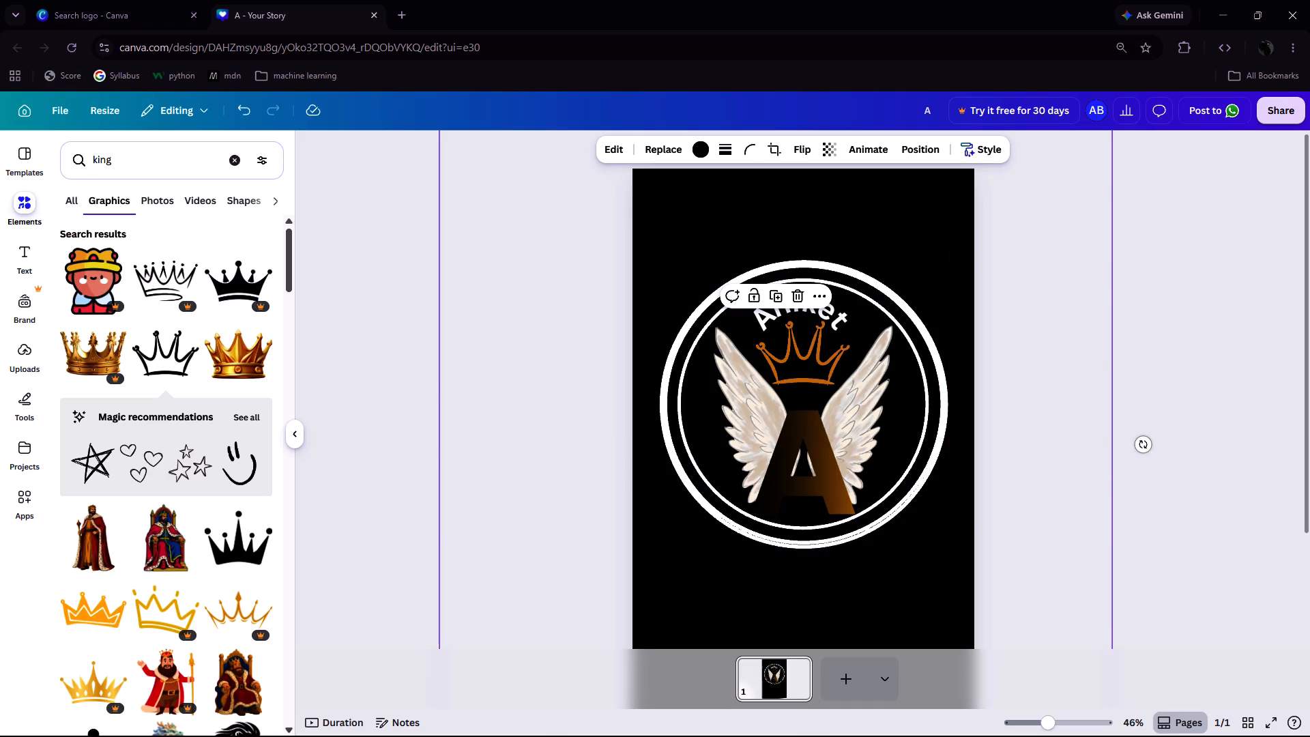
Copy the visual style of the black background graphic and apply it to the wings.
click(990, 154)
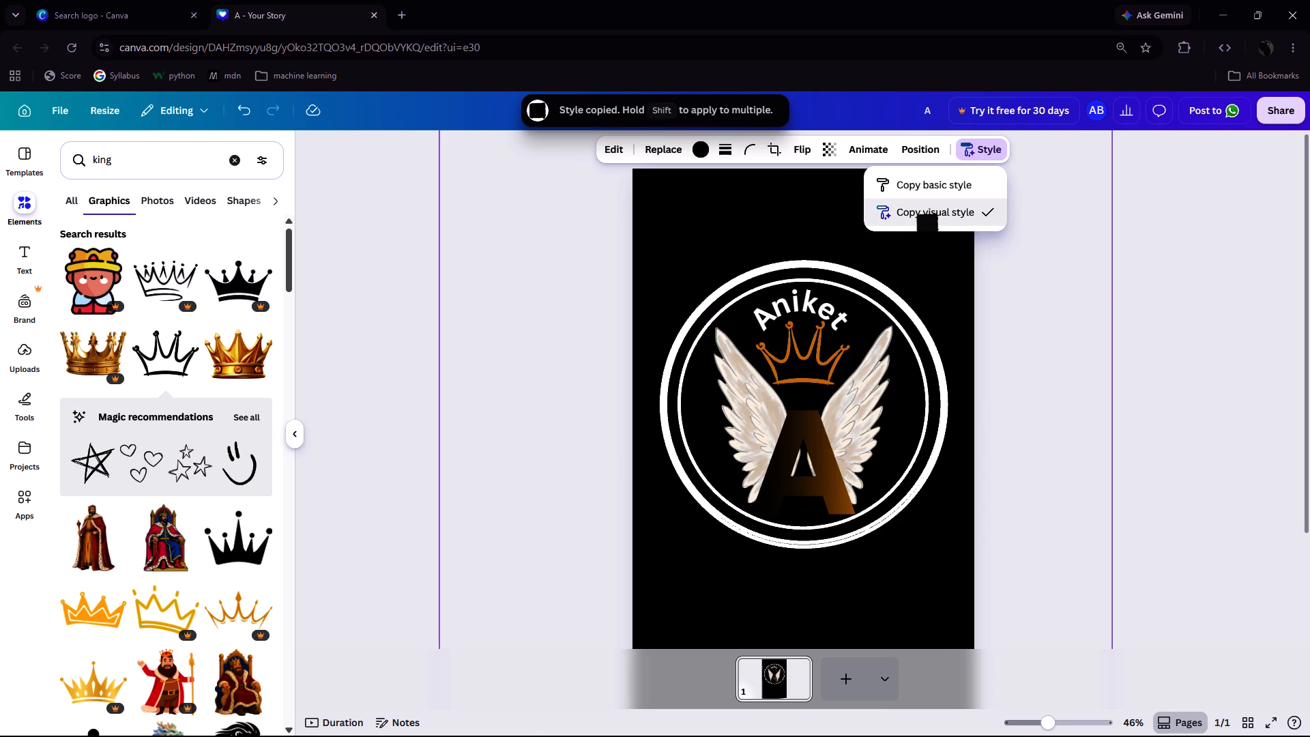
click(938, 209)
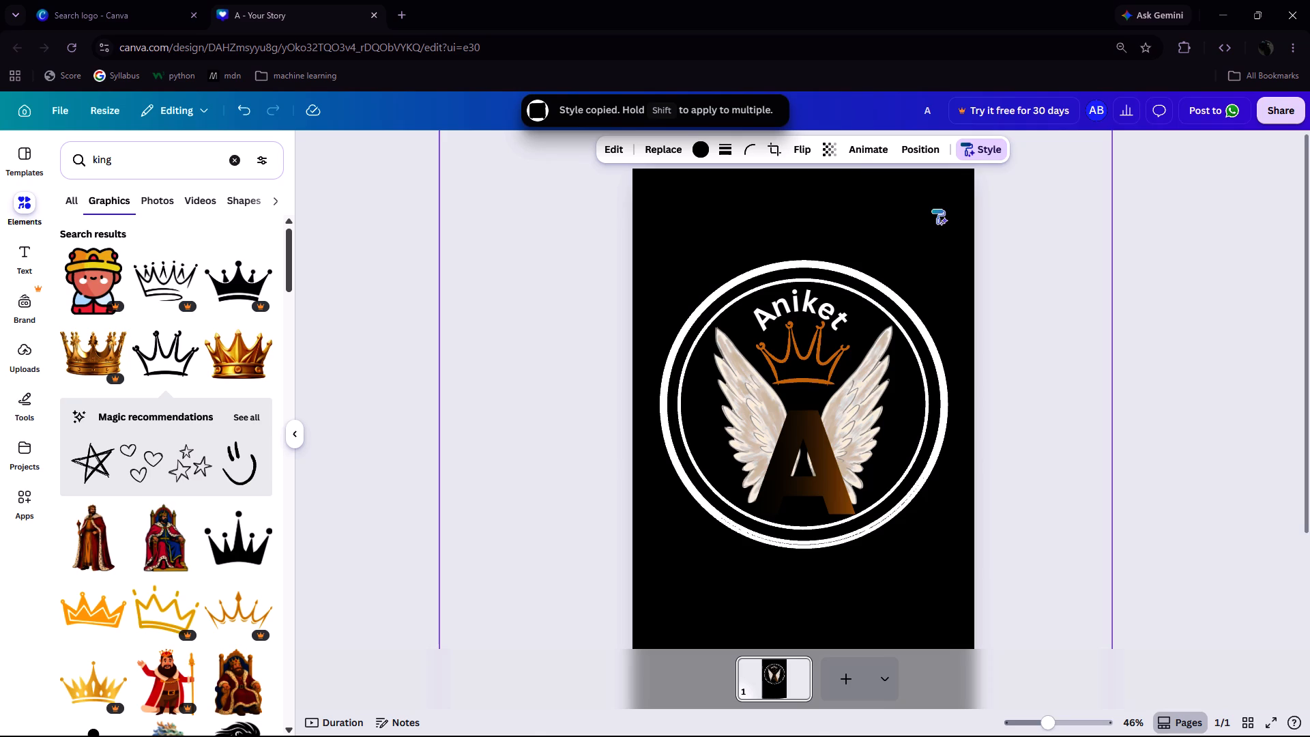
double_click(866, 386)
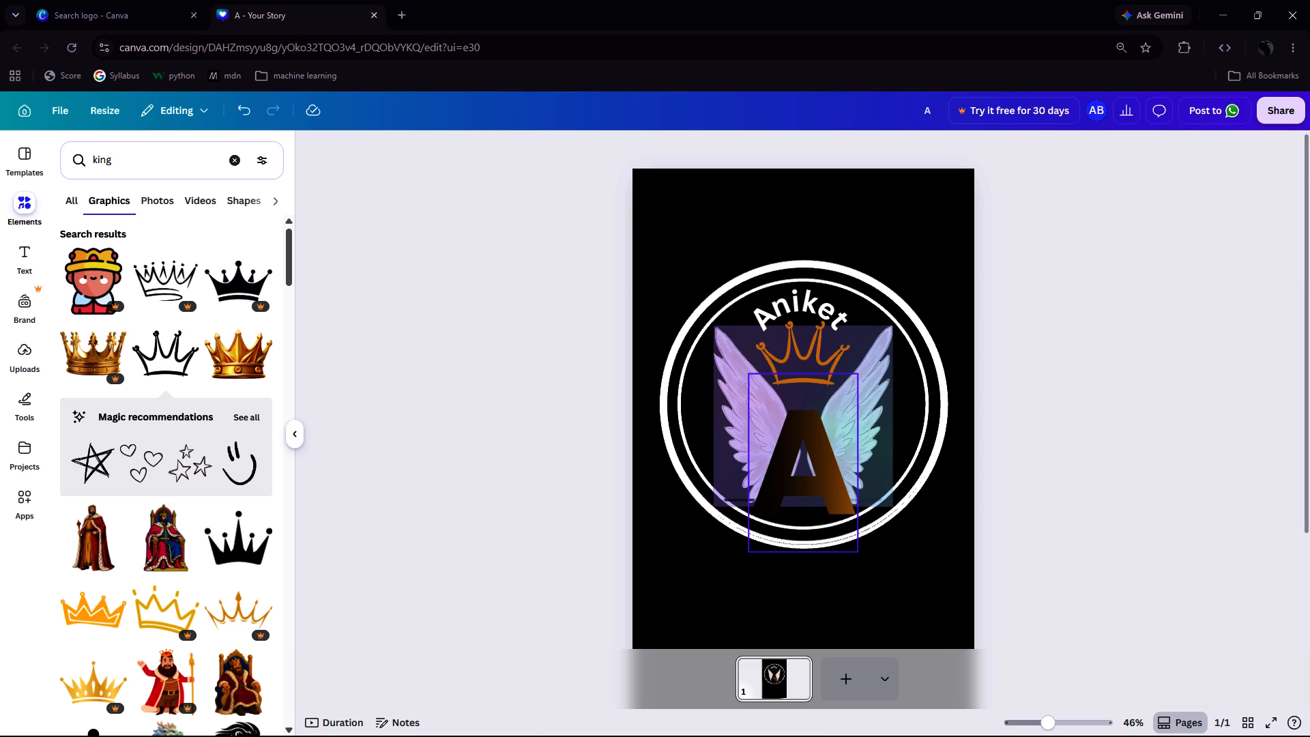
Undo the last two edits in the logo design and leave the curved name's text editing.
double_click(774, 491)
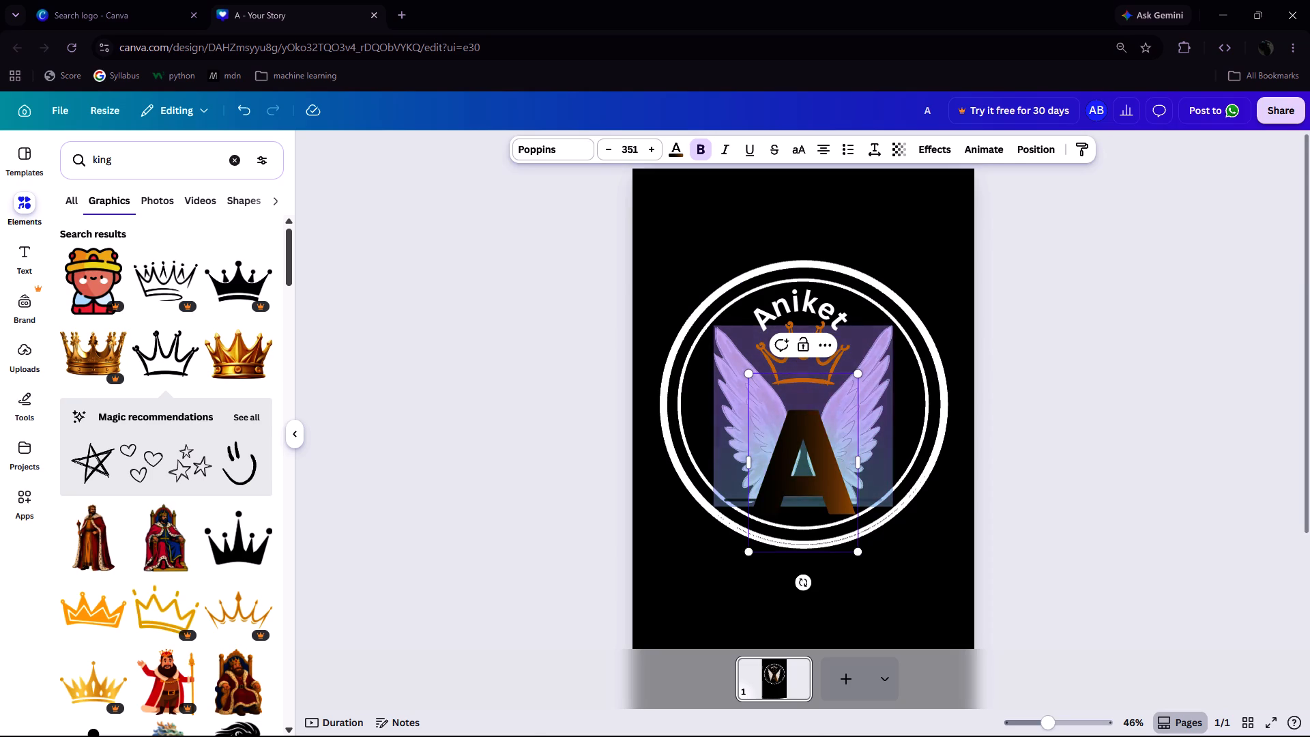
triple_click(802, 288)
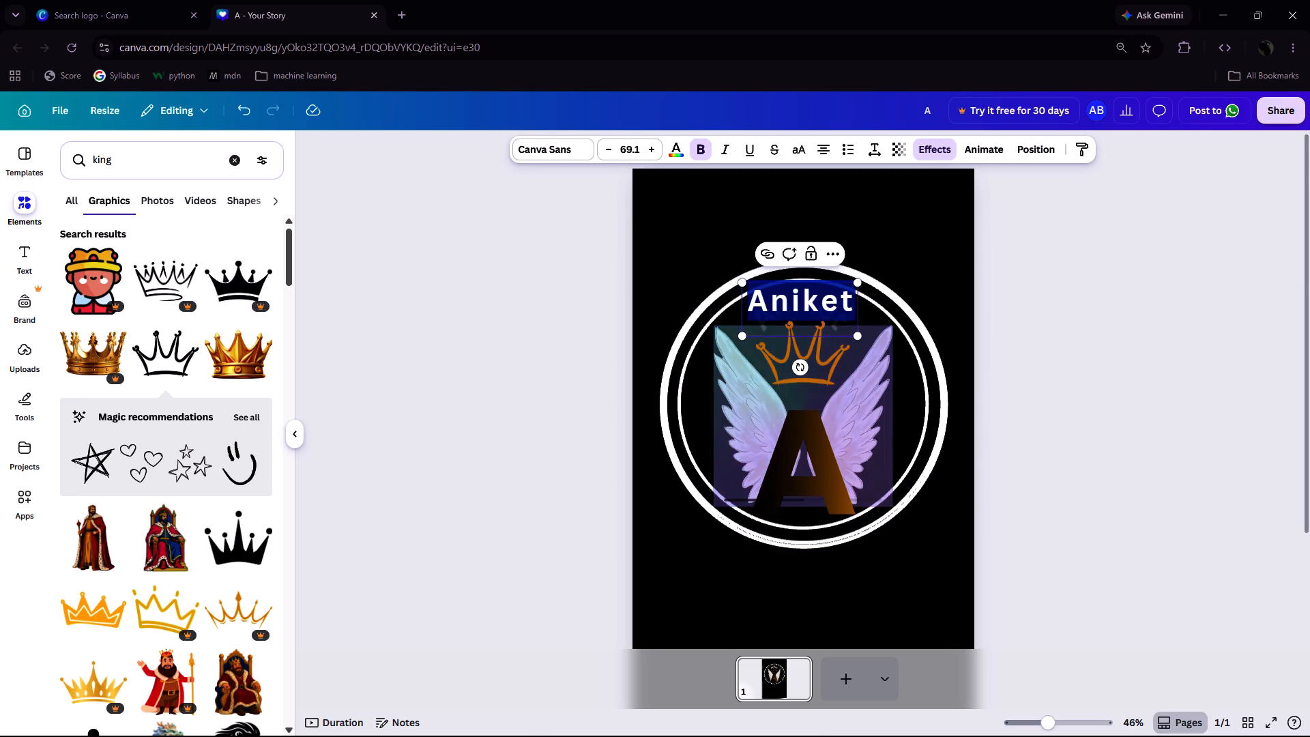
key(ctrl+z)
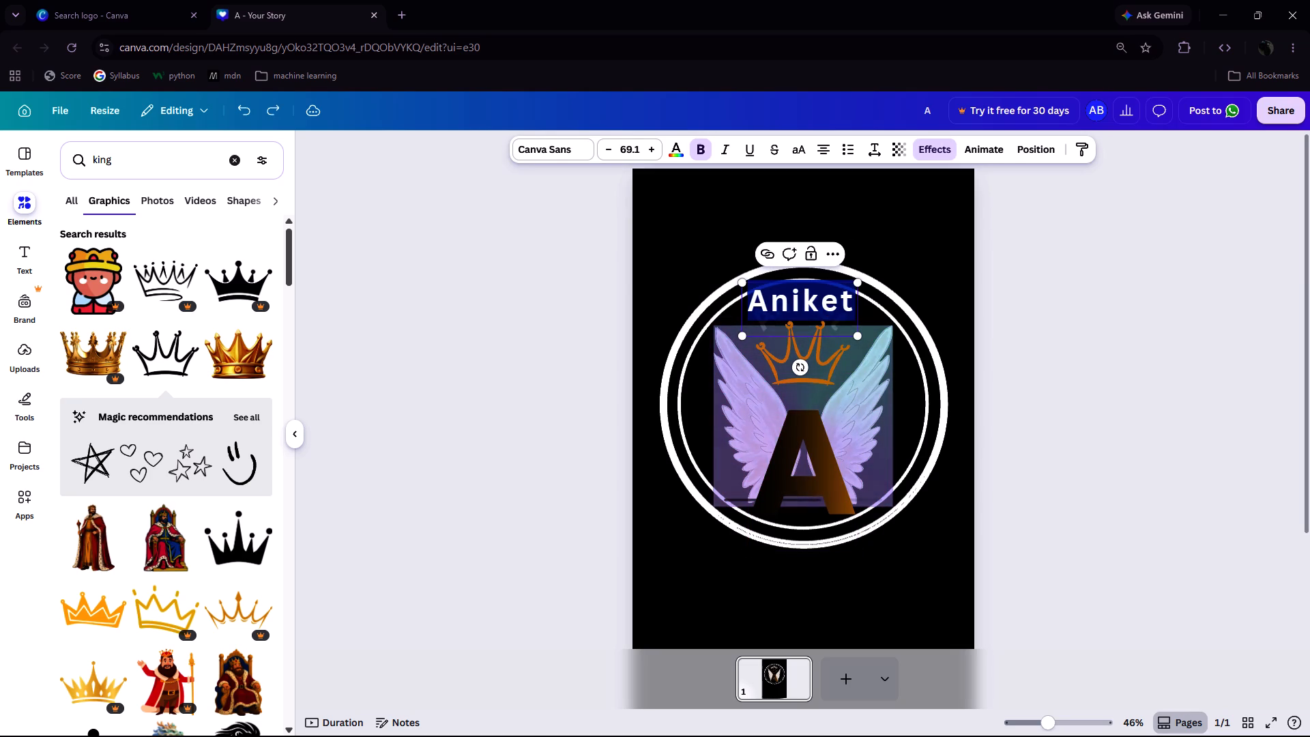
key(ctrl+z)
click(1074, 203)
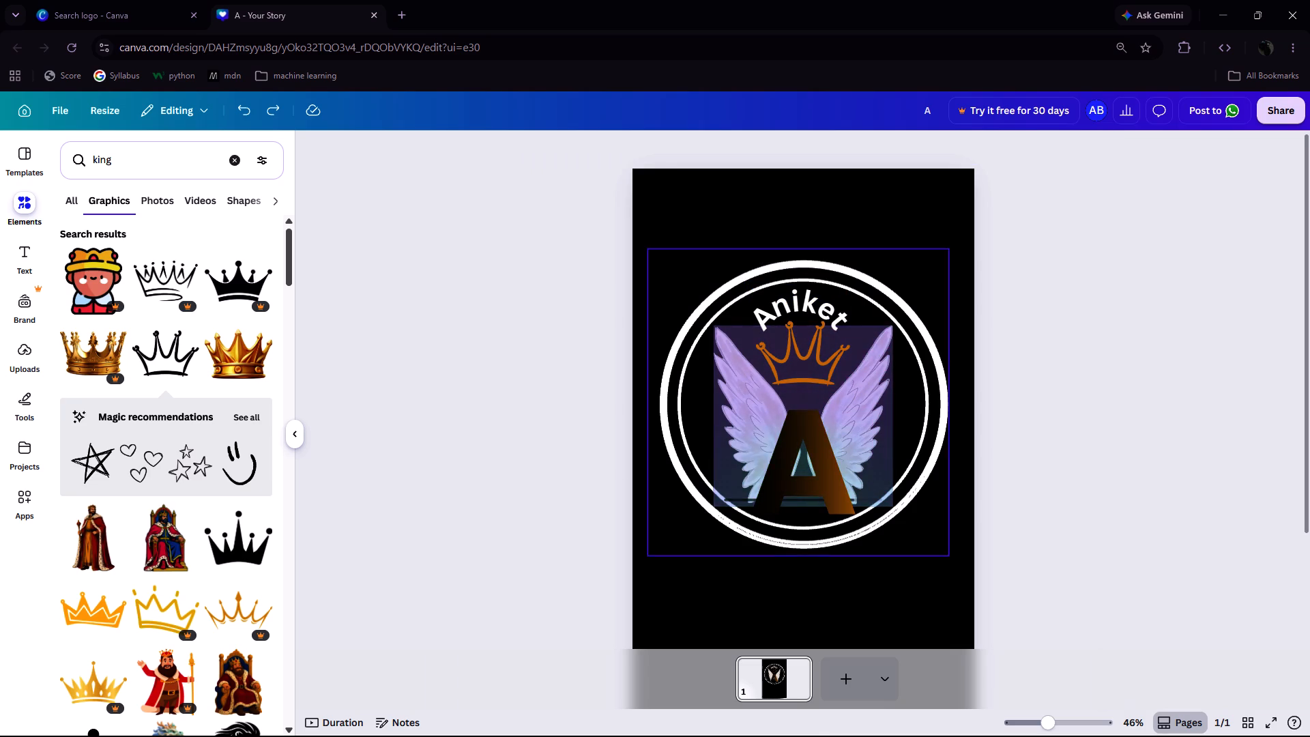
Apply the Shift text animation to the large letter A, keeping it on enter with the Word writing style.
click(854, 427)
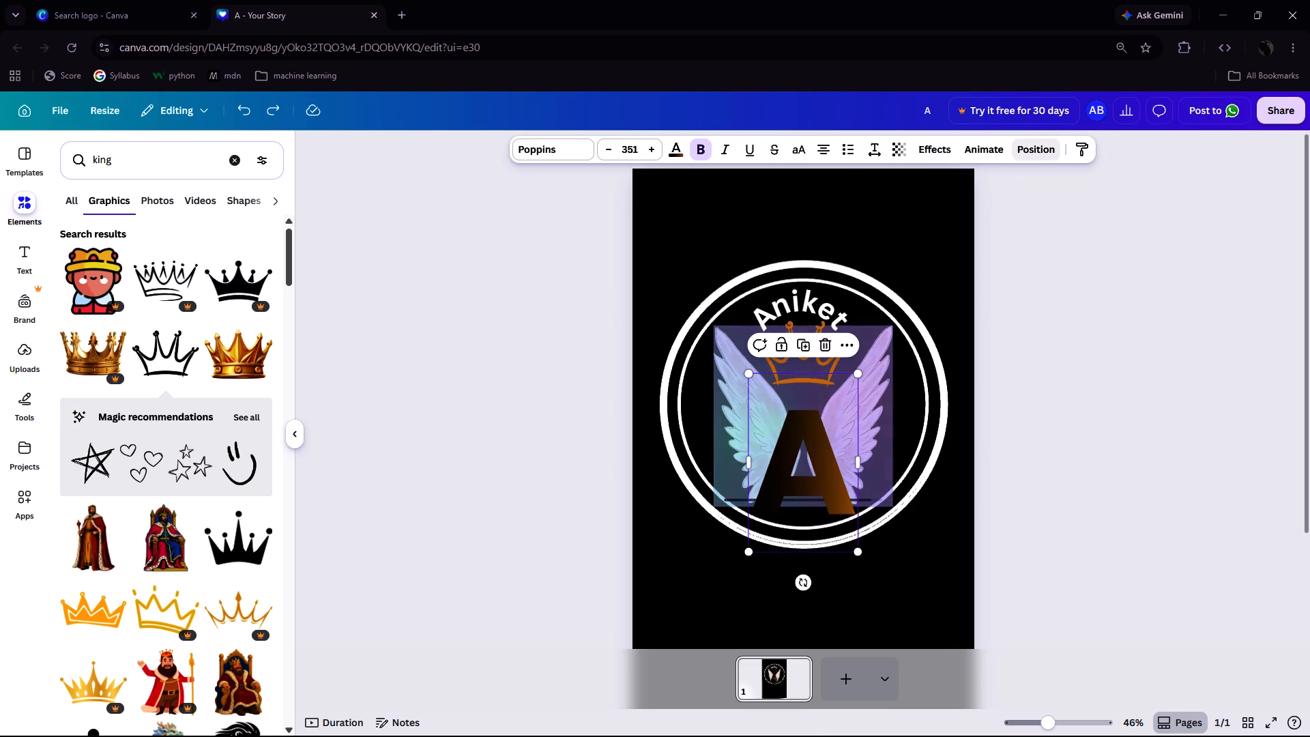
click(974, 150)
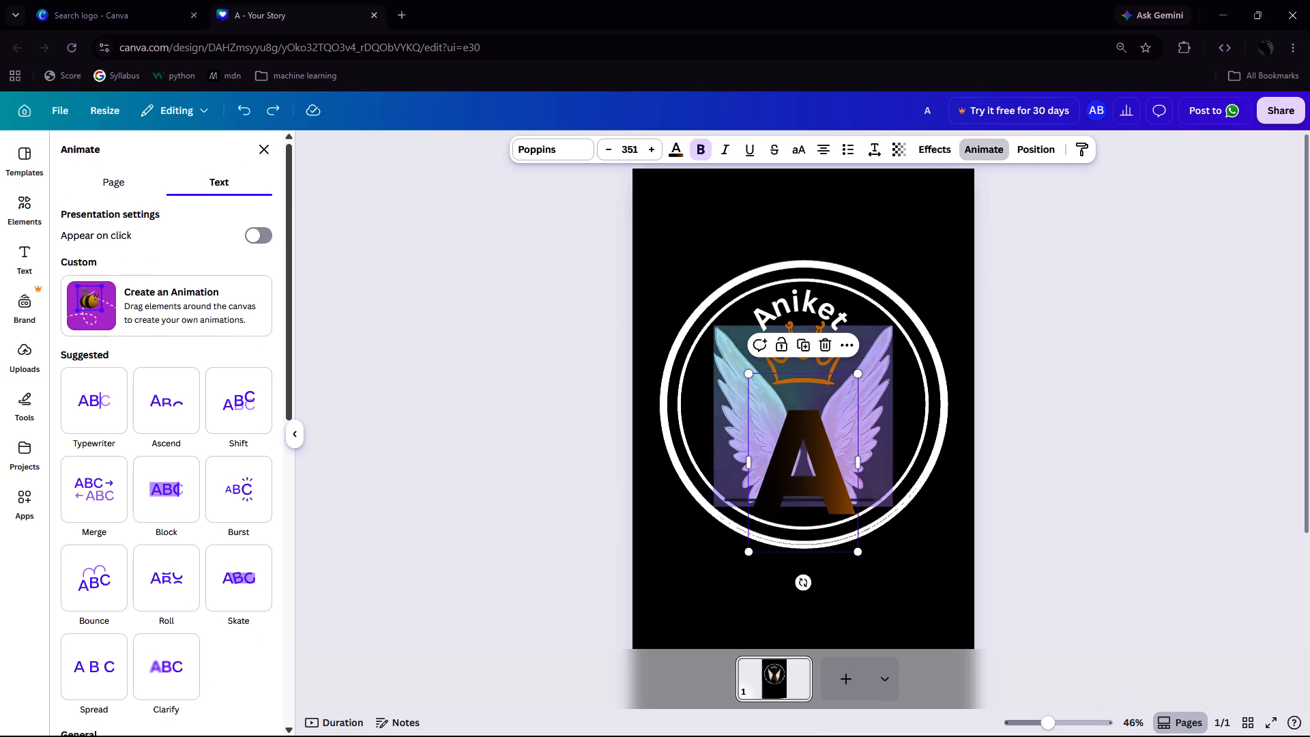
click(235, 400)
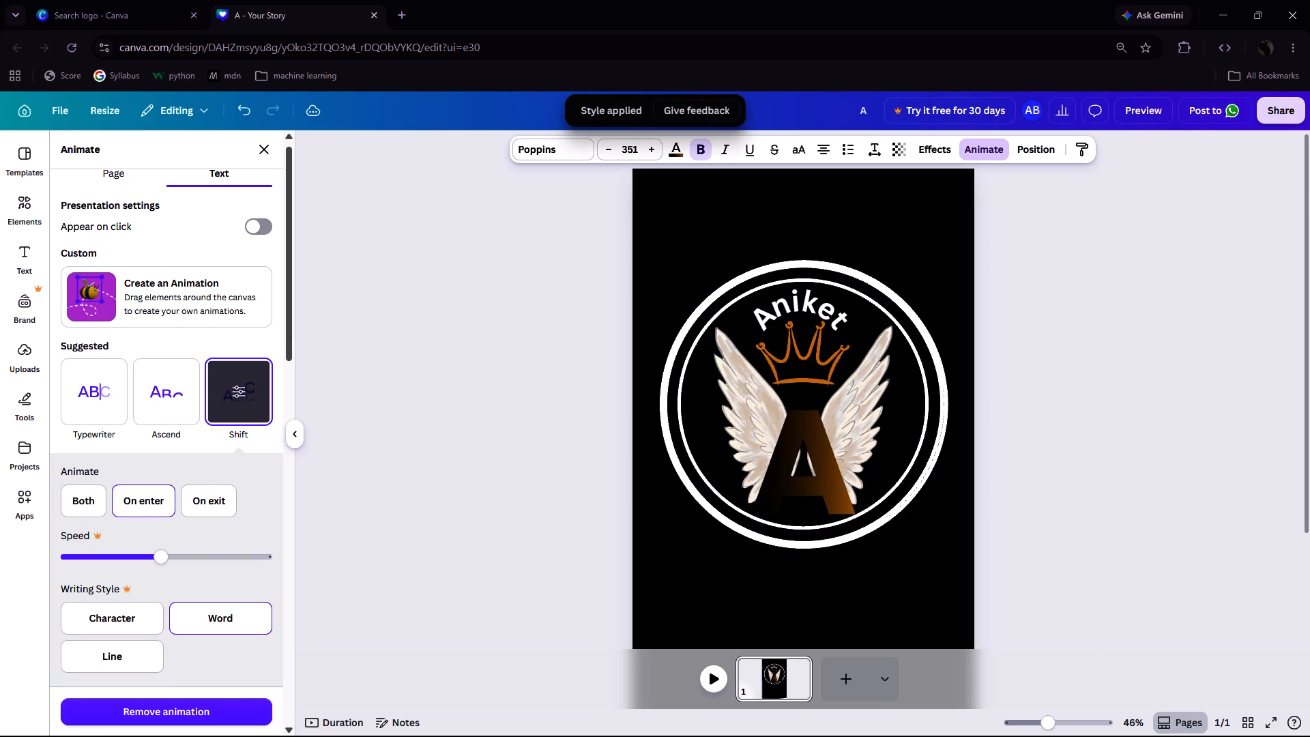
click(480, 611)
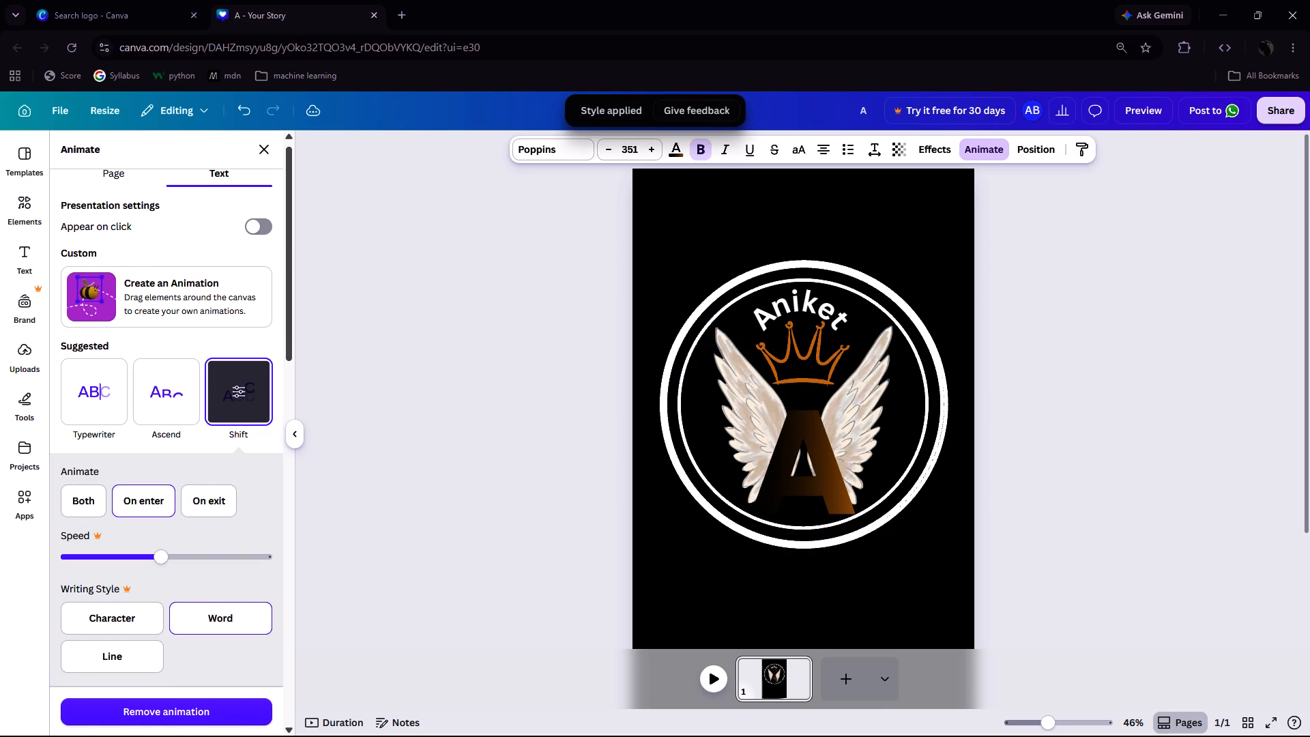